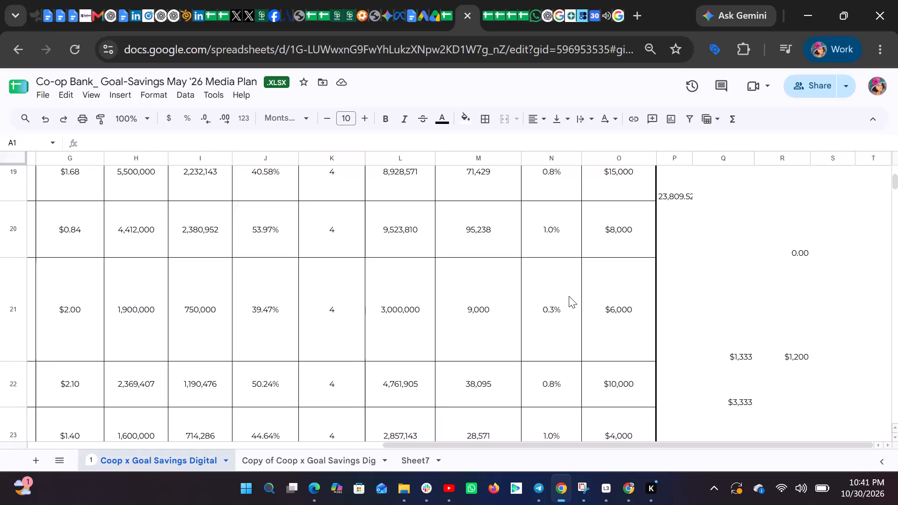
# Enter the formula =14333+11266.66+9244.45+4255.89 in cell O28 below the media plan's cost total and check its result.
pyautogui.scroll(-2, 569, 296)
pyautogui.click(629, 381)
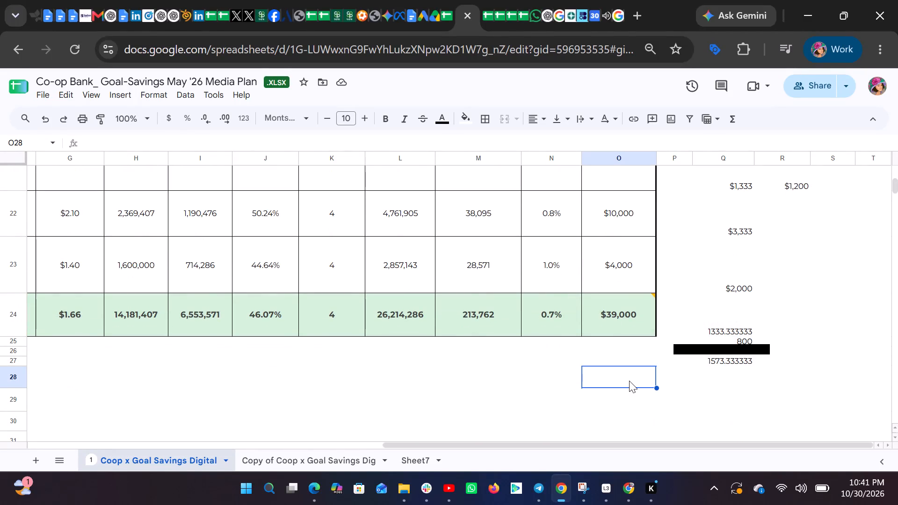
pyautogui.press('=')
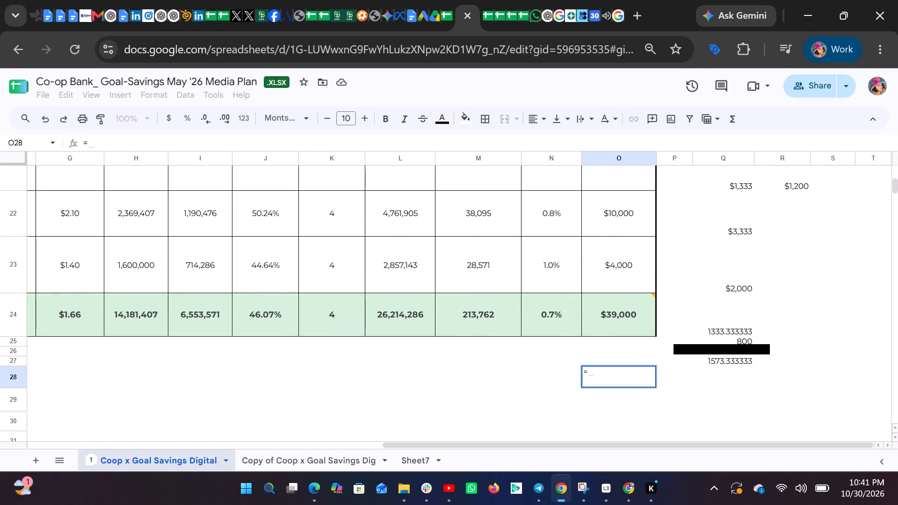
pyautogui.write('14')
pyautogui.write('333')
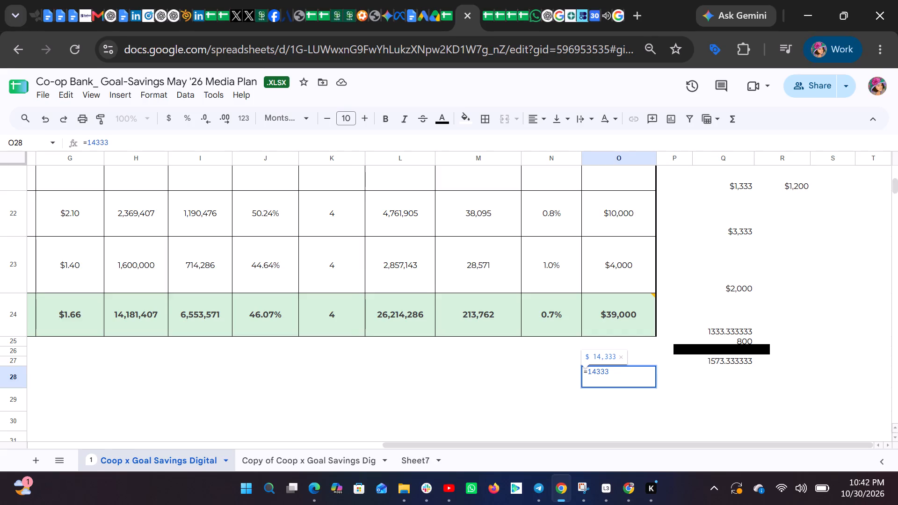
pyautogui.hotkey('shift', '+')
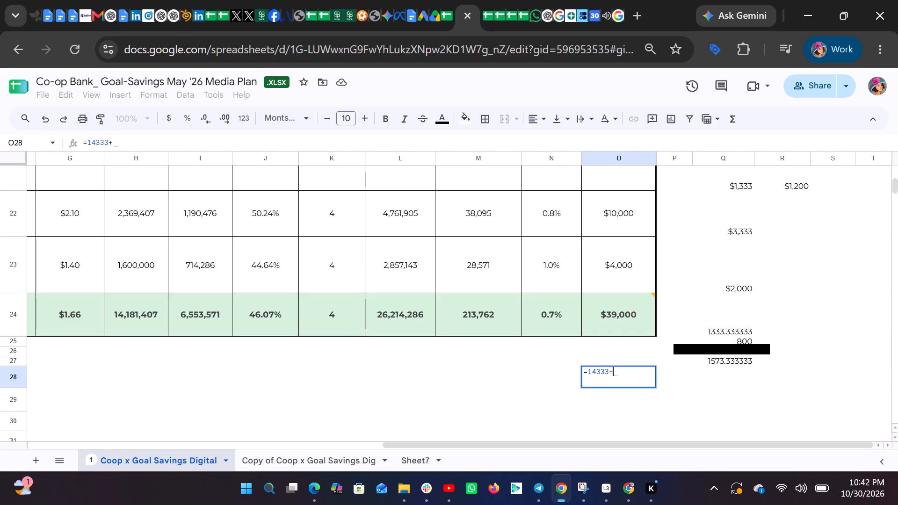
pyautogui.write('112')
pyautogui.write('66')
pyautogui.write('.66')
pyautogui.hotkey('shift', '+')
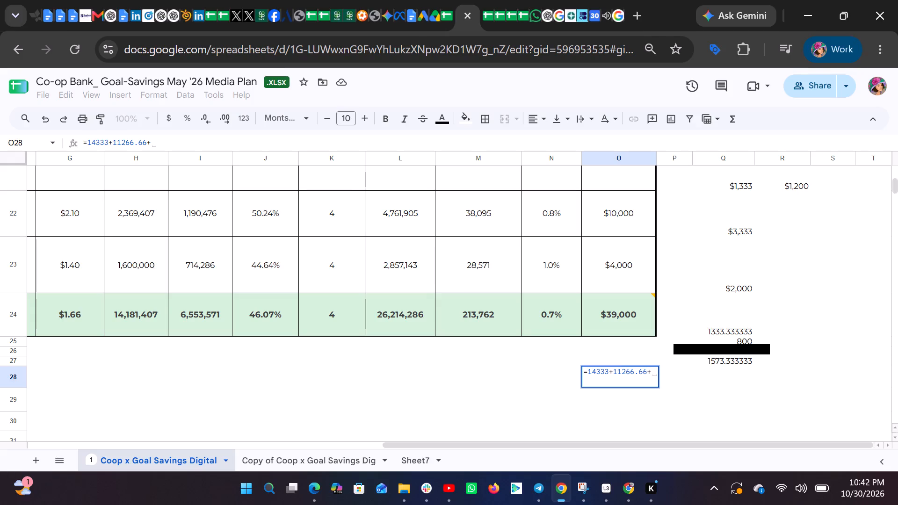
pyautogui.write('92')
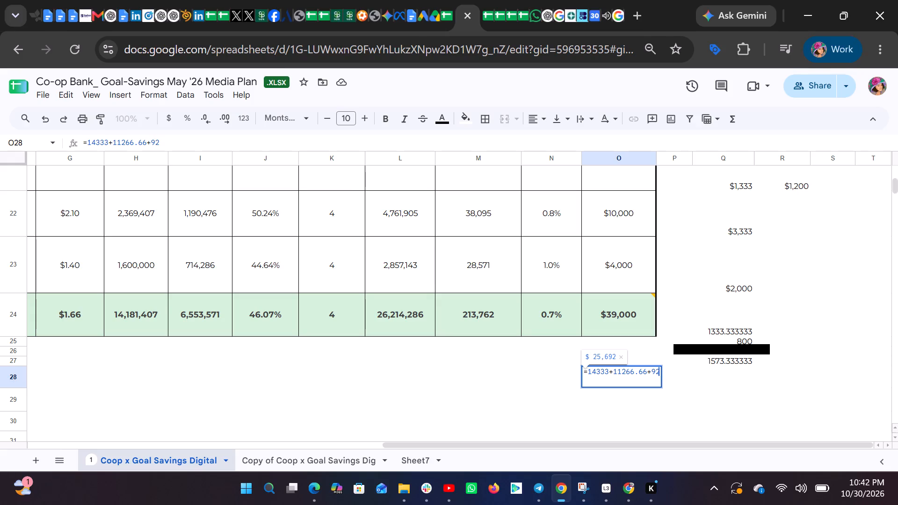
pyautogui.write('44.')
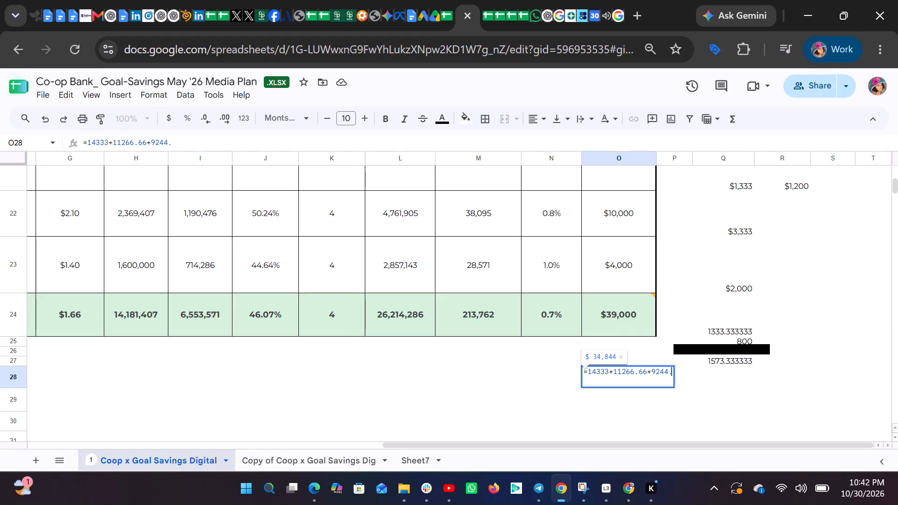
pyautogui.write('45')
pyautogui.hotkey('shift', '+')
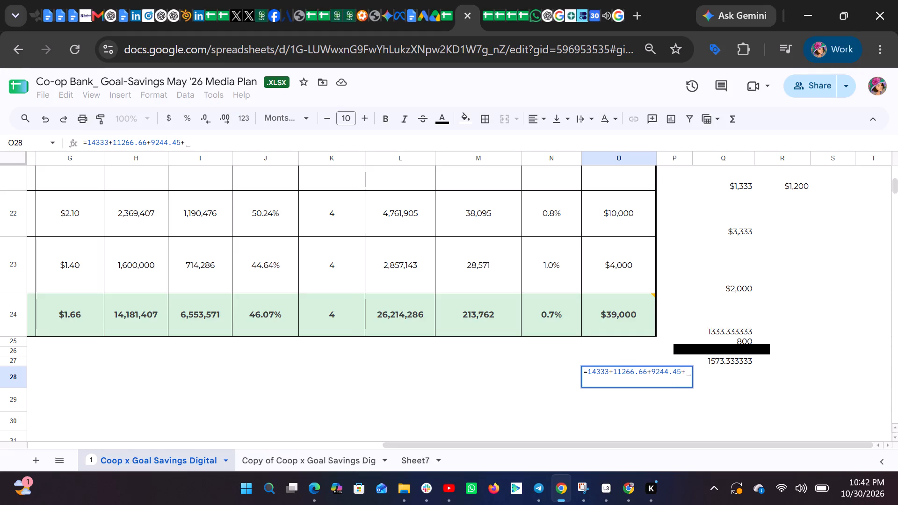
pyautogui.write('42')
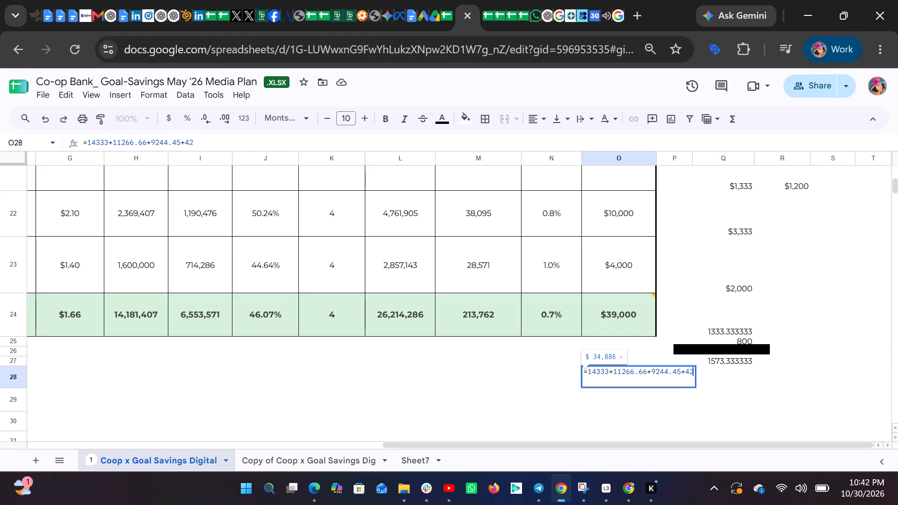
pyautogui.write('55')
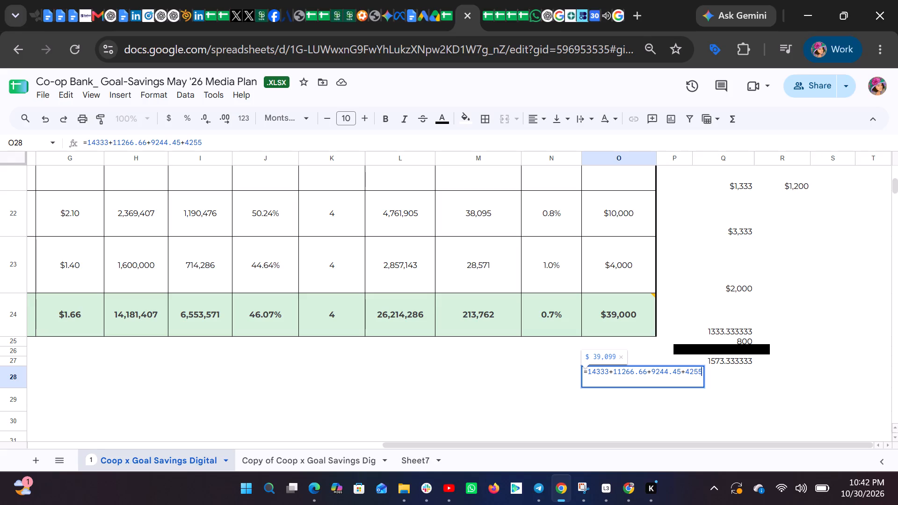
pyautogui.write('.89')
pyautogui.press('Return')
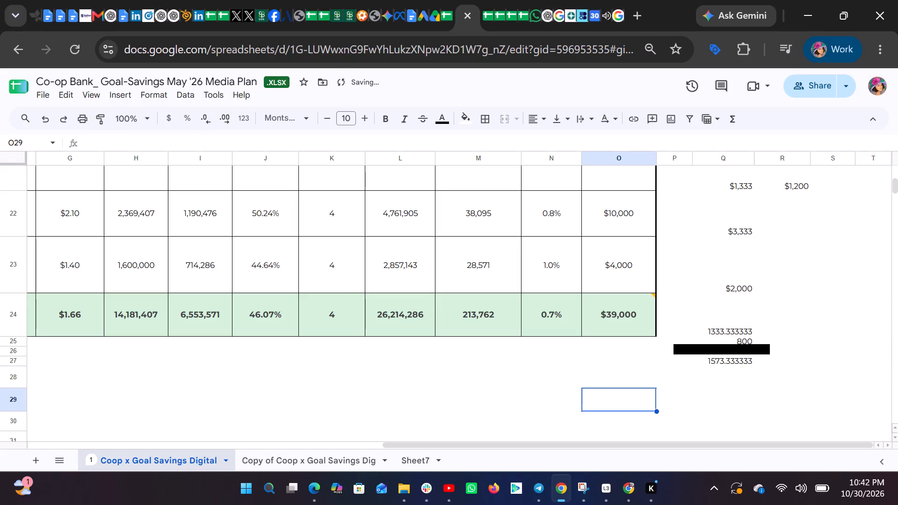
pyautogui.click(638, 387)
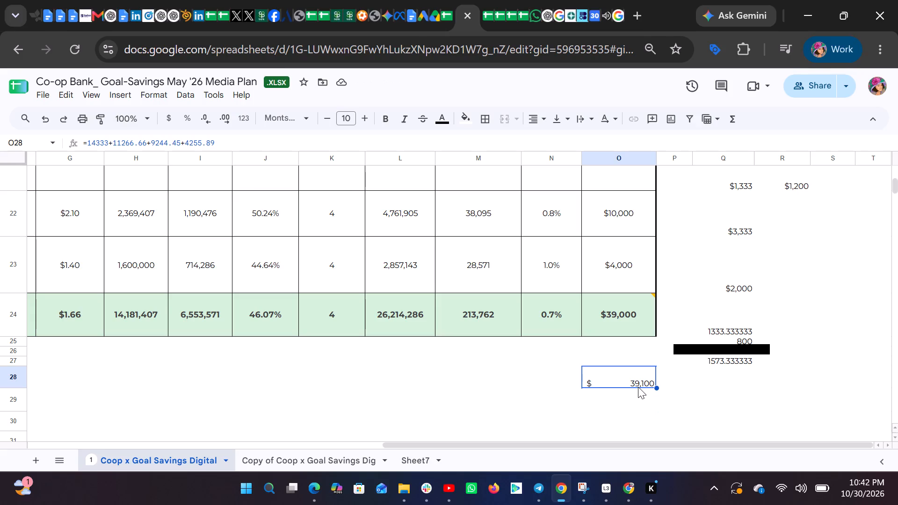
pyautogui.hscroll(-1, 638, 387)
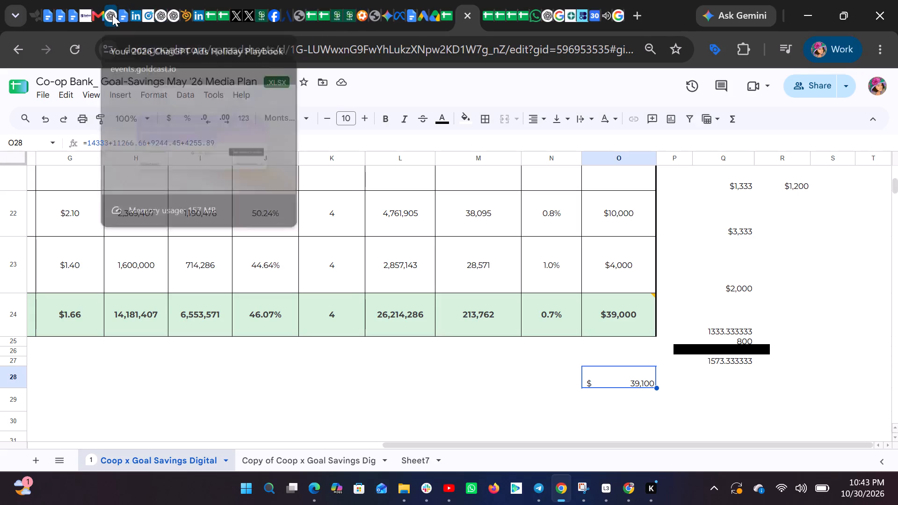
# Switch to the Belva Digital reports page for Co-operative Bank.
pyautogui.click(85, 11)
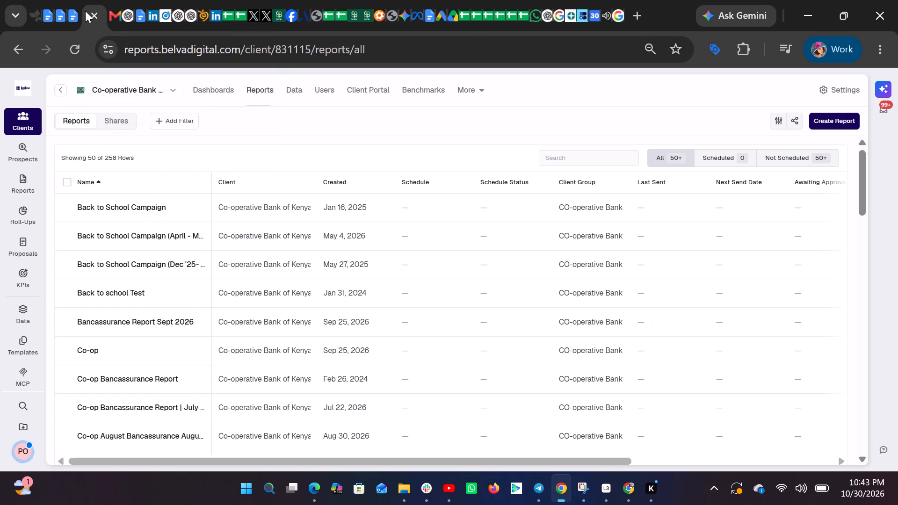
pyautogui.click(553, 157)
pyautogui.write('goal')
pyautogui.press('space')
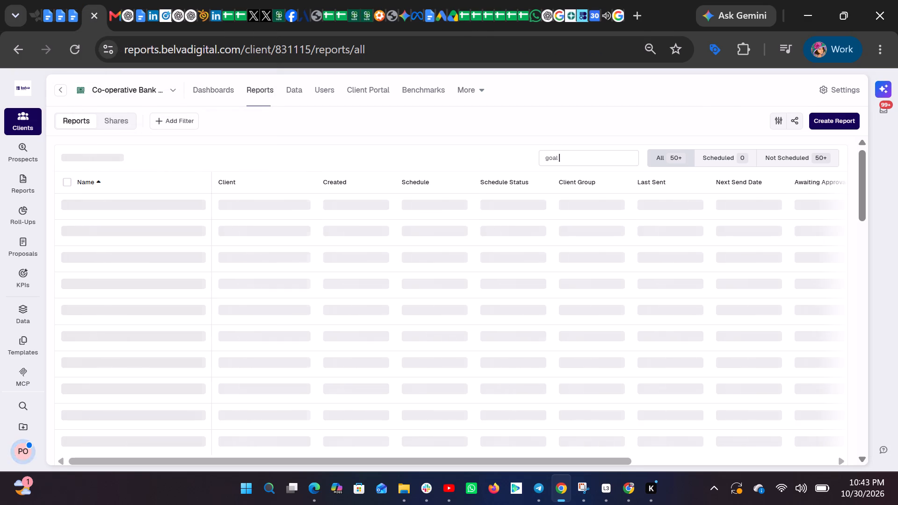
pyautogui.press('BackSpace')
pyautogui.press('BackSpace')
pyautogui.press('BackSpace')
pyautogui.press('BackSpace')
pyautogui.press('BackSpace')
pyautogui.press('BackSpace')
pyautogui.click(838, 117)
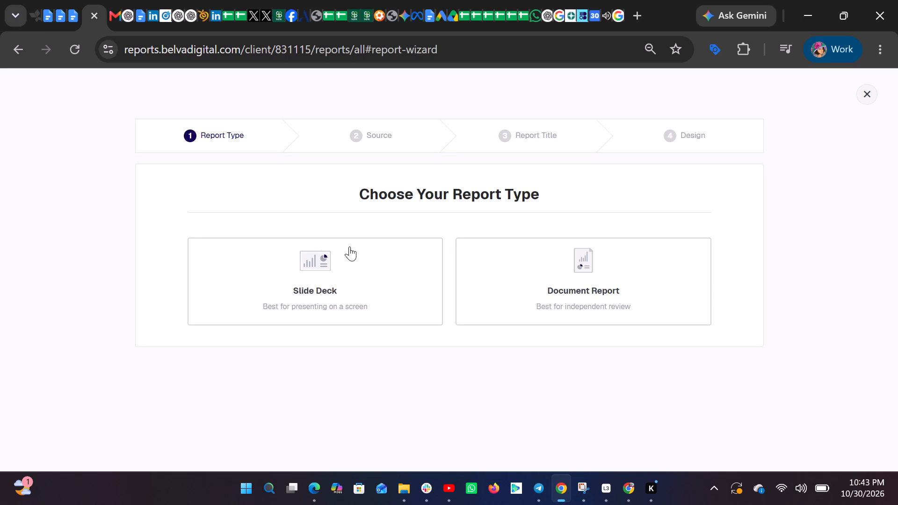
pyautogui.click(320, 316)
pyautogui.click(646, 292)
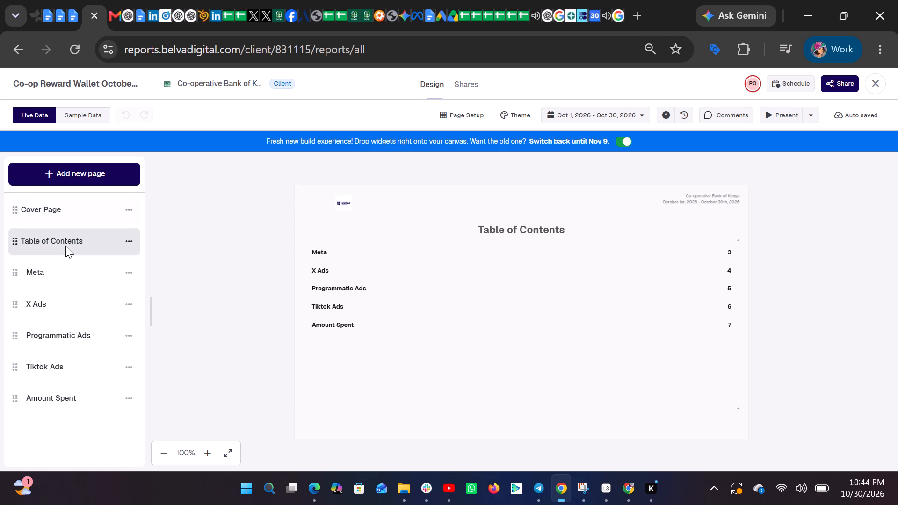
pyautogui.click(58, 272)
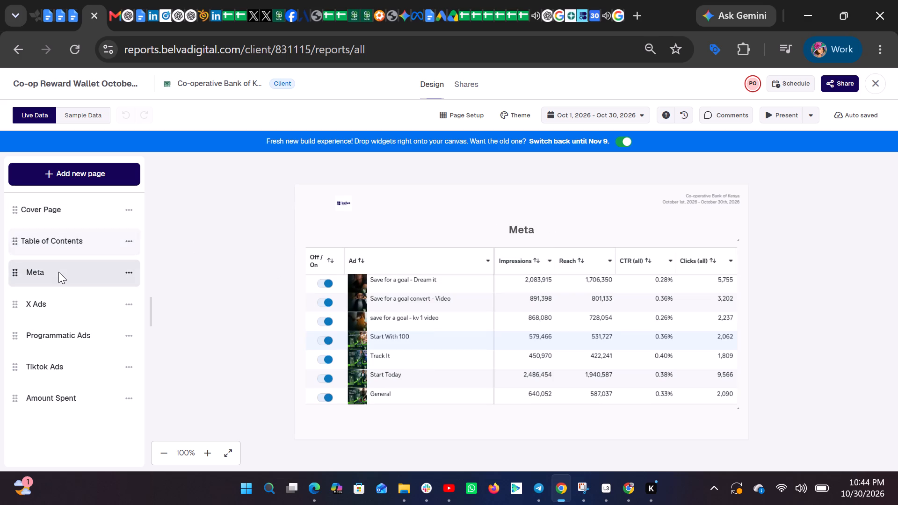
# Switch to Meta Ads Manager and open the ad sets of the Co-op Reward Wallet Campaign.
pyautogui.click(418, 13)
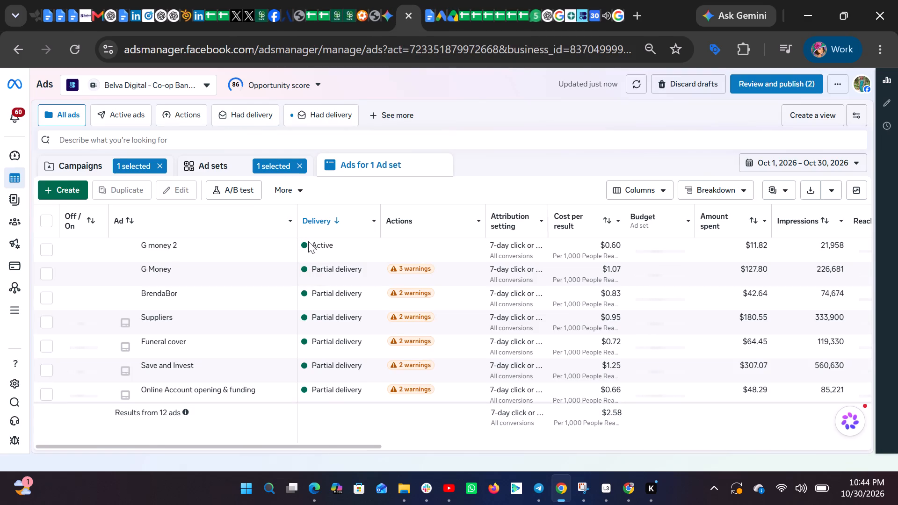
pyautogui.click(78, 168)
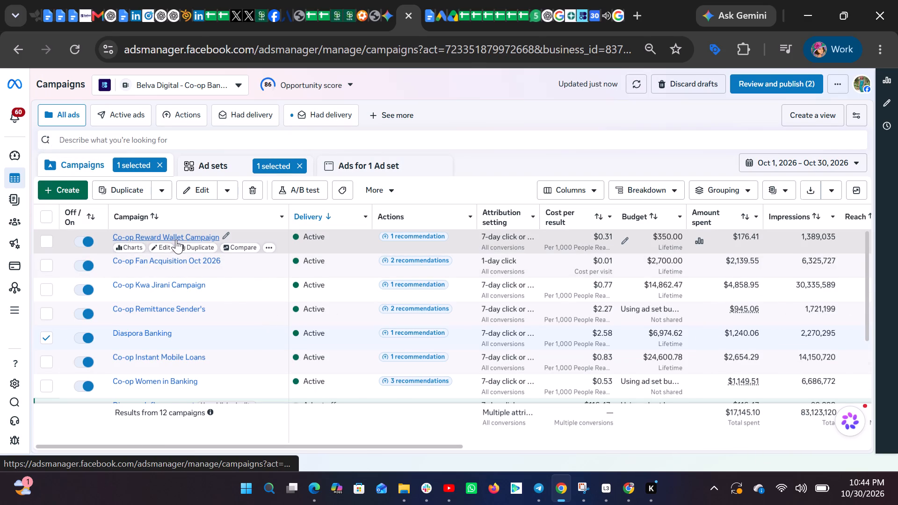
pyautogui.click(179, 235)
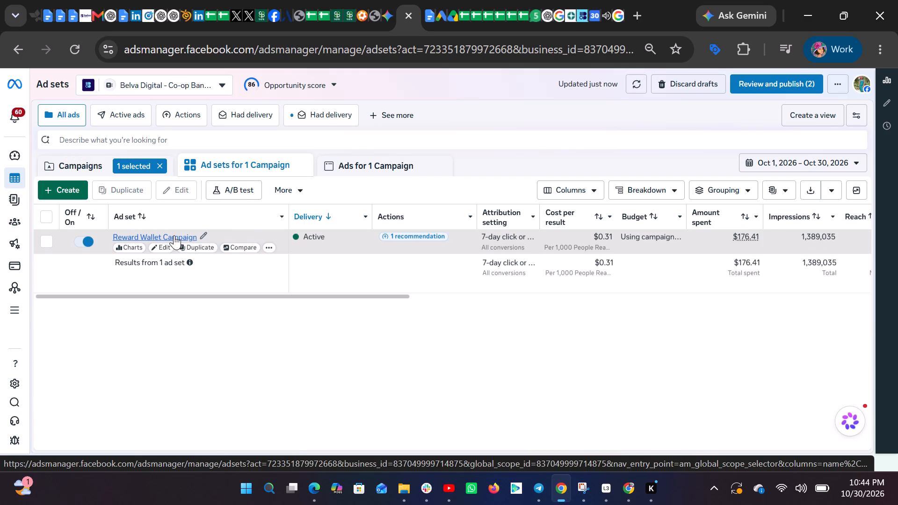
# Capture a Snipping Tool screenshot of the Reward Wallet Campaign ad set table, showing Off/On, Ad set, Impressions, Reach, CTR (all) and Clicks (all).
pyautogui.hscroll(-2, 466, 227)
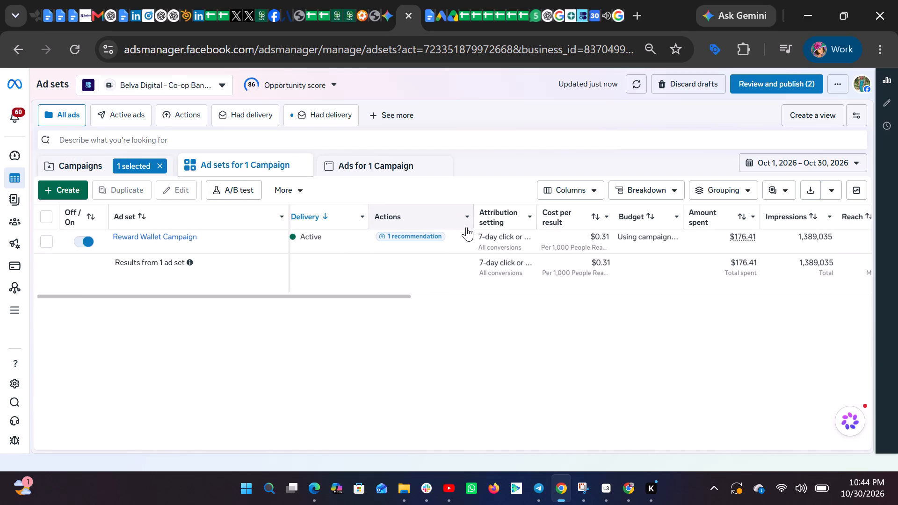
pyautogui.hscroll(-4, 466, 227)
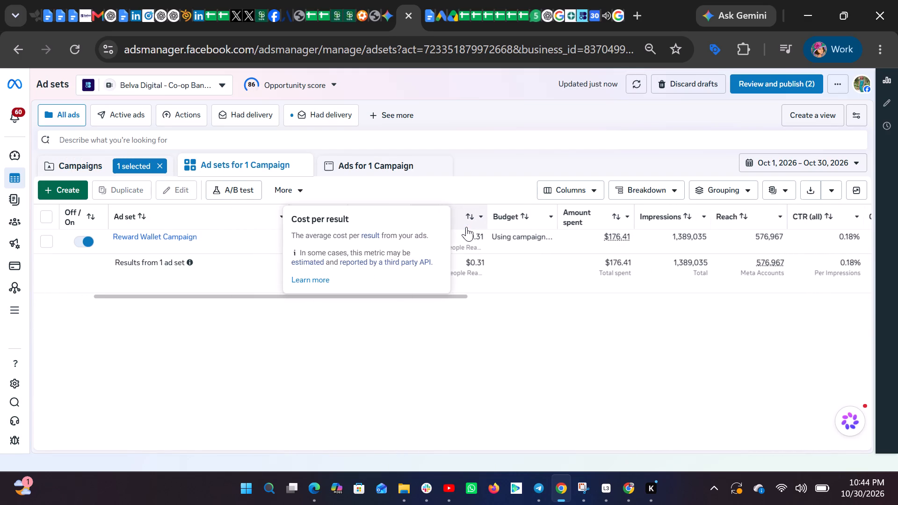
pyautogui.hscroll(-1, 466, 227)
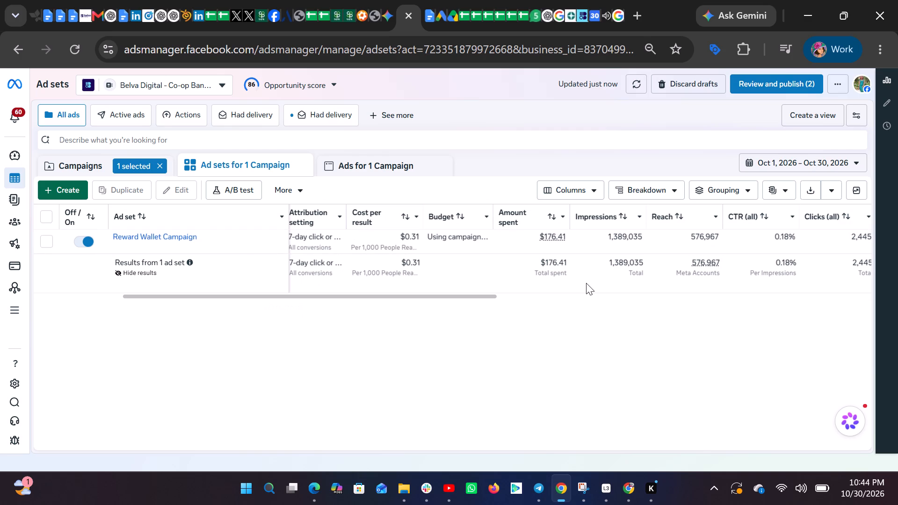
pyautogui.hscroll(-5, 586, 283)
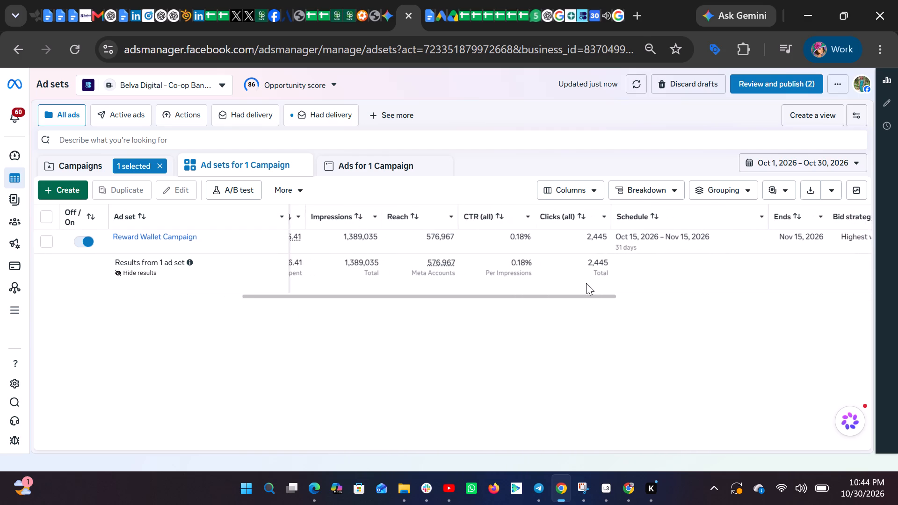
pyautogui.hscroll(-1, 586, 283)
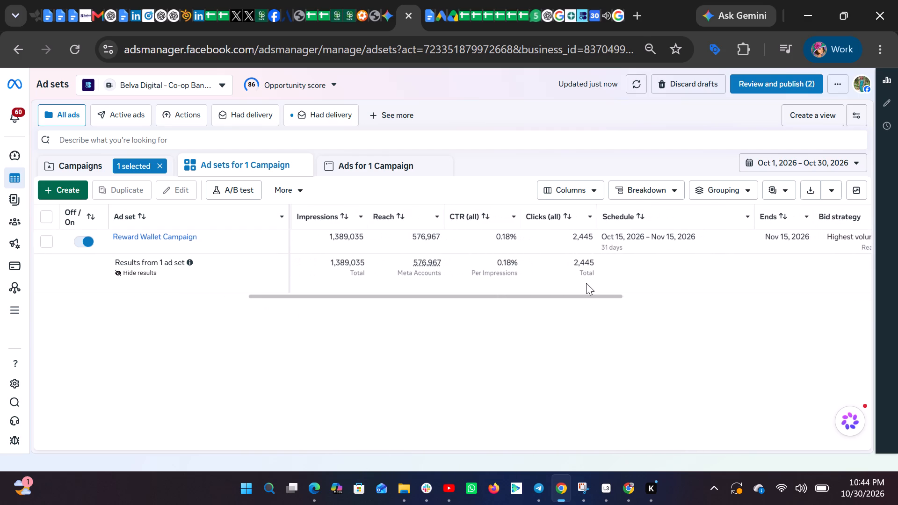
pyautogui.hscroll(-1, 586, 283)
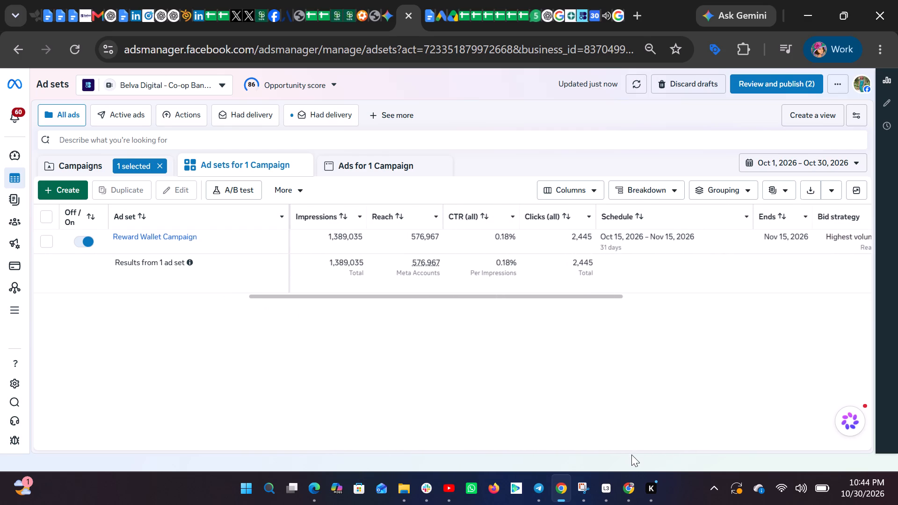
pyautogui.click(582, 487)
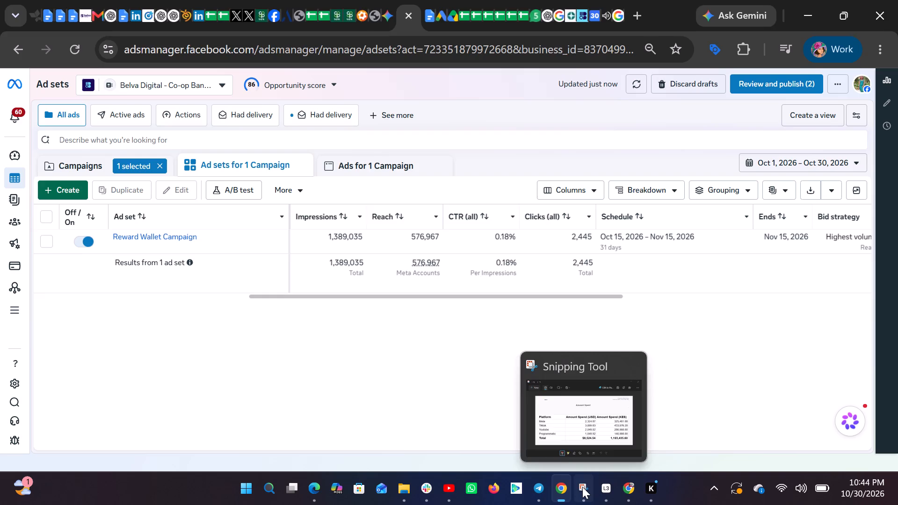
pyautogui.click(66, 34)
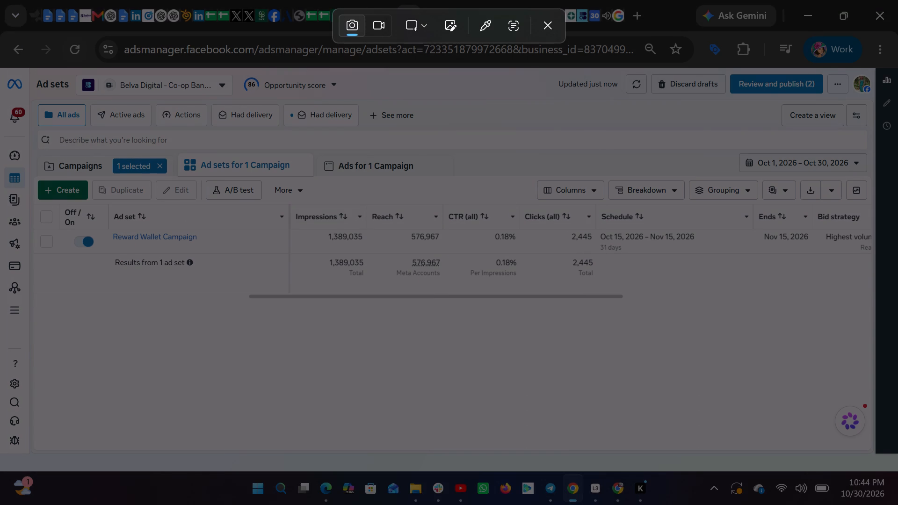
pyautogui.moveTo(58, 202); pyautogui.dragTo(198, 228)
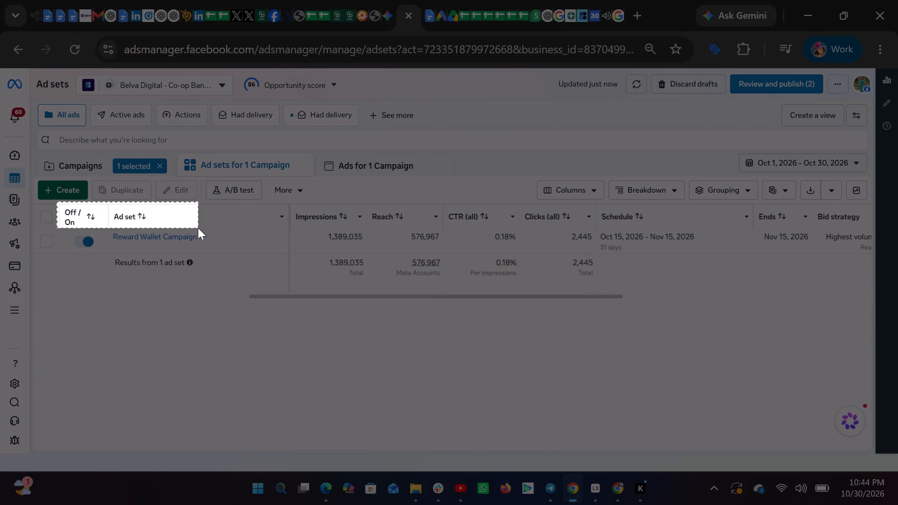
pyautogui.moveTo(198, 228); pyautogui.dragTo(536, 271)
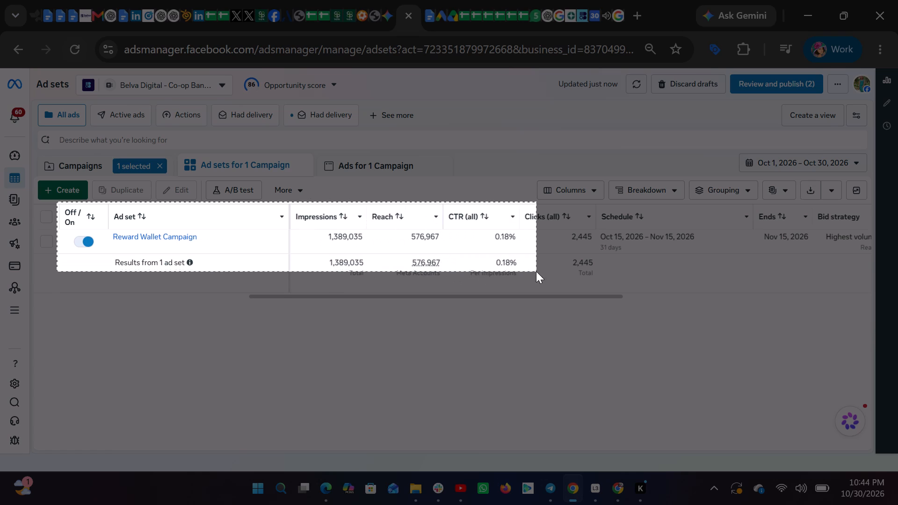
pyautogui.moveTo(536, 271); pyautogui.dragTo(597, 293)
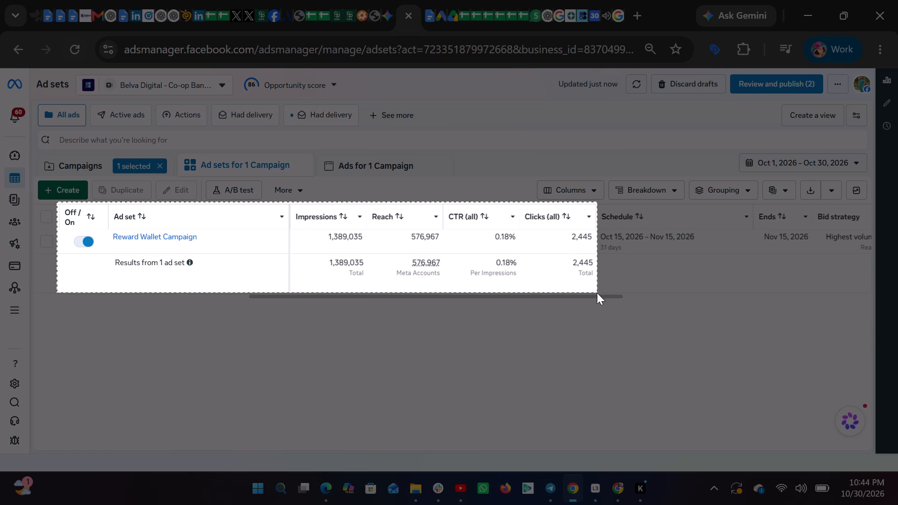
pyautogui.moveTo(597, 293); pyautogui.dragTo(597, 296)
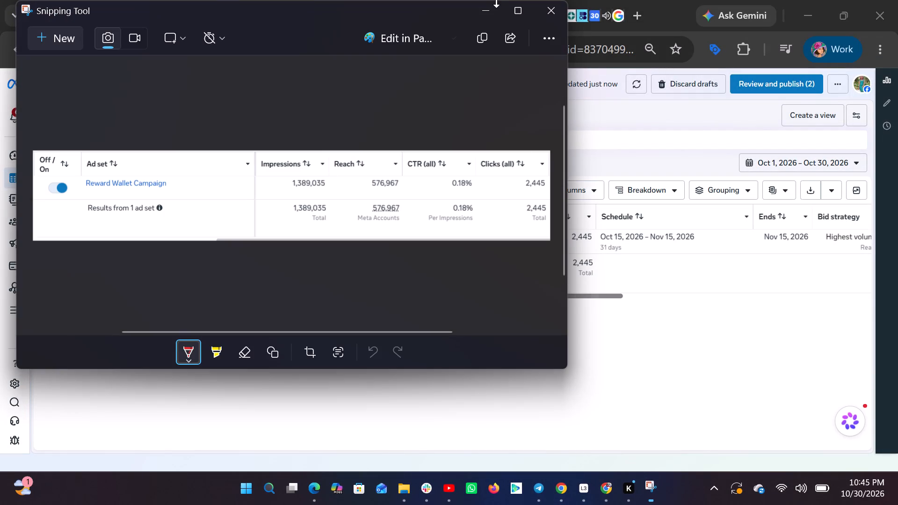
# Save the screenshot as C.K.J in PNG format in the Screenshots folder, replacing the existing file, and minimize Snipping Tool.
pyautogui.click(453, 34)
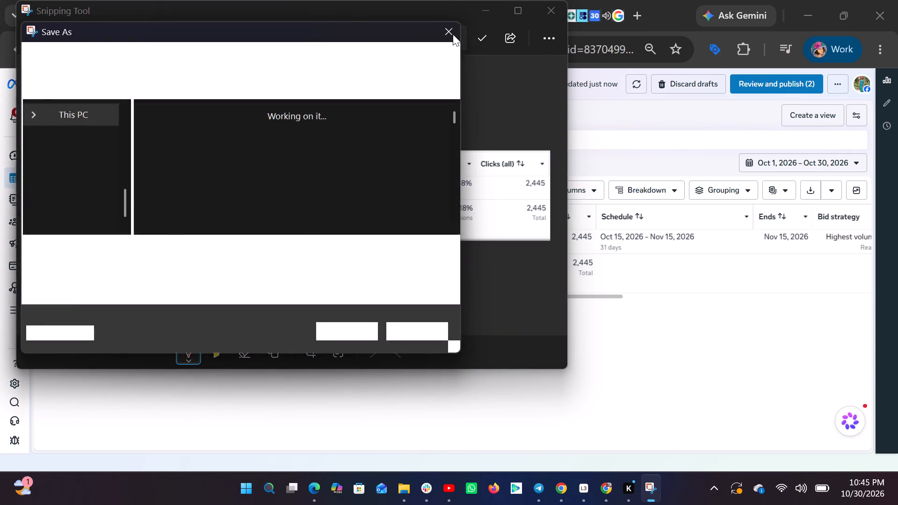
pyautogui.press('c')
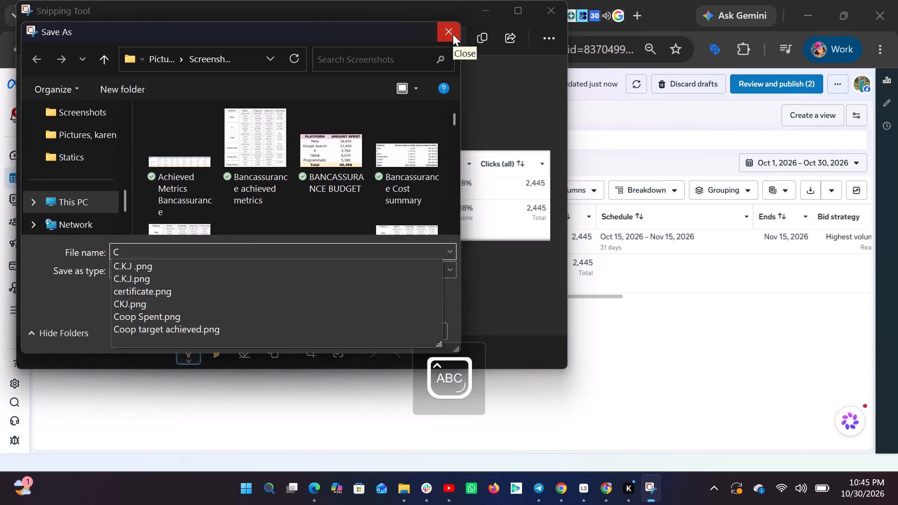
pyautogui.press('.')
pyautogui.write('K.J')
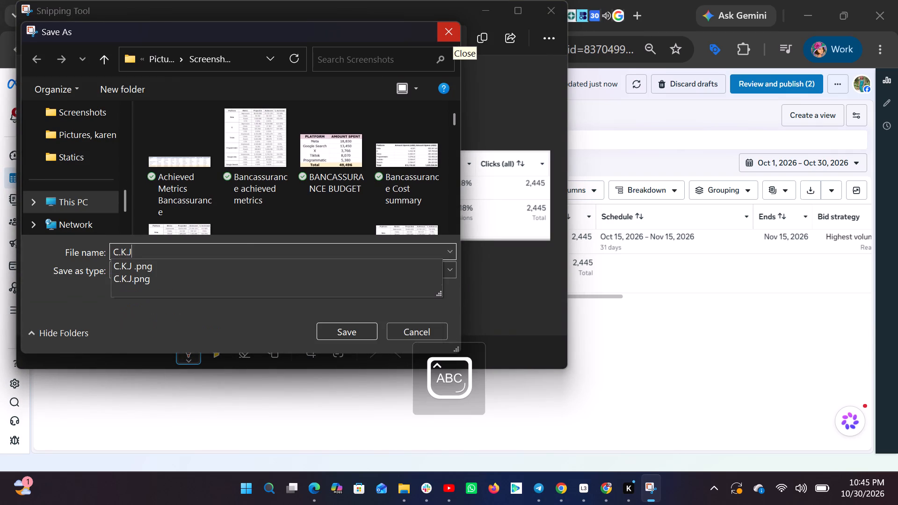
pyautogui.press('Return')
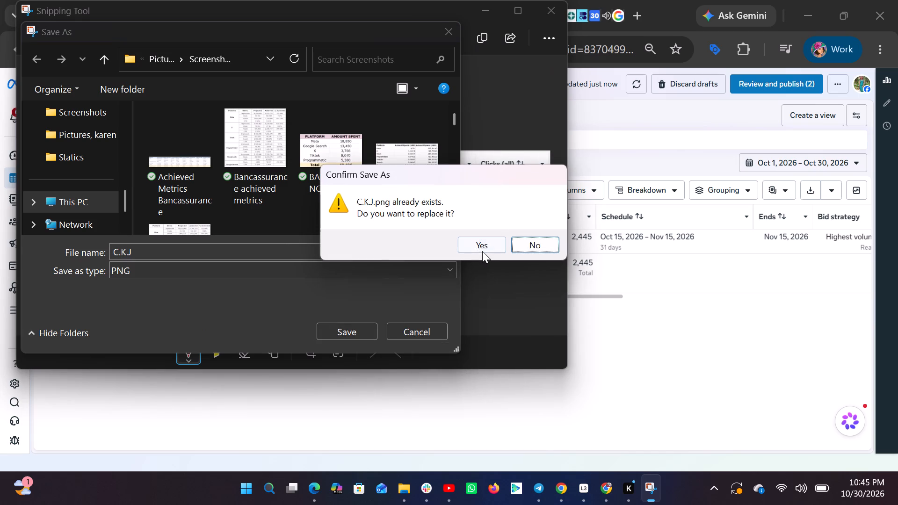
pyautogui.click(481, 253)
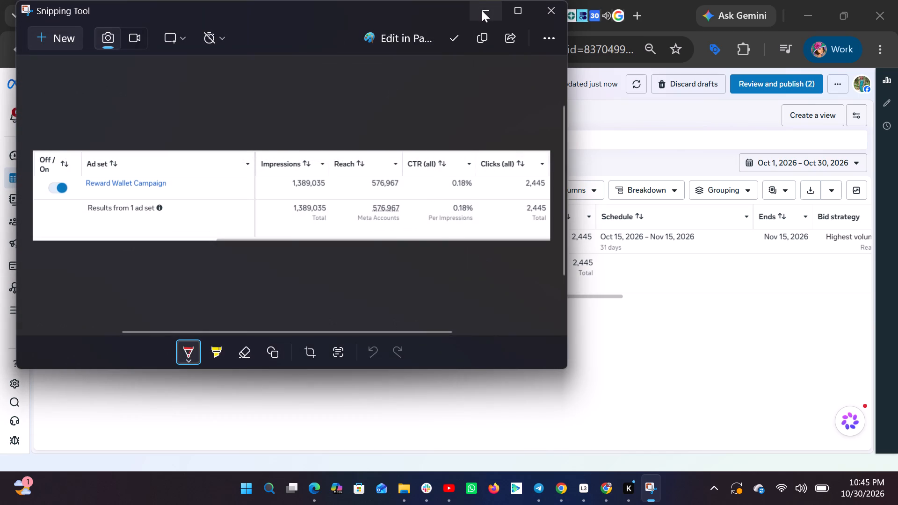
pyautogui.click(482, 10)
# Back in the Belva Digital report, replace the Meta page's table image with the uploaded C.K.J screenshot.
pyautogui.click(84, 12)
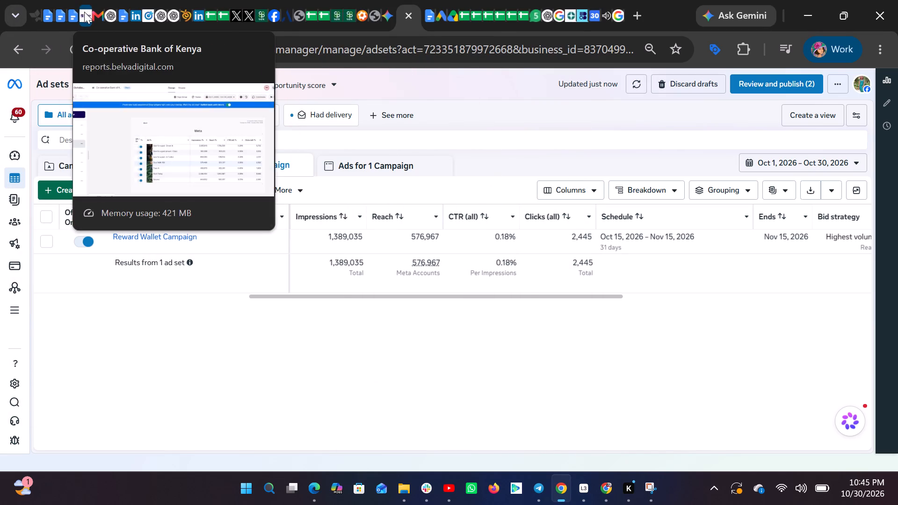
pyautogui.click(501, 336)
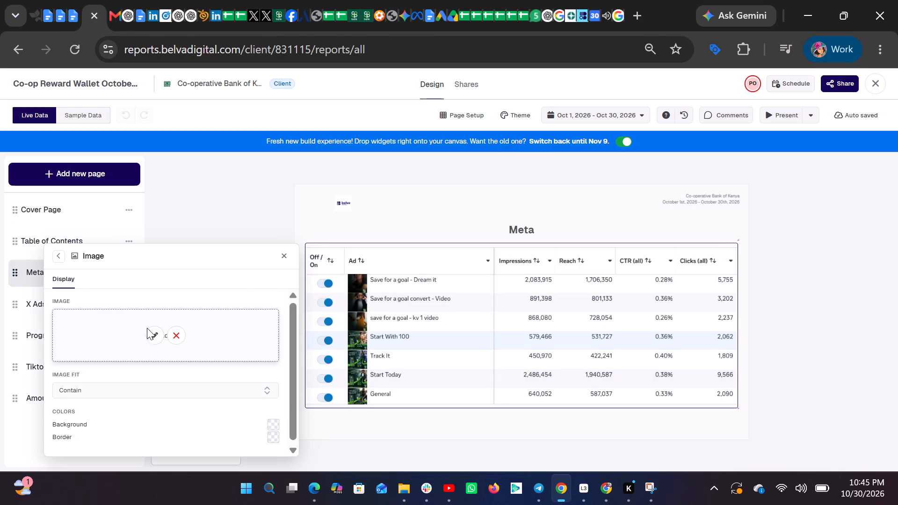
pyautogui.click(152, 339)
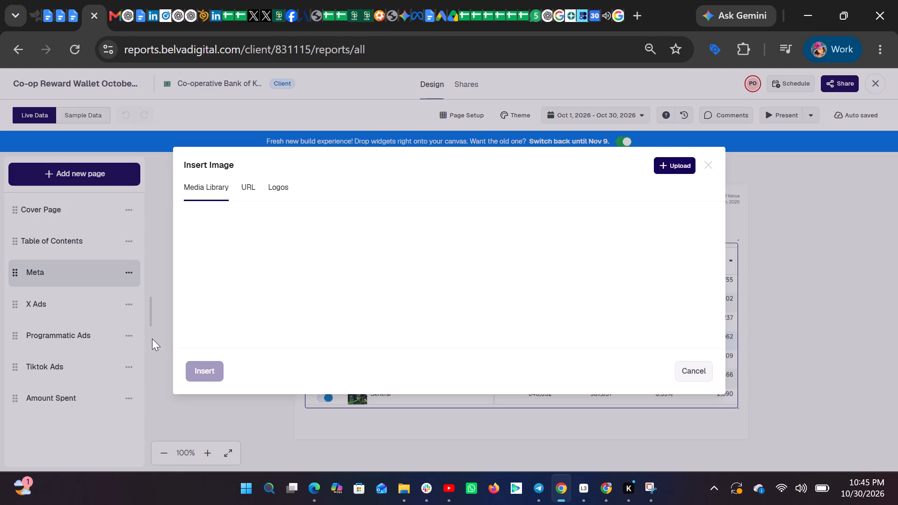
pyautogui.click(673, 168)
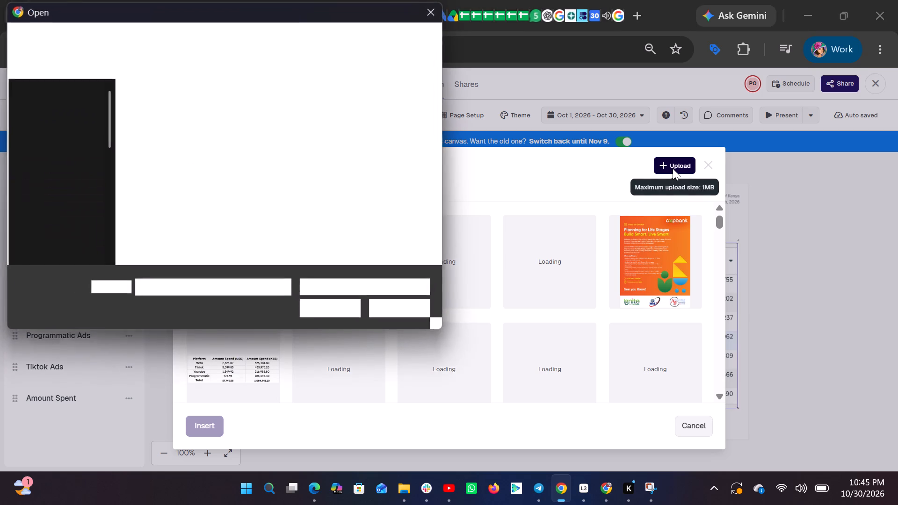
pyautogui.click(320, 42)
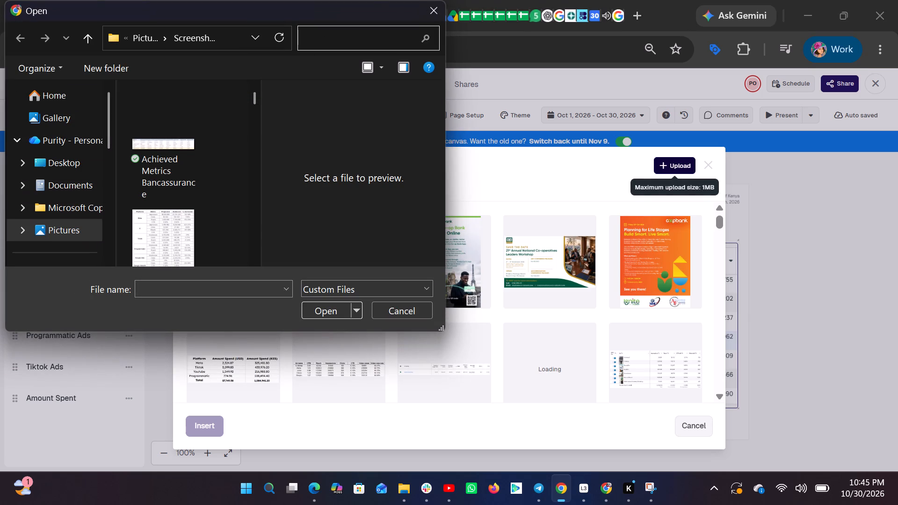
pyautogui.write('C.K.J')
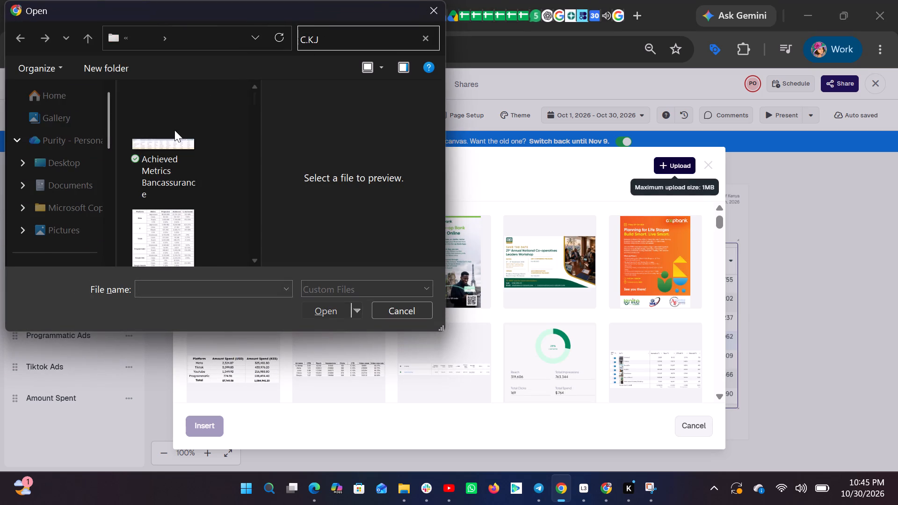
pyautogui.doubleClick(172, 144)
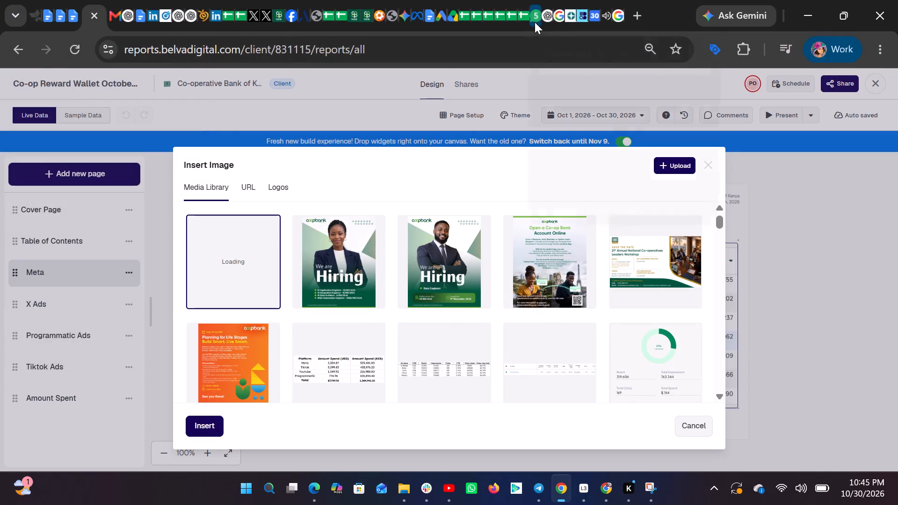
pyautogui.click(204, 430)
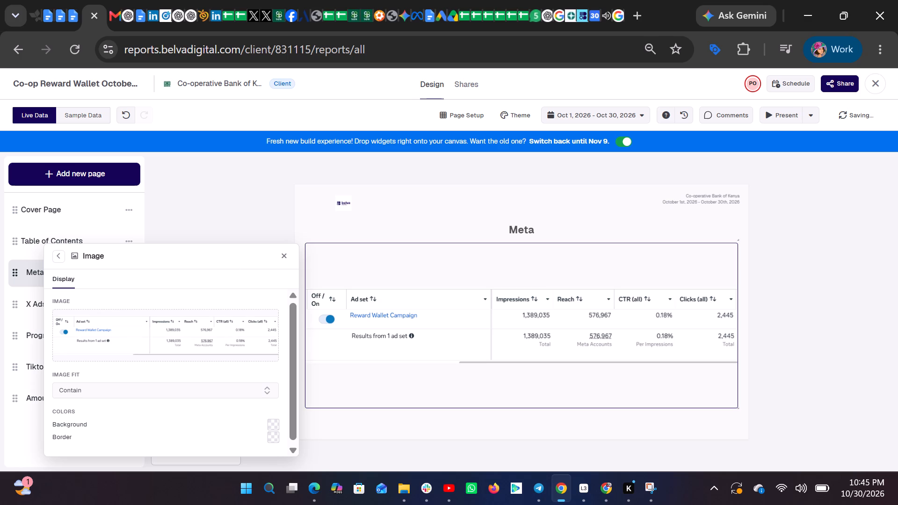
pyautogui.click(226, 226)
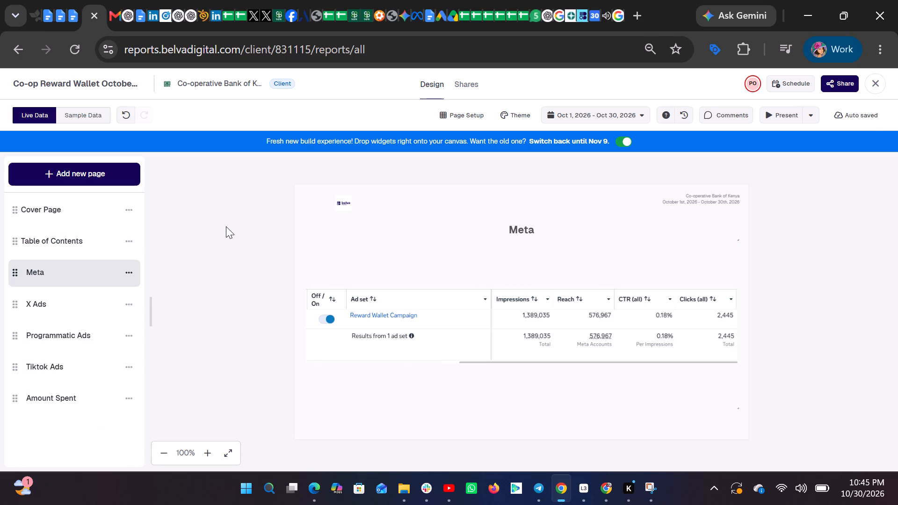
# Go to the report's X Ads page.
pyautogui.press('Down')
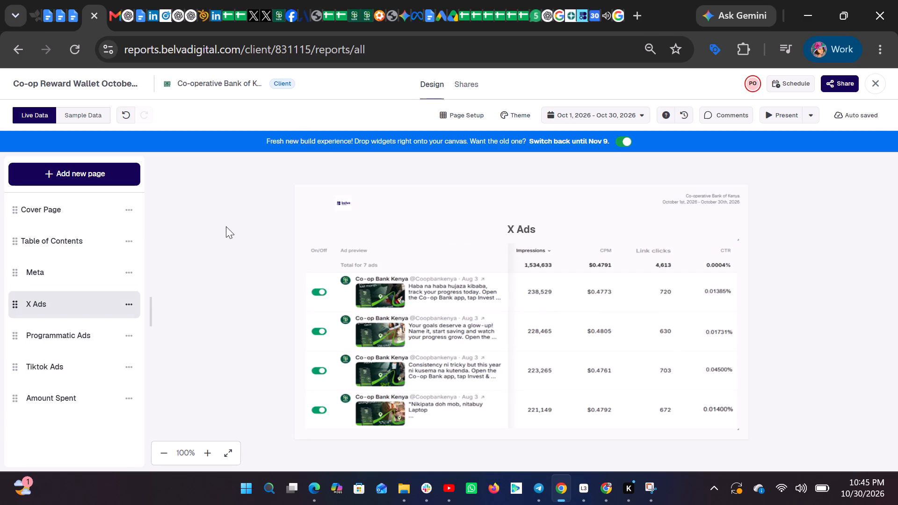
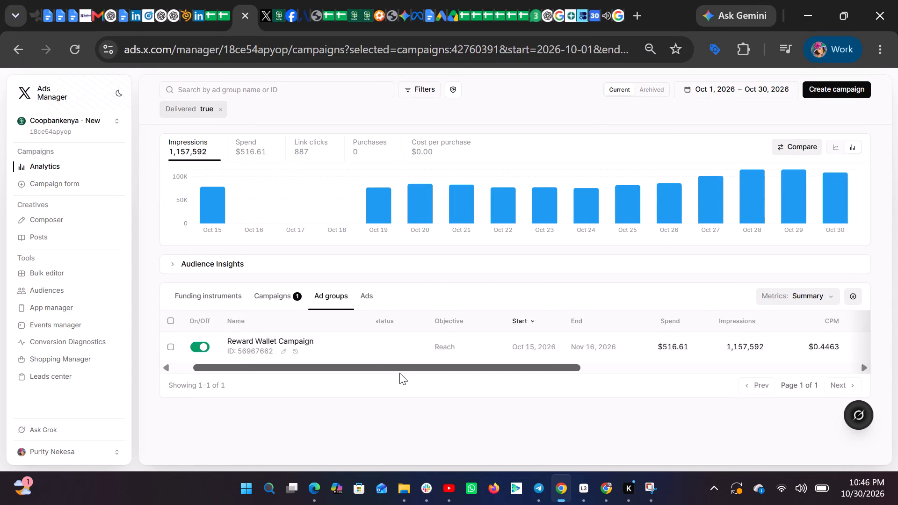
# Capture a Snipping Tool screenshot of the X Reward Wallet Campaign ad group row, from On/Off and Name through Impressions to Cost per link click.
pyautogui.hscroll(-6, 399, 373)
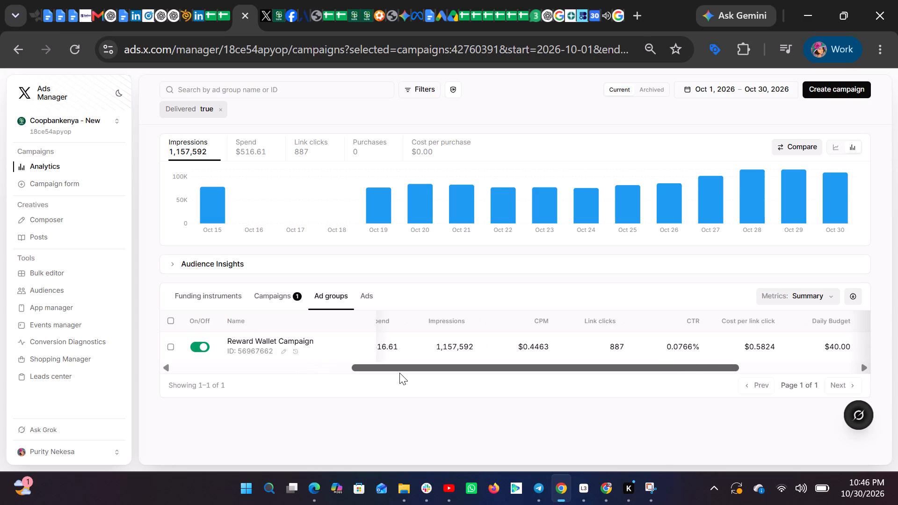
pyautogui.hscroll(-2, 399, 373)
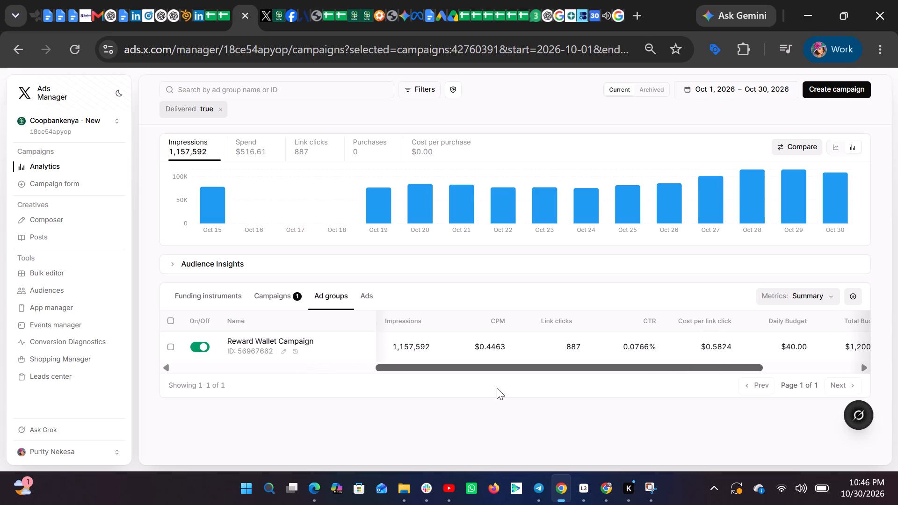
pyautogui.click(651, 494)
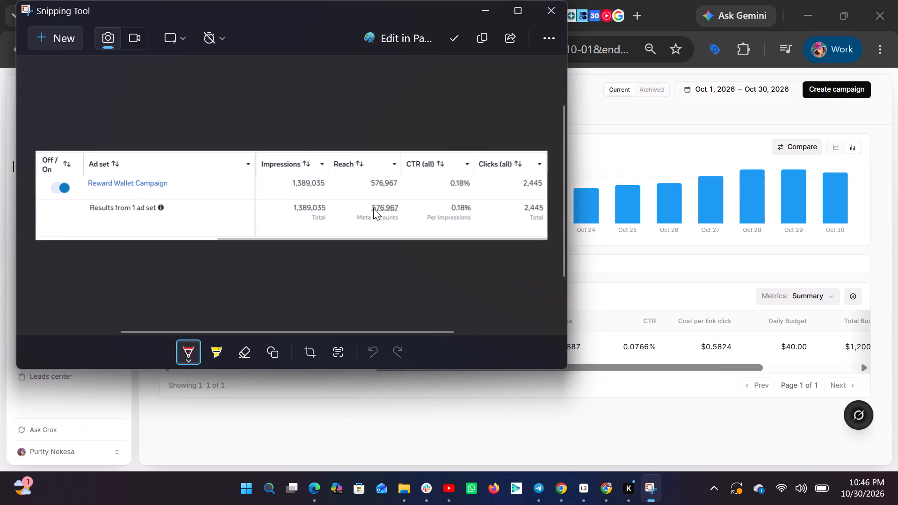
pyautogui.click(62, 43)
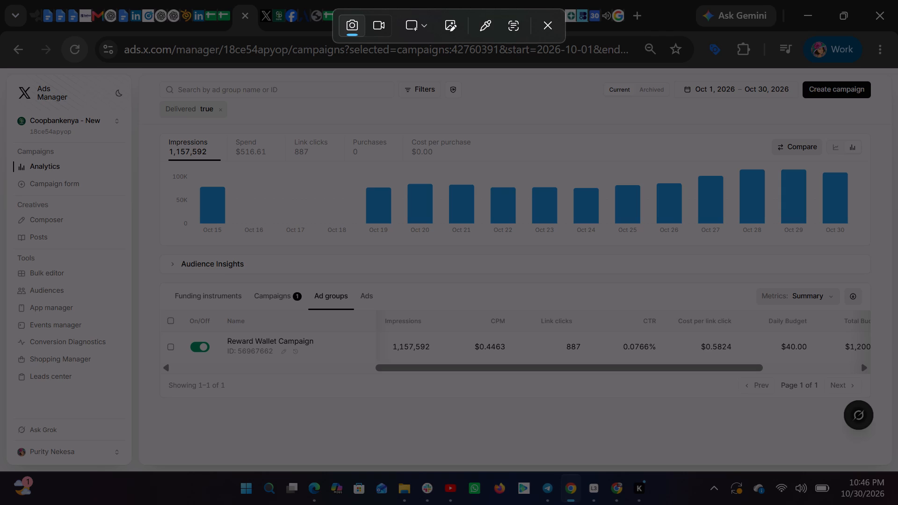
pyautogui.moveTo(176, 308); pyautogui.dragTo(224, 353)
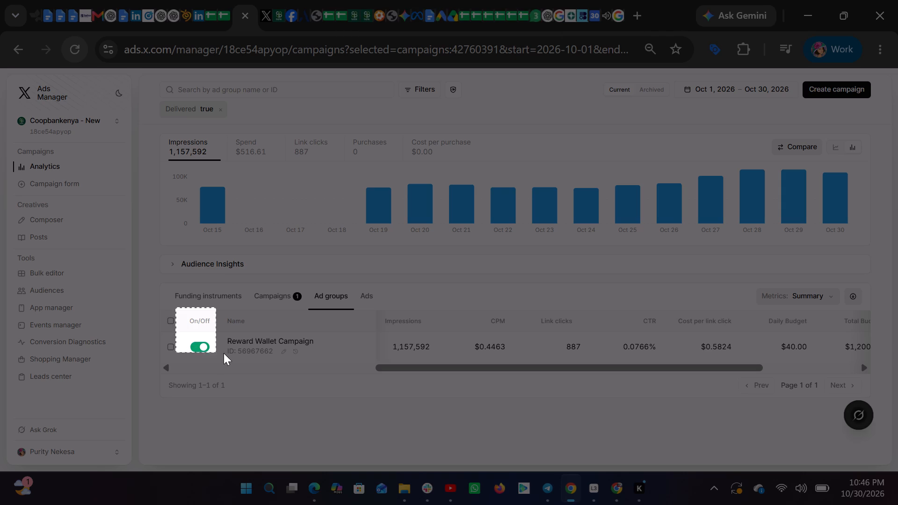
pyautogui.moveTo(224, 353); pyautogui.dragTo(524, 368)
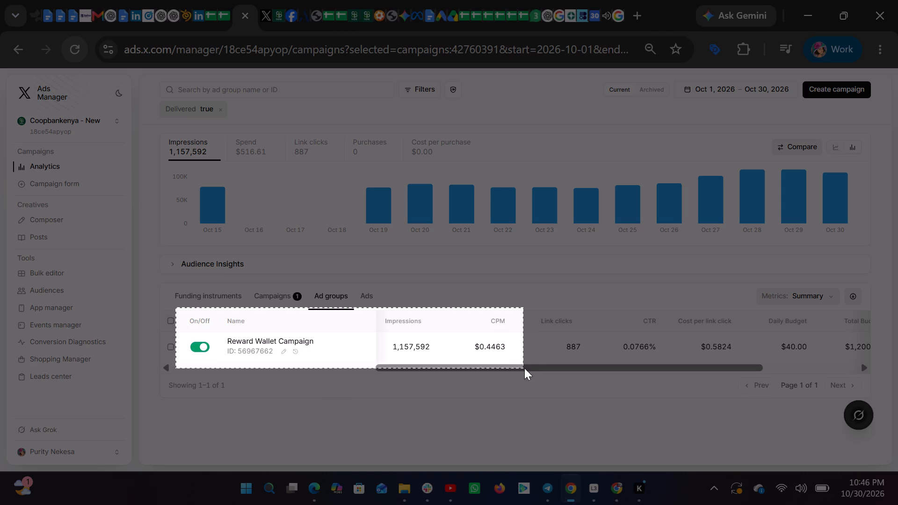
pyautogui.moveTo(524, 368); pyautogui.dragTo(657, 371)
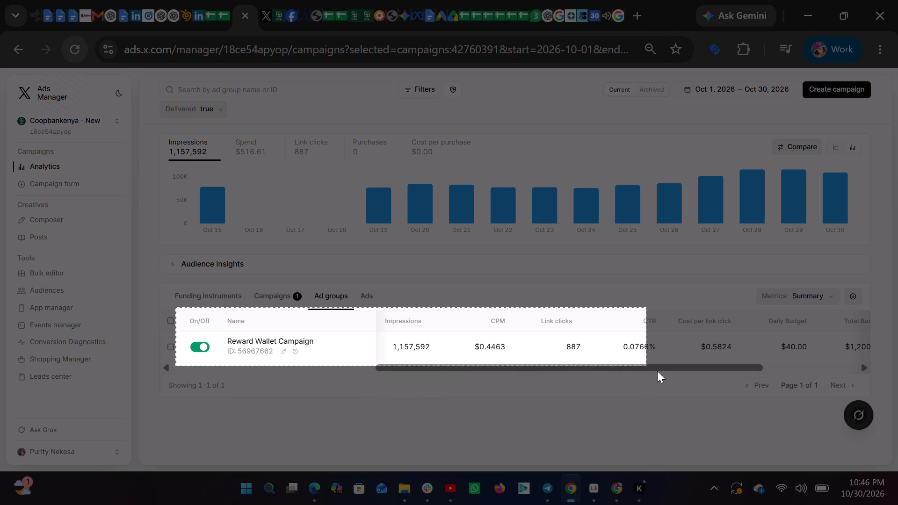
pyautogui.moveTo(657, 371); pyautogui.dragTo(757, 364)
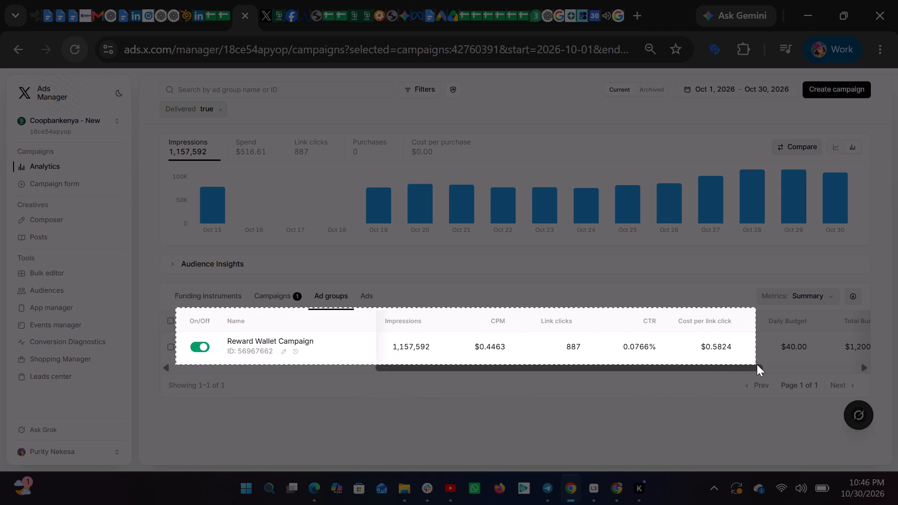
pyautogui.moveTo(757, 364); pyautogui.dragTo(761, 364)
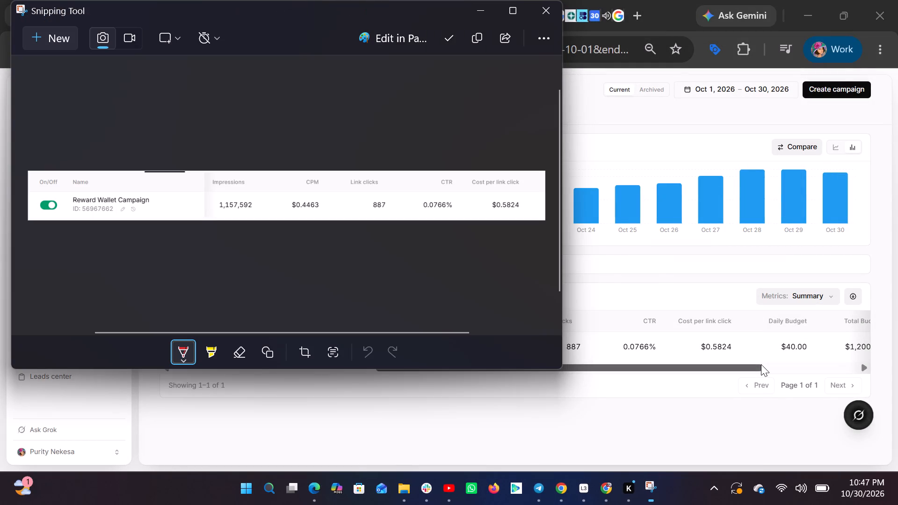
# Save the screenshot as C.K.J in PNG format in the Screenshots folder, replacing the existing file, and minimize Snipping Tool.
pyautogui.click(450, 40)
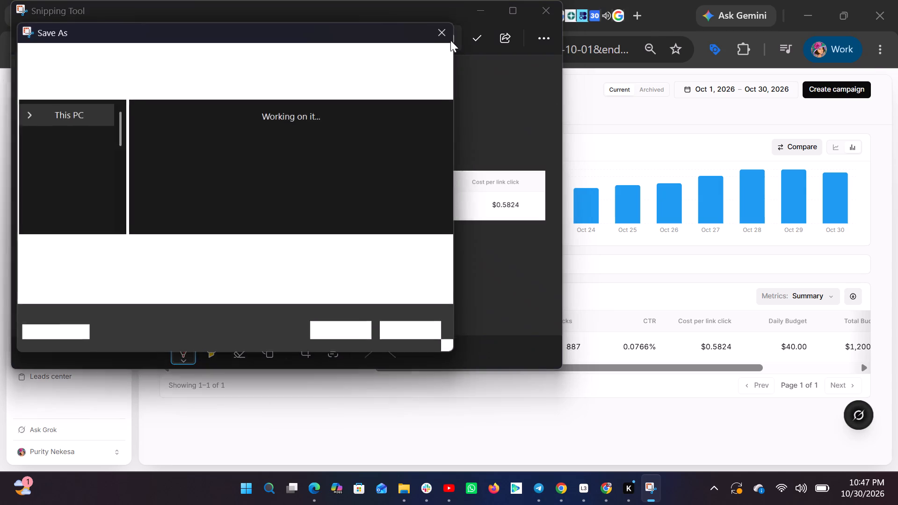
pyautogui.press('c')
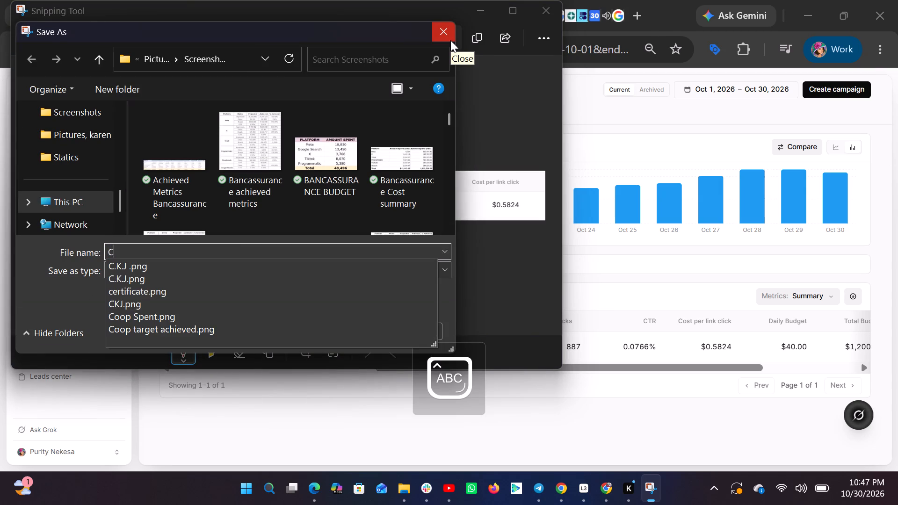
pyautogui.write('.K.J')
pyautogui.press('Return')
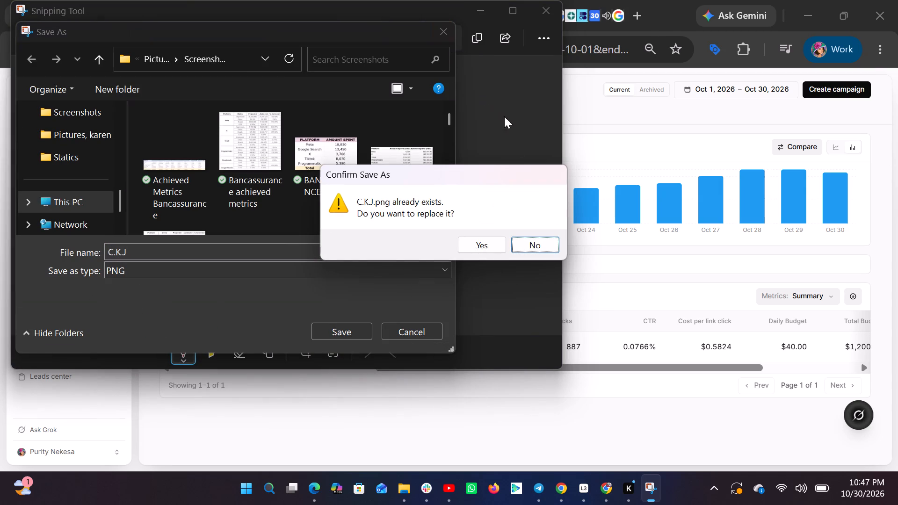
pyautogui.click(488, 243)
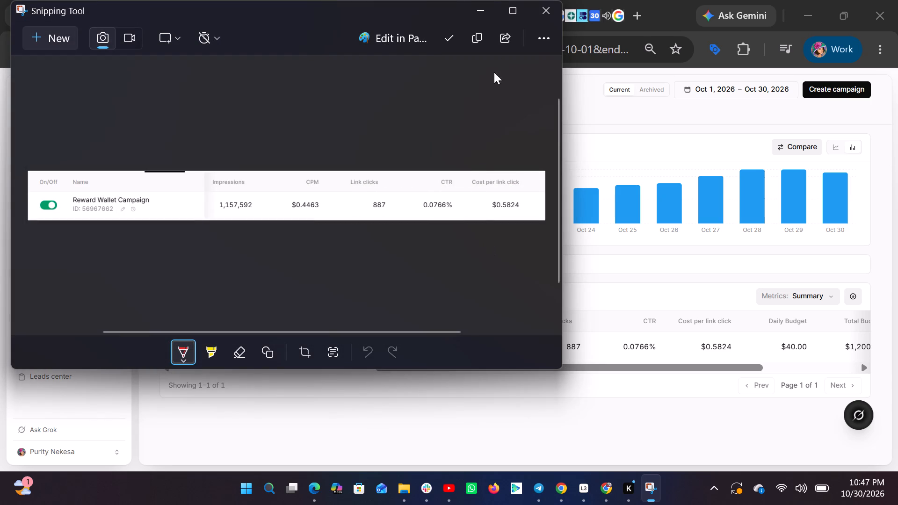
pyautogui.click(477, 13)
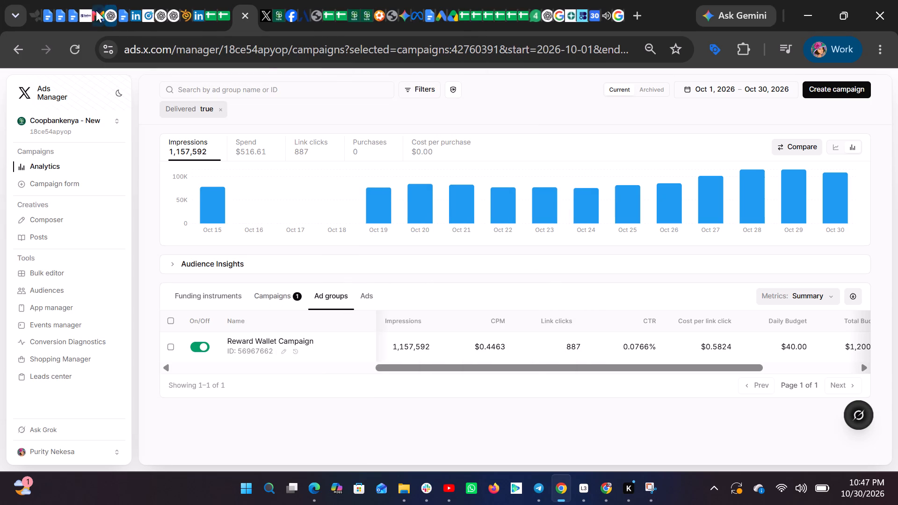
# Back in the Belva Digital report, replace the X Ads page's table image with the uploaded C.K.J screenshot.
pyautogui.click(84, 14)
pyautogui.click(457, 338)
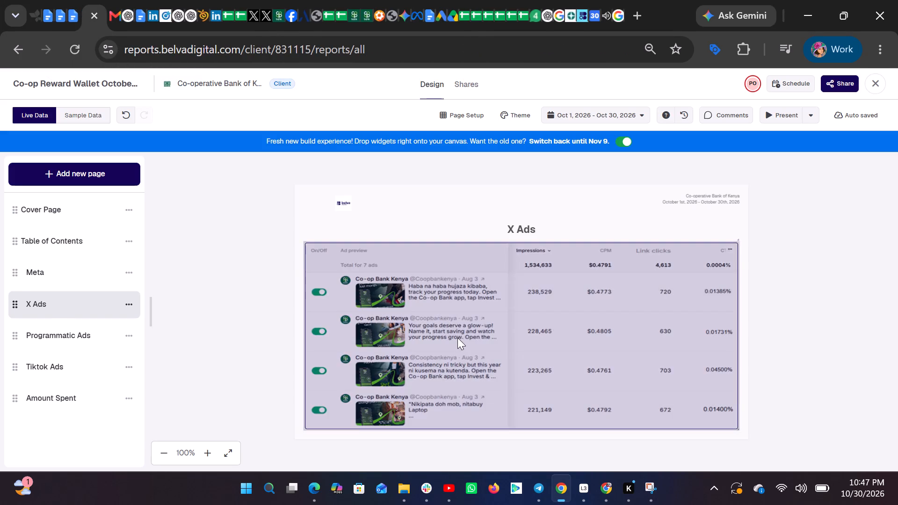
pyautogui.click(151, 333)
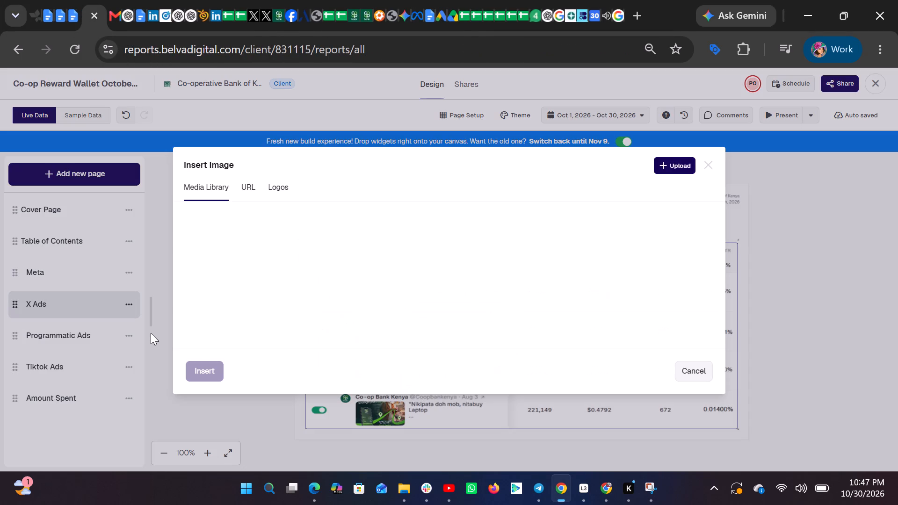
pyautogui.click(665, 165)
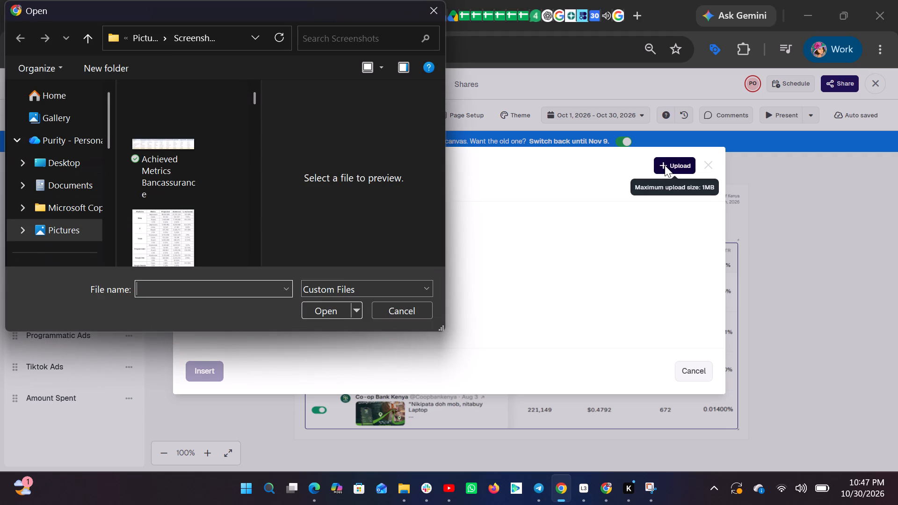
pyautogui.click(351, 36)
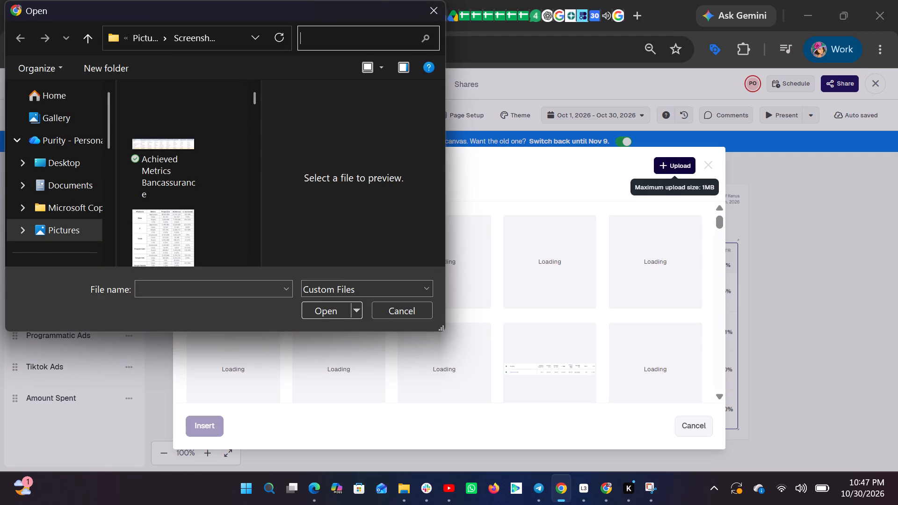
pyautogui.write('C.K.J')
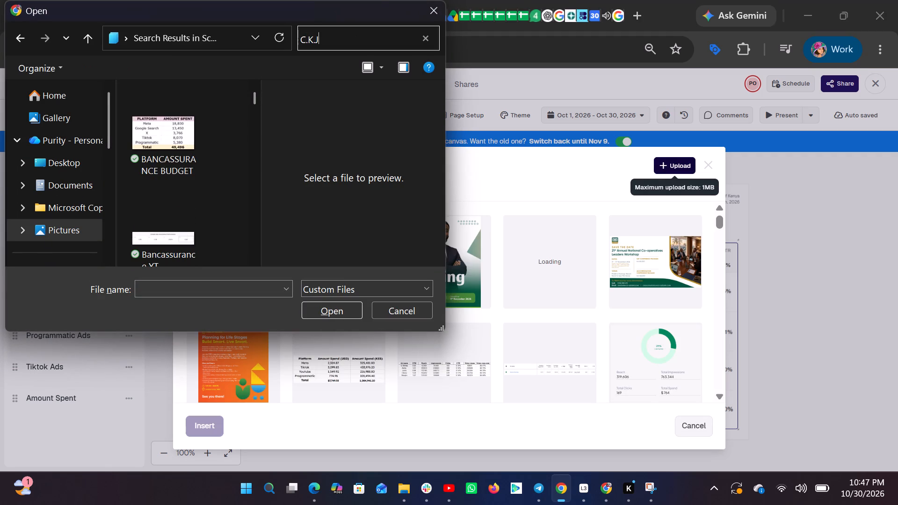
pyautogui.press('Return')
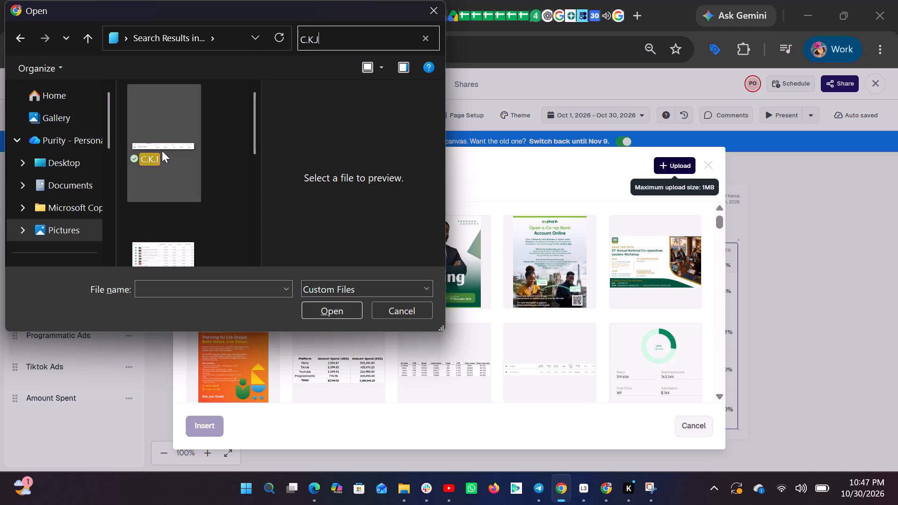
pyautogui.doubleClick(165, 148)
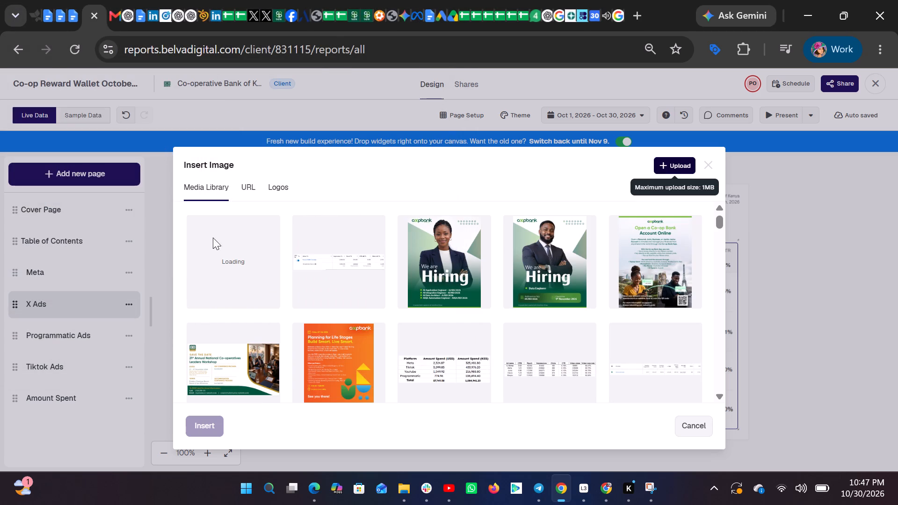
pyautogui.click(203, 424)
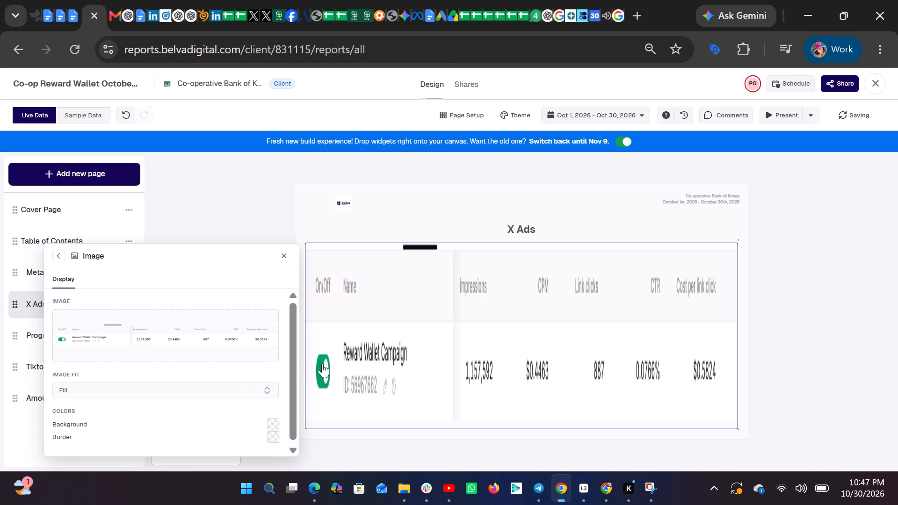
# Set the X Ads image fit to Contain and deselect the image.
pyautogui.click(181, 392)
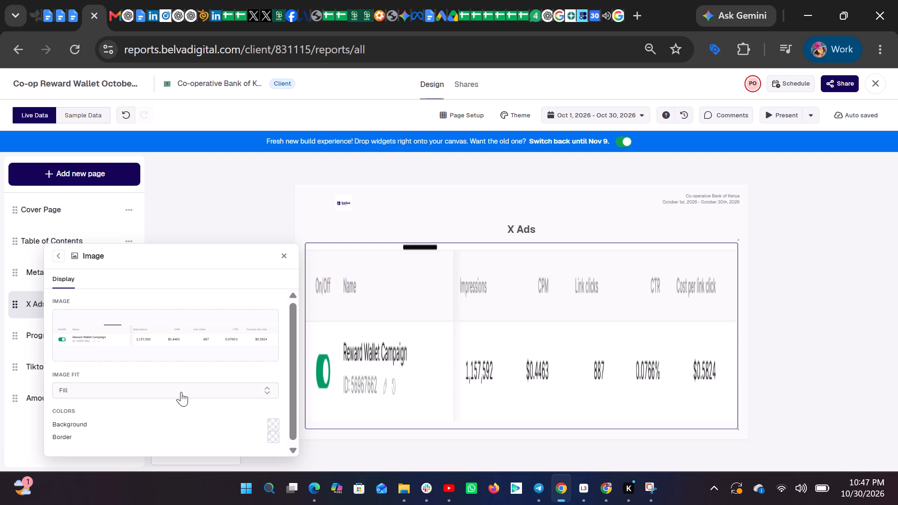
pyautogui.click(165, 324)
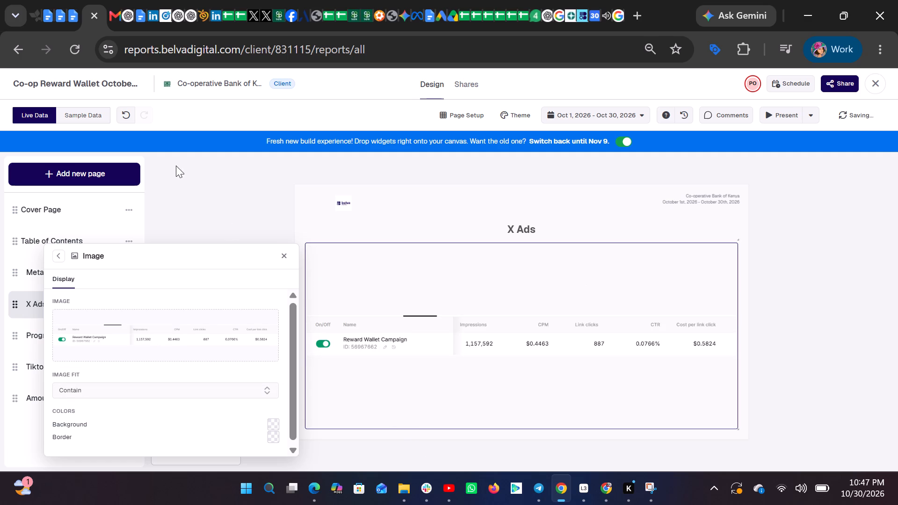
pyautogui.click(201, 194)
# Go to the report's Programmatic Ads page.
pyautogui.press('Down')
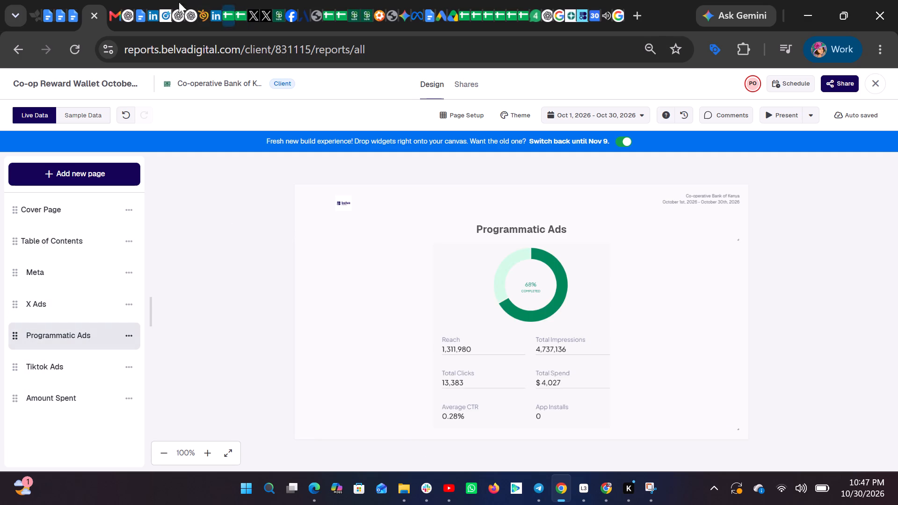
# Switch to MediaPal, search the campaign reports for REWA, and open the Co-op Bank Reward Wallet campaign.
pyautogui.click(317, 14)
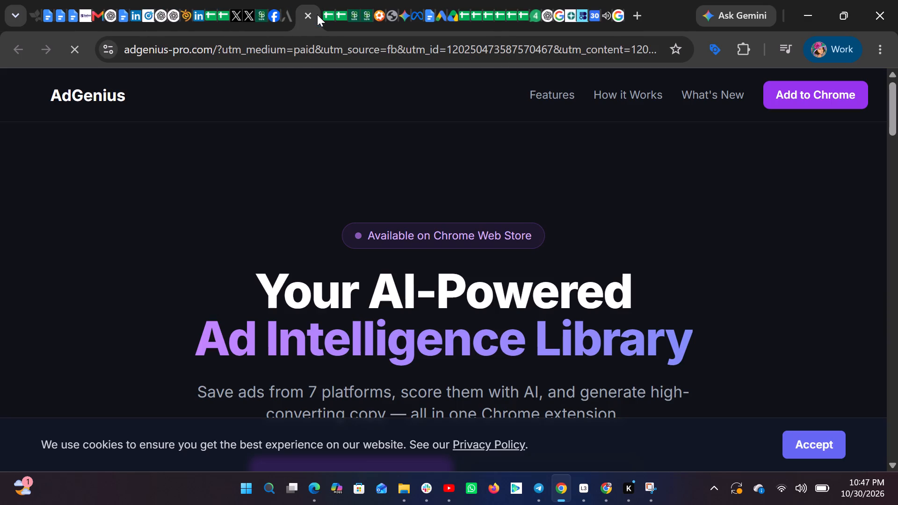
pyautogui.click(391, 15)
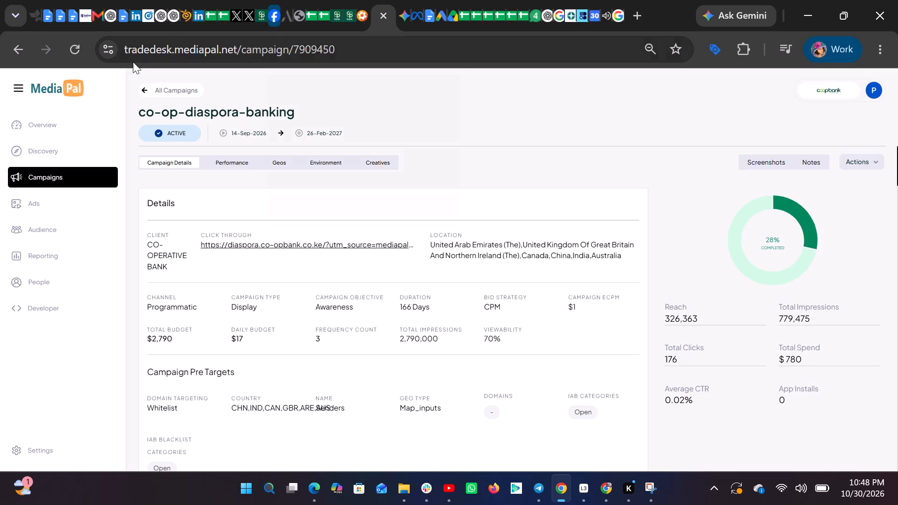
pyautogui.click(143, 85)
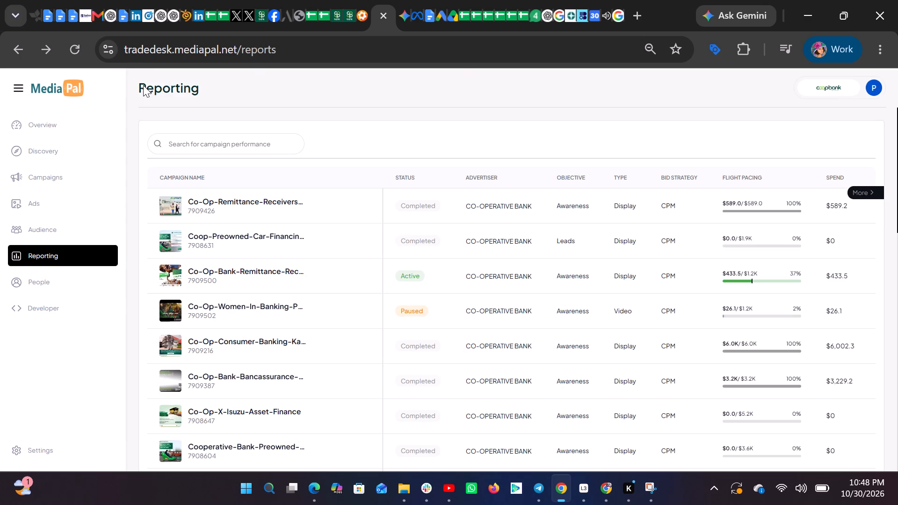
pyautogui.click(177, 144)
pyautogui.write('RE')
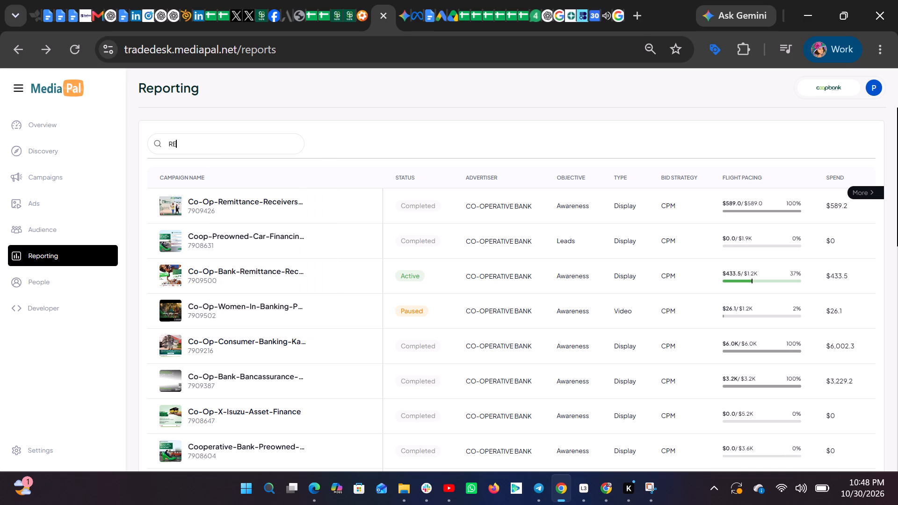
pyautogui.write('WA')
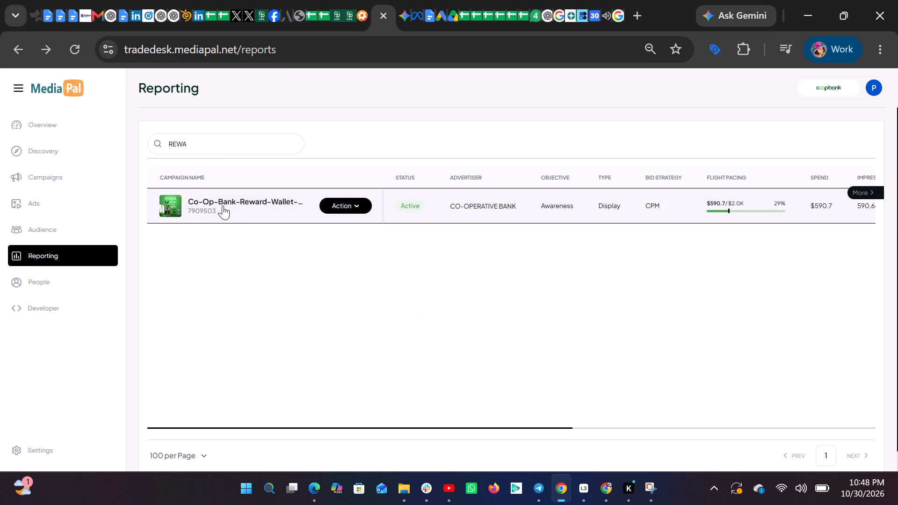
pyautogui.click(223, 205)
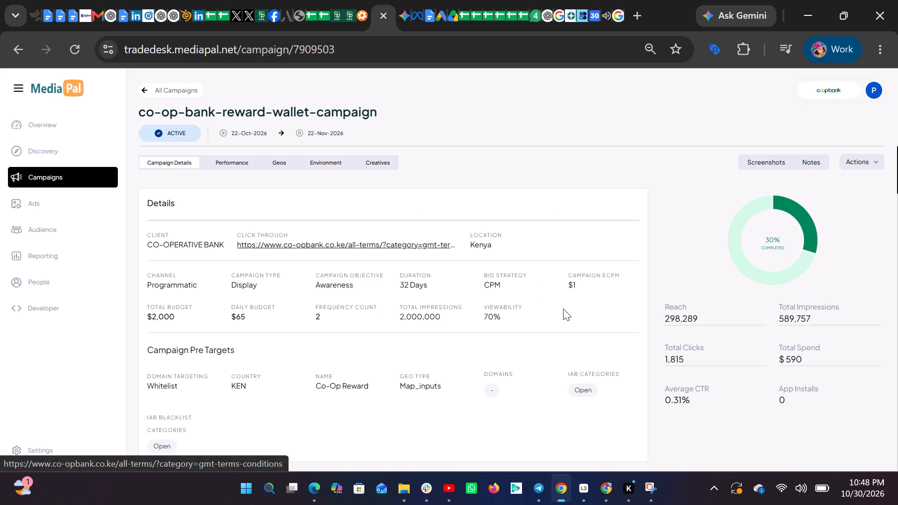
# Switch to Snipping Tool and capture the Reward Wallet campaign's completion chart together with all metrics beneath it, from Reach to App Installs.
pyautogui.click(648, 487)
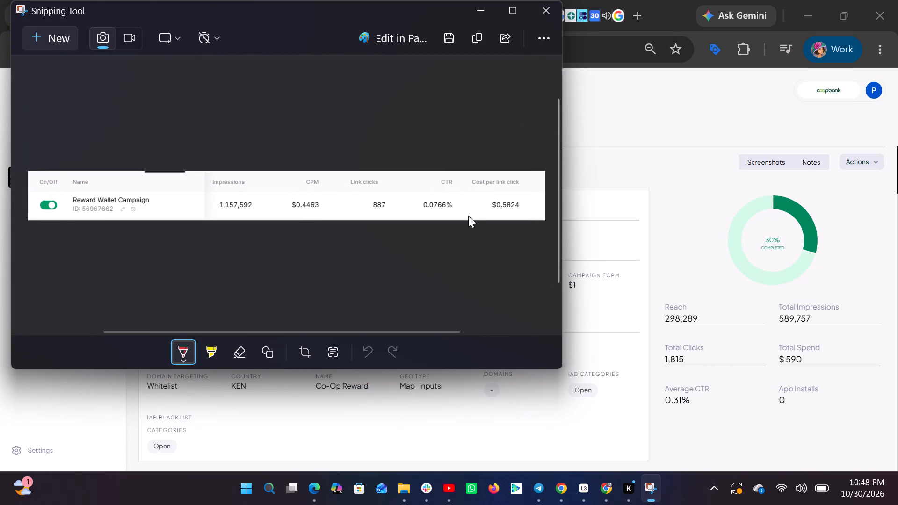
pyautogui.click(55, 34)
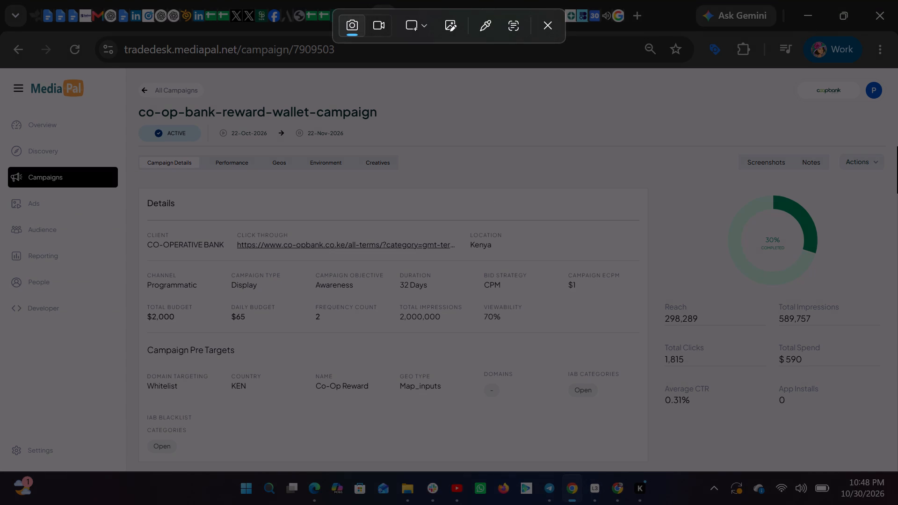
pyautogui.moveTo(646, 185); pyautogui.dragTo(897, 348)
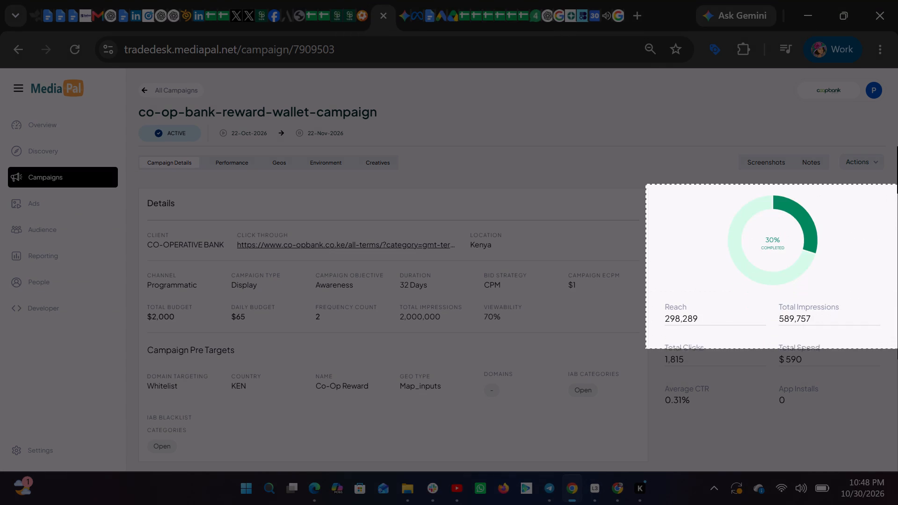
pyautogui.moveTo(897, 348); pyautogui.dragTo(893, 452)
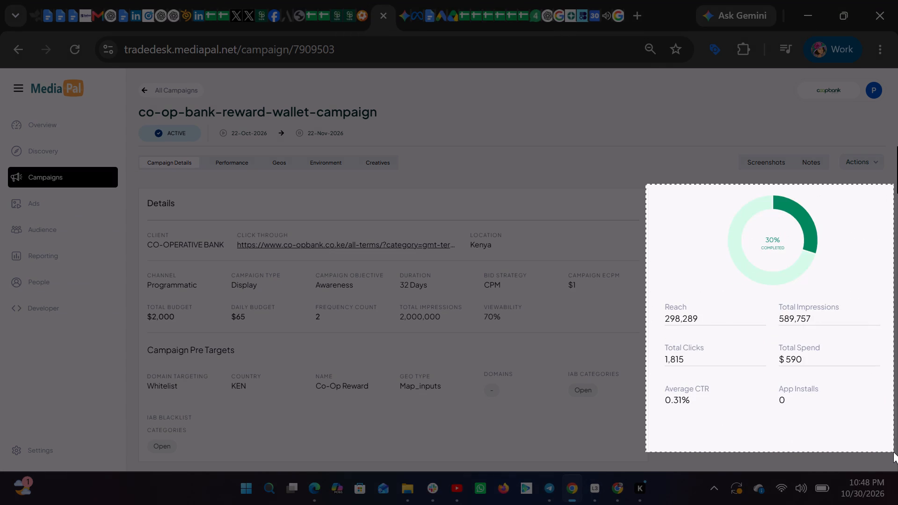
pyautogui.moveTo(893, 452); pyautogui.dragTo(894, 453)
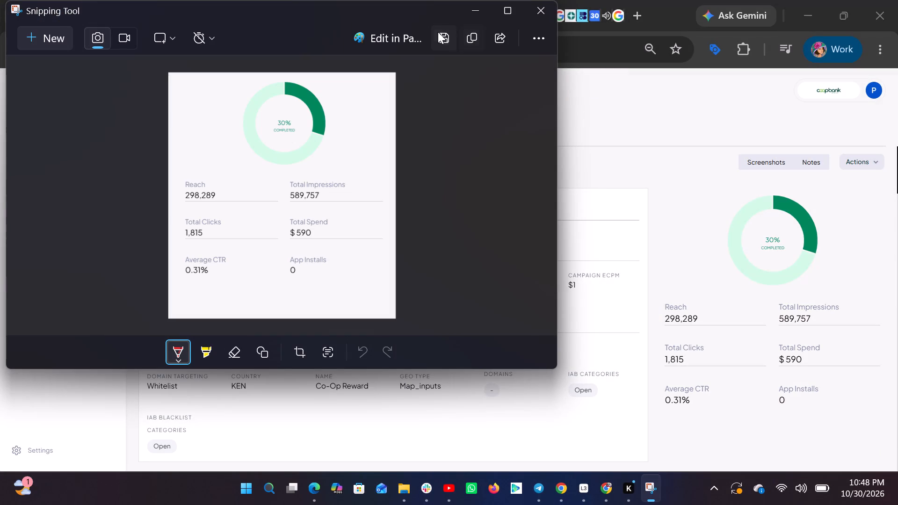
# Save the capture as C.K.J in PNG format in the Screenshots folder, overwriting the existing file, and minimize Snipping Tool.
pyautogui.click(440, 34)
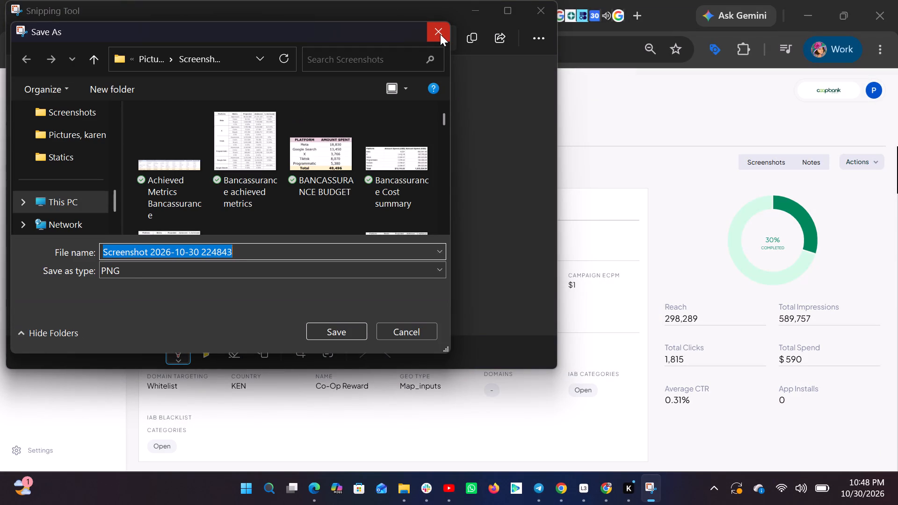
pyautogui.write('C.K.J')
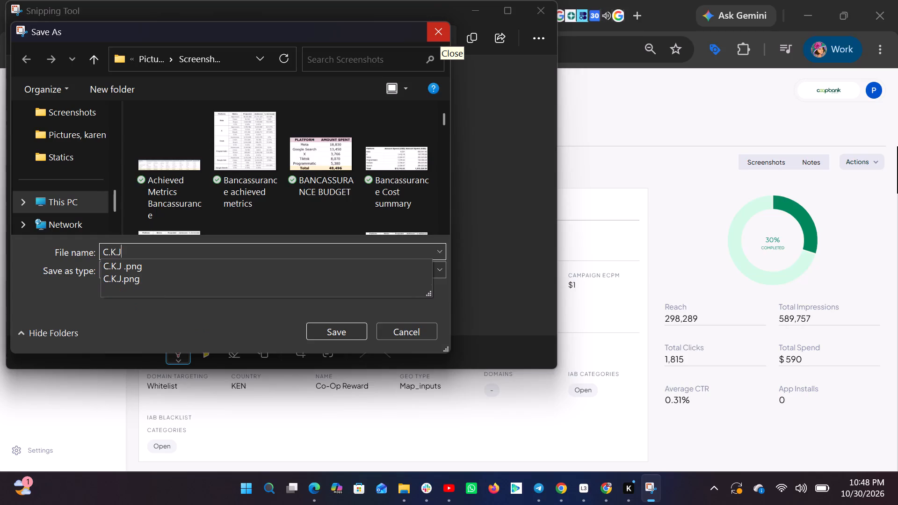
pyautogui.press('Return')
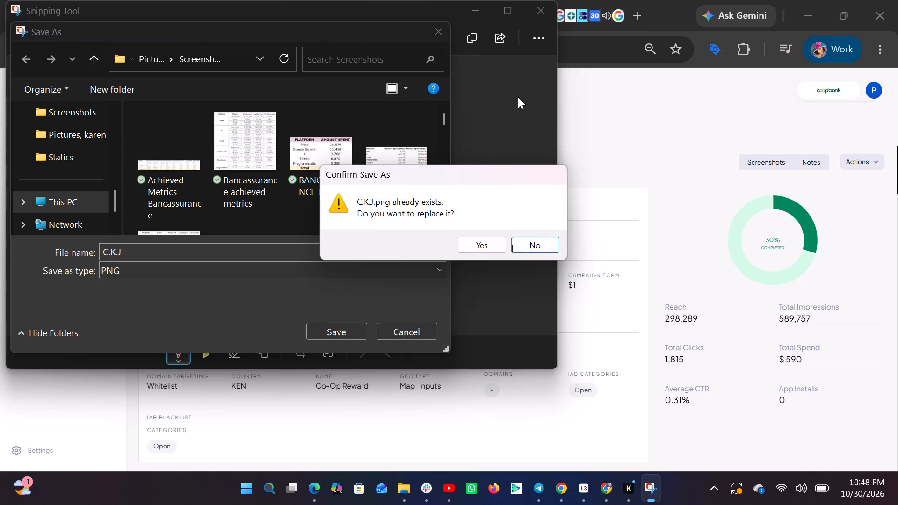
pyautogui.click(477, 245)
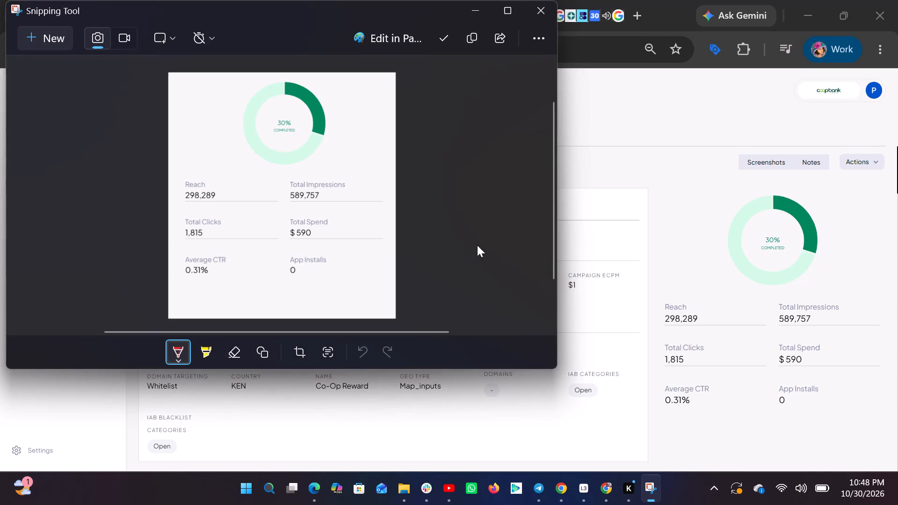
pyautogui.click(473, 10)
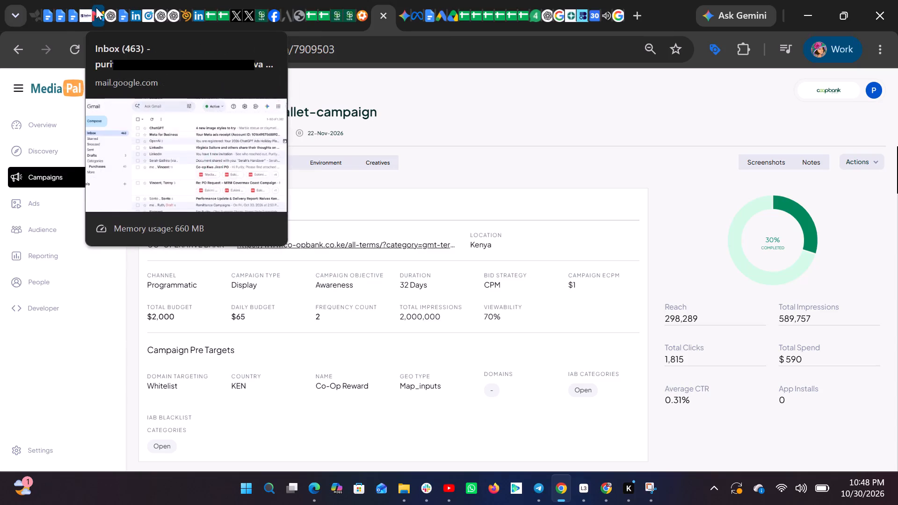
# Switch back to the Belva Digital report and open the image picker for the Programmatic Ads page's campaign image.
pyautogui.click(87, 15)
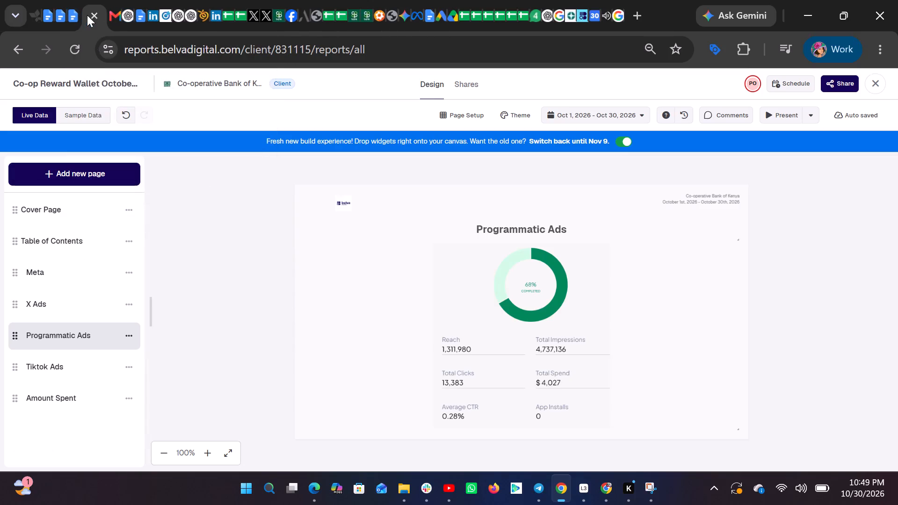
pyautogui.click(448, 289)
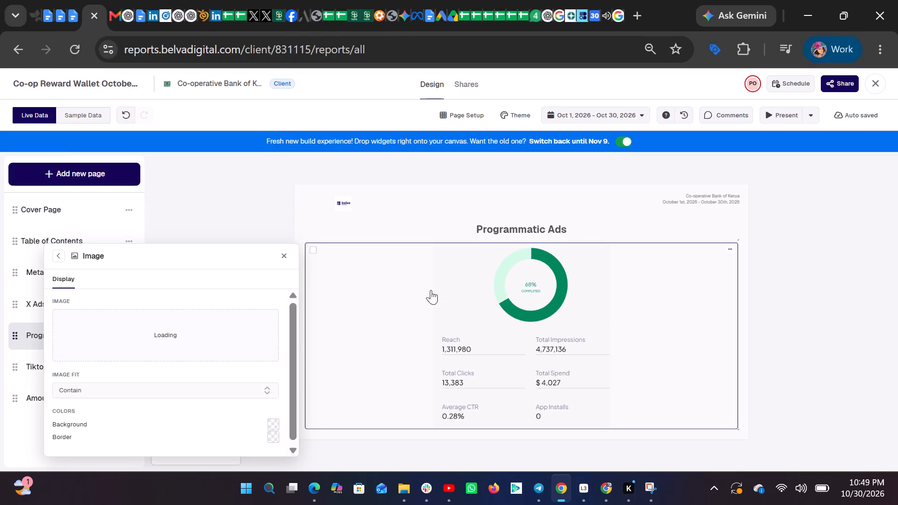
pyautogui.click(155, 334)
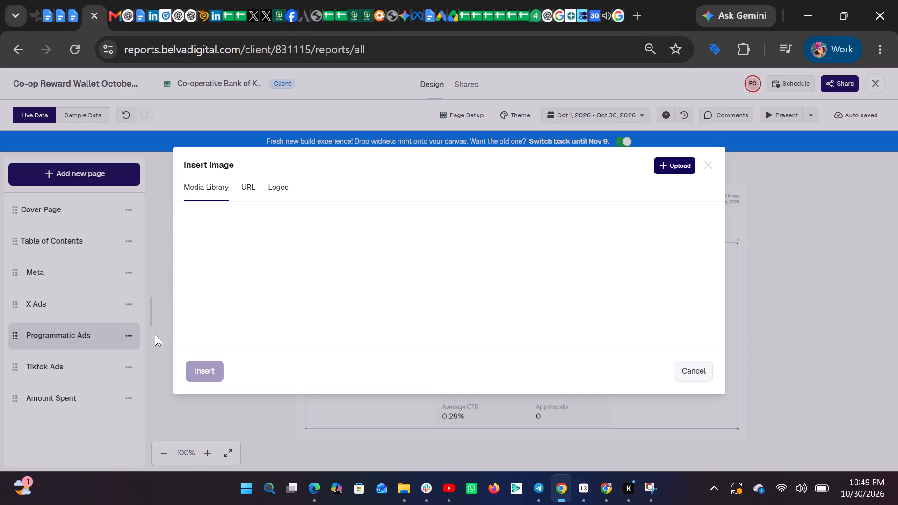
# Upload the C.K.J screenshot to the media library and insert it as the Programmatic Ads page's campaign image.
pyautogui.click(669, 164)
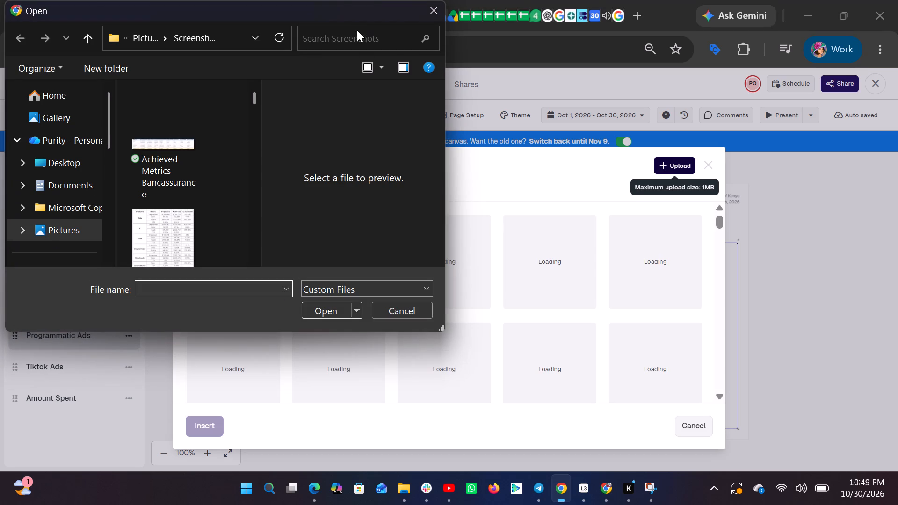
pyautogui.moveTo(356, 31); pyautogui.dragTo(348, 44)
pyautogui.click(358, 41)
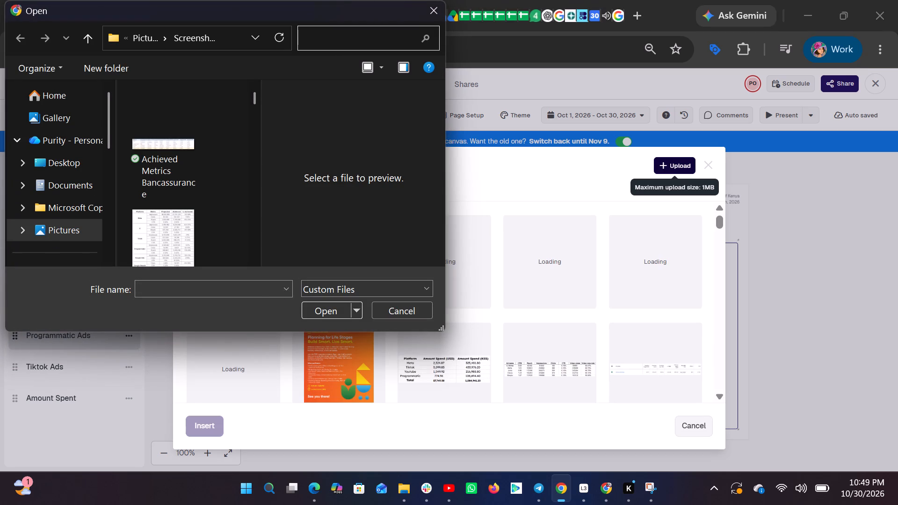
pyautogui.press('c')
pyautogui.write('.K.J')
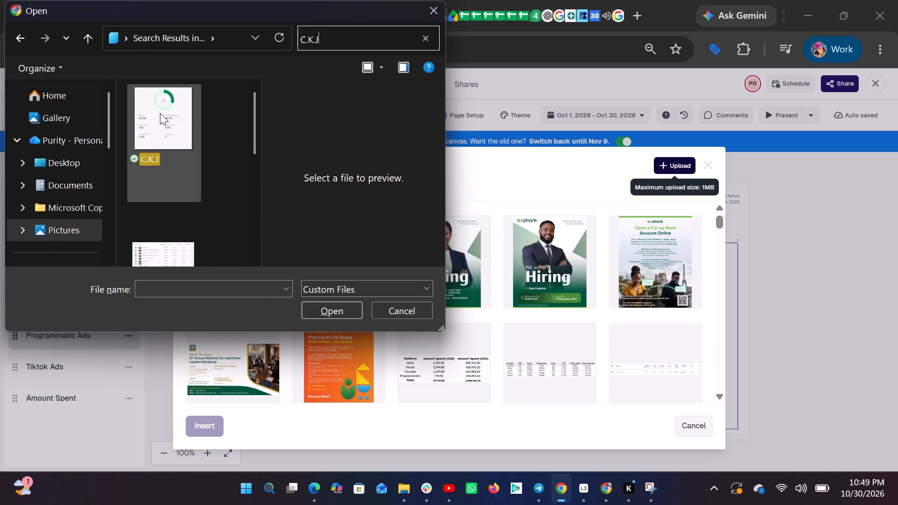
pyautogui.doubleClick(160, 113)
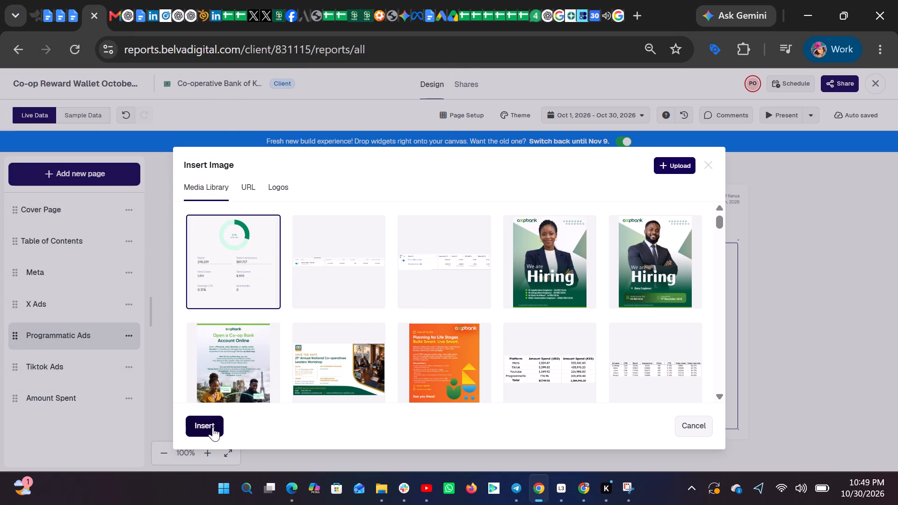
pyautogui.click(213, 427)
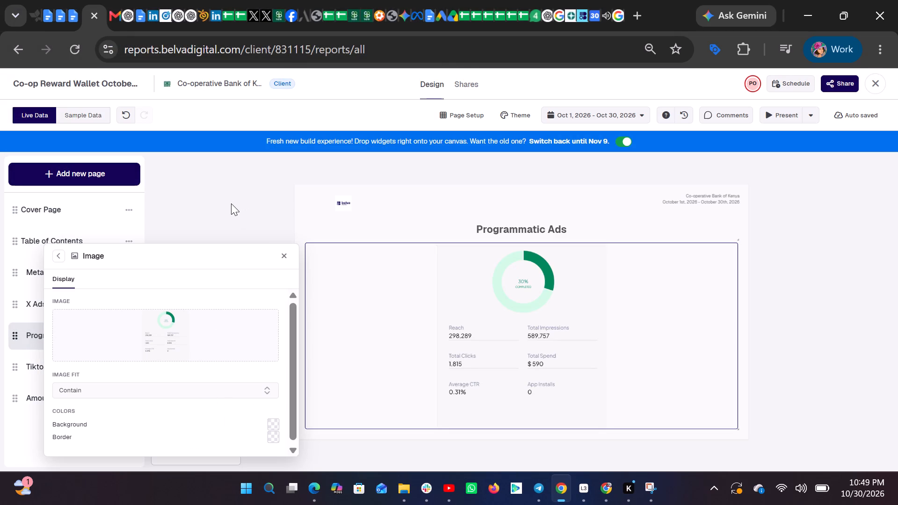
pyautogui.click(231, 203)
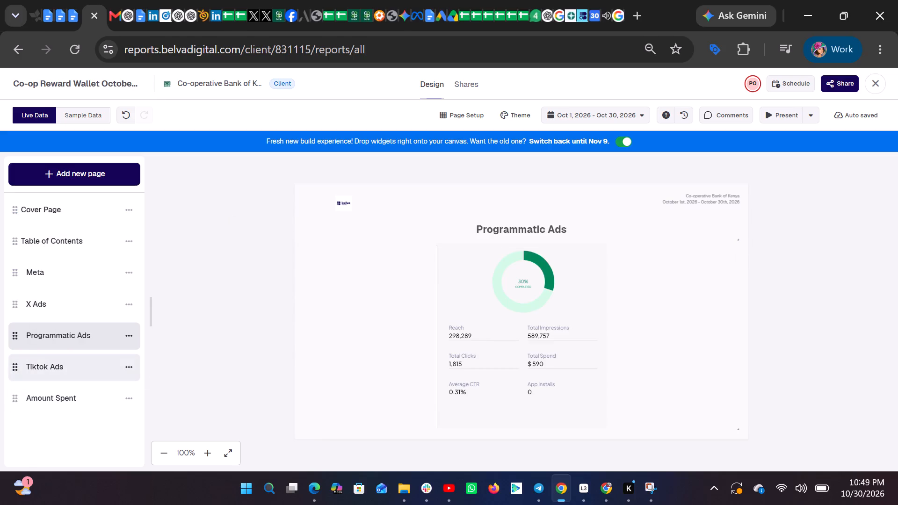
# Open the report's Tiktok Ads page.
pyautogui.click(101, 373)
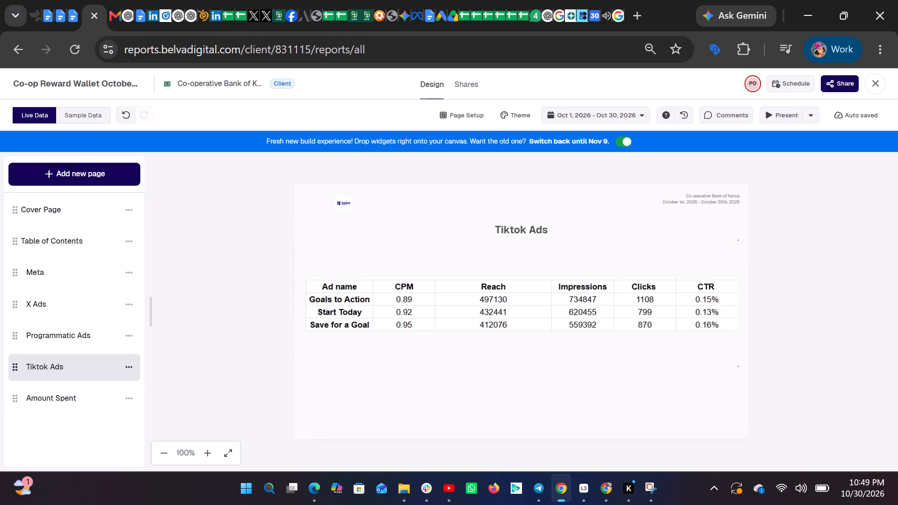
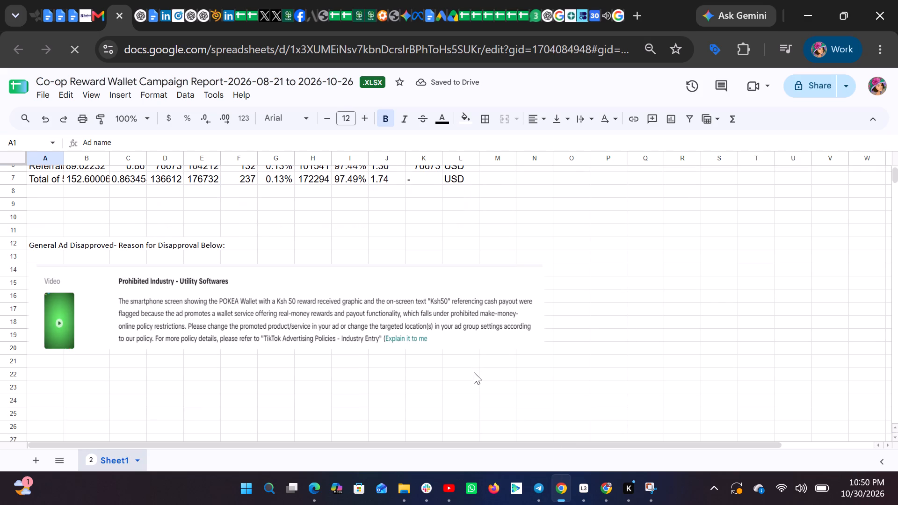
# Widen the Ad name column of the Reward Wallet campaign report sheet so the full ad names fit.
pyautogui.scroll(2, 474, 372)
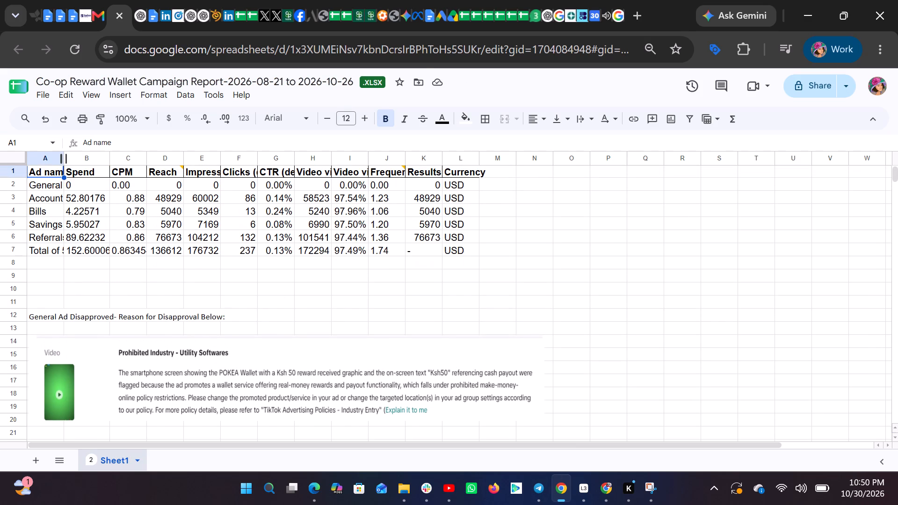
pyautogui.moveTo(64, 157); pyautogui.dragTo(105, 154)
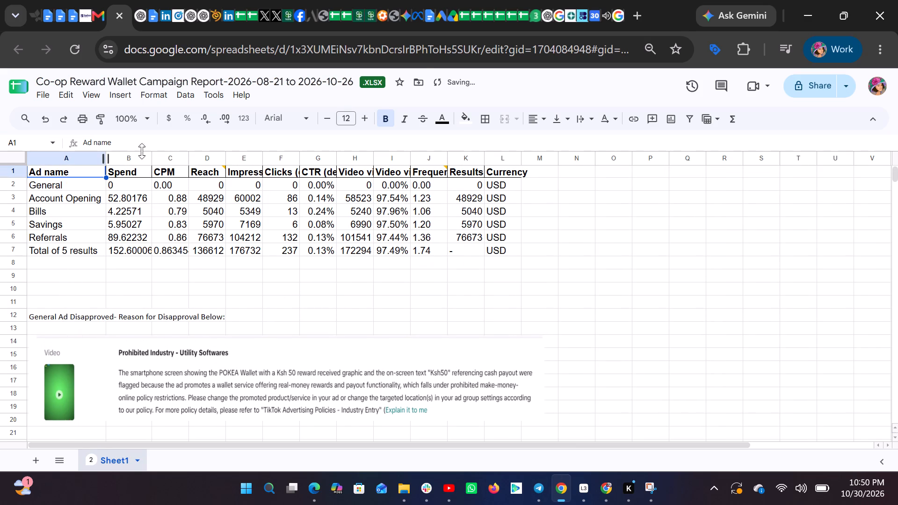
# Delete the Spend column from the campaign report sheet.
pyautogui.click(130, 157)
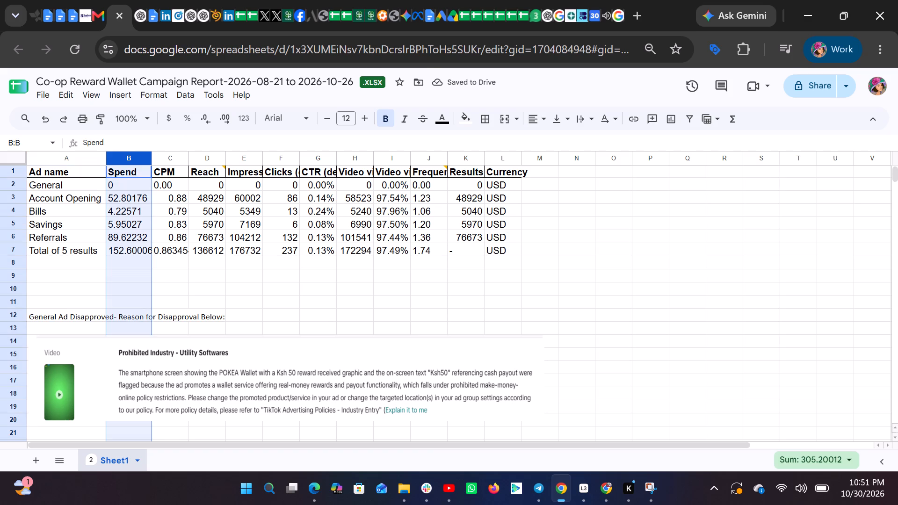
pyautogui.rightClick(130, 157)
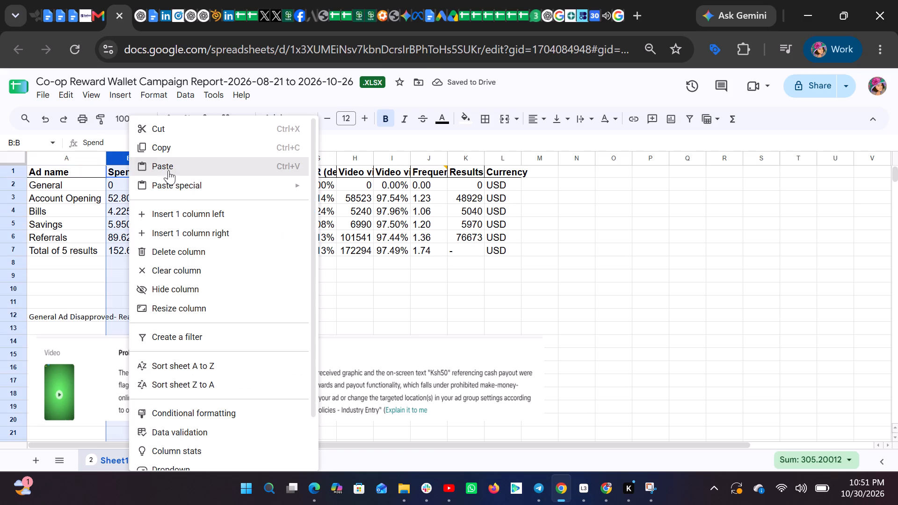
pyautogui.click(172, 250)
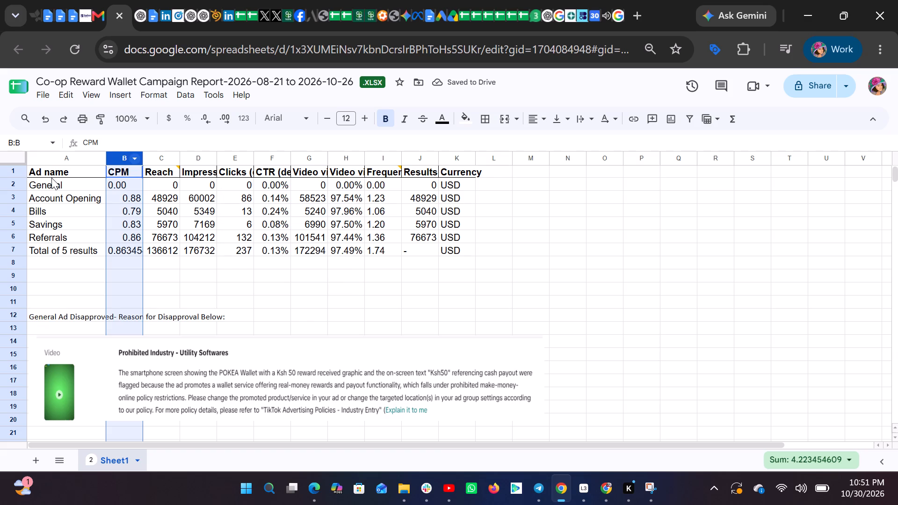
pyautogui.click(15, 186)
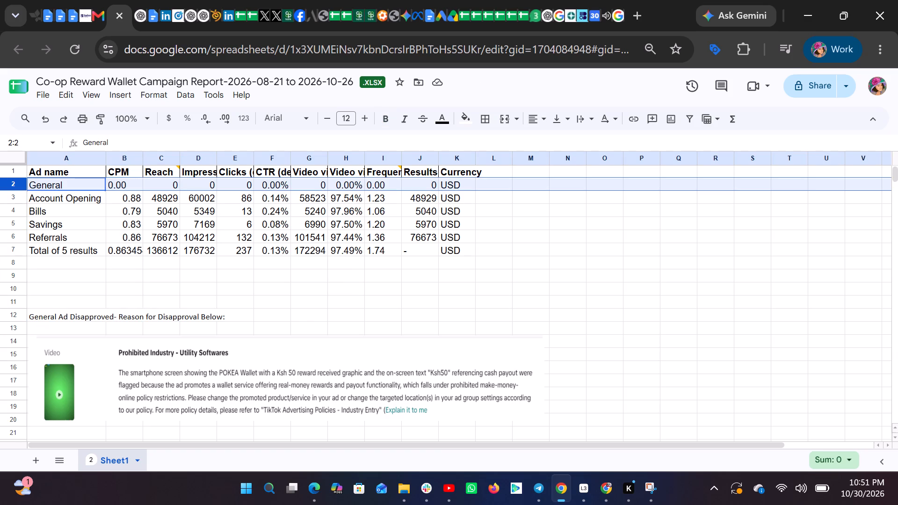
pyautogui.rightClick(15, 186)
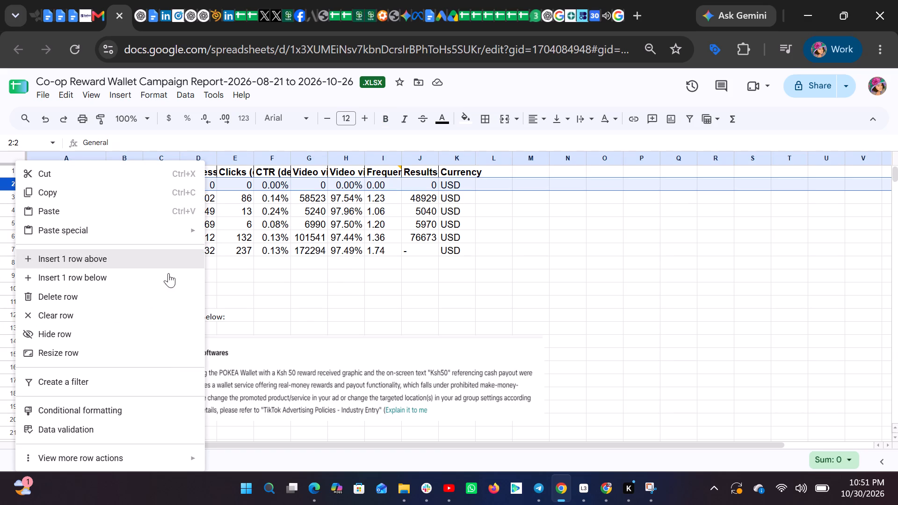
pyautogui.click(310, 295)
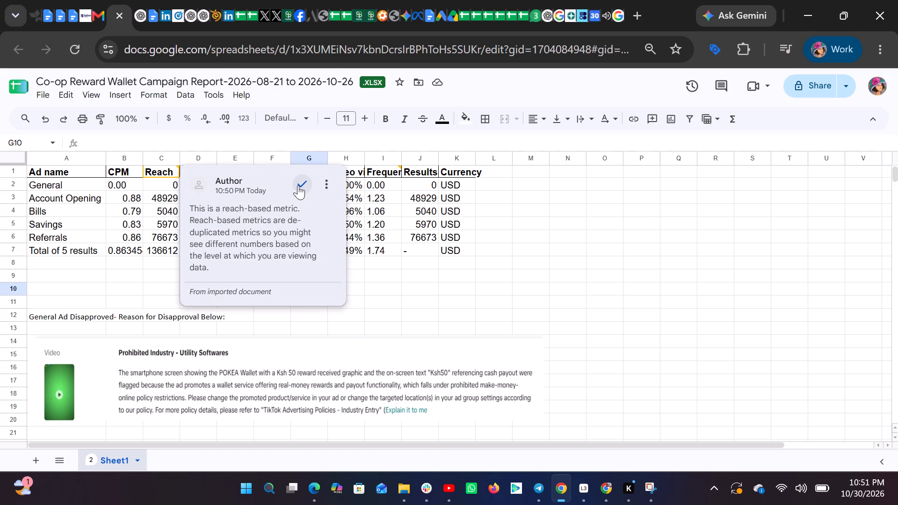
# Resolve the imported comment about reach-based metrics on the Reach header.
pyautogui.click(304, 183)
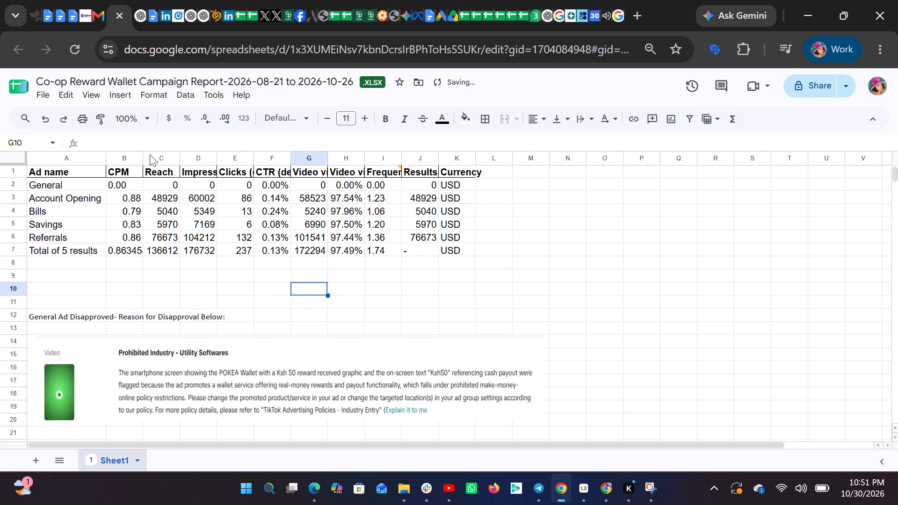
# Widen the CPM, Reach, Impressions, Clicks (destination) and CTR (destination) columns.
pyautogui.moveTo(142, 154); pyautogui.dragTo(159, 156)
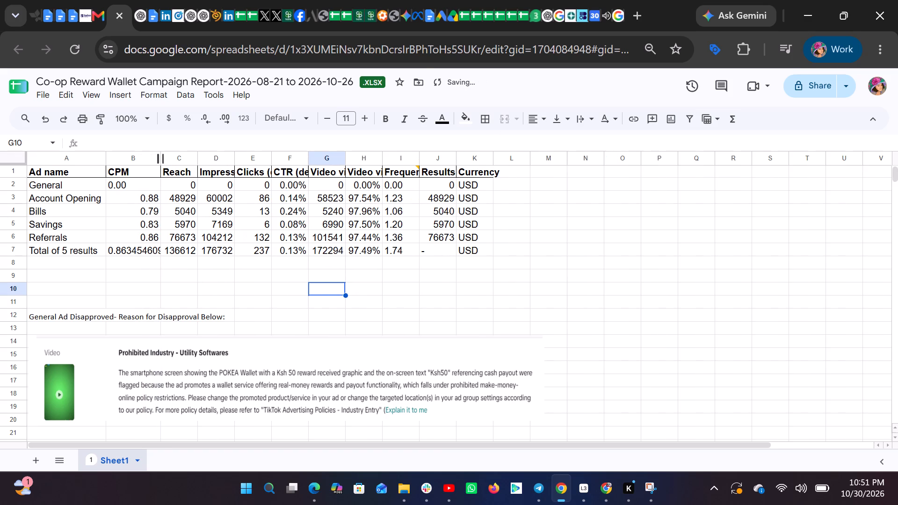
pyautogui.moveTo(198, 158); pyautogui.dragTo(234, 159)
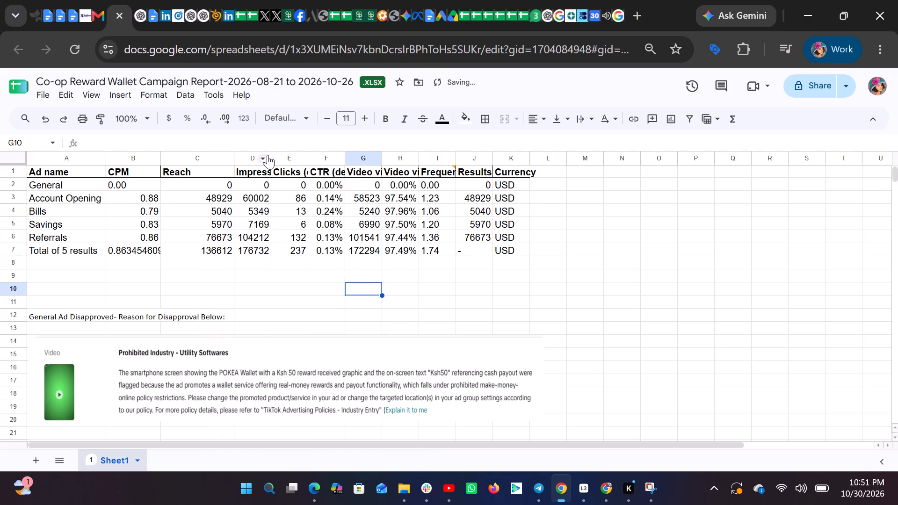
pyautogui.moveTo(271, 156); pyautogui.dragTo(304, 153)
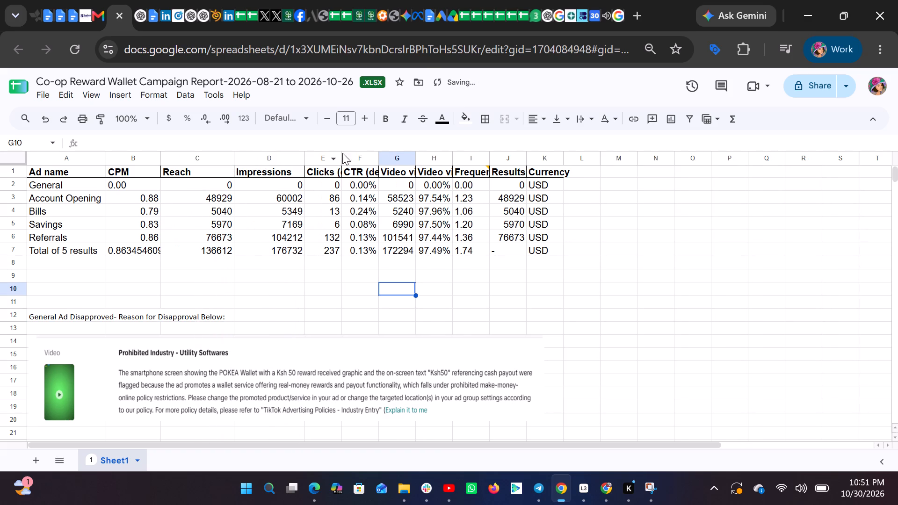
pyautogui.moveTo(343, 154); pyautogui.dragTo(376, 154)
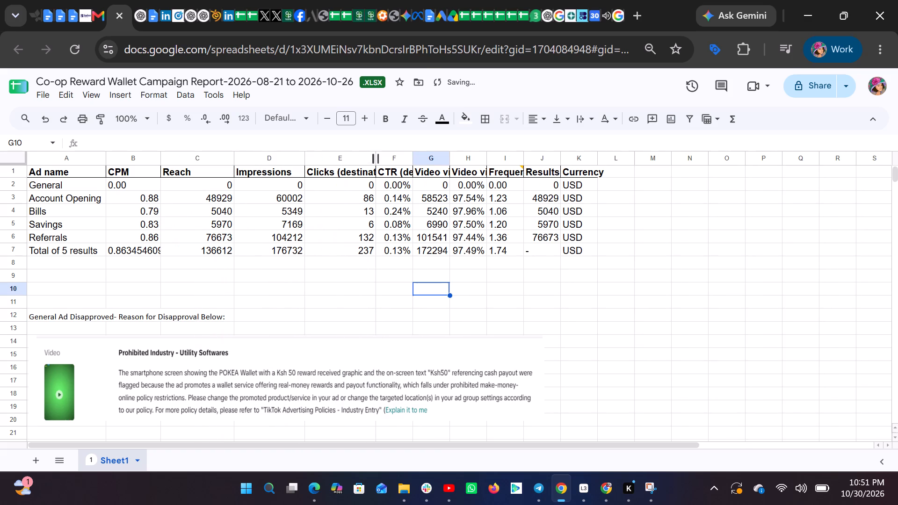
pyautogui.moveTo(411, 157); pyautogui.dragTo(444, 148)
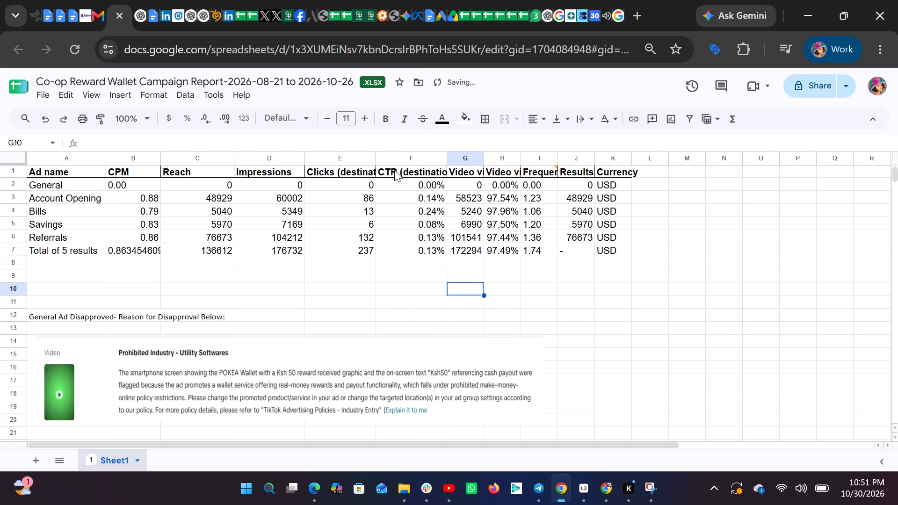
# Remove "(destination)" from the CTR and Clicks column headers so they read CTR and Clicks.
pyautogui.click(394, 170)
pyautogui.moveTo(147, 141); pyautogui.dragTo(100, 140)
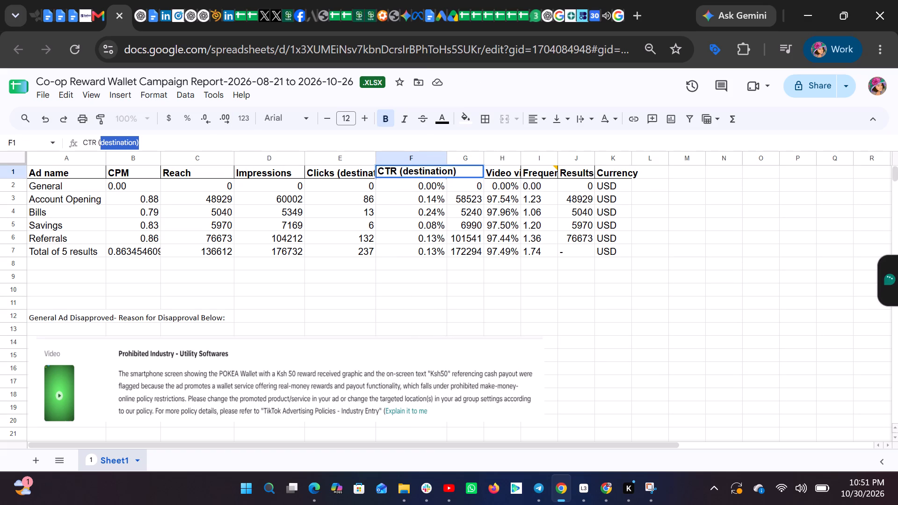
pyautogui.moveTo(100, 140); pyautogui.dragTo(97, 140)
pyautogui.press('BackSpace')
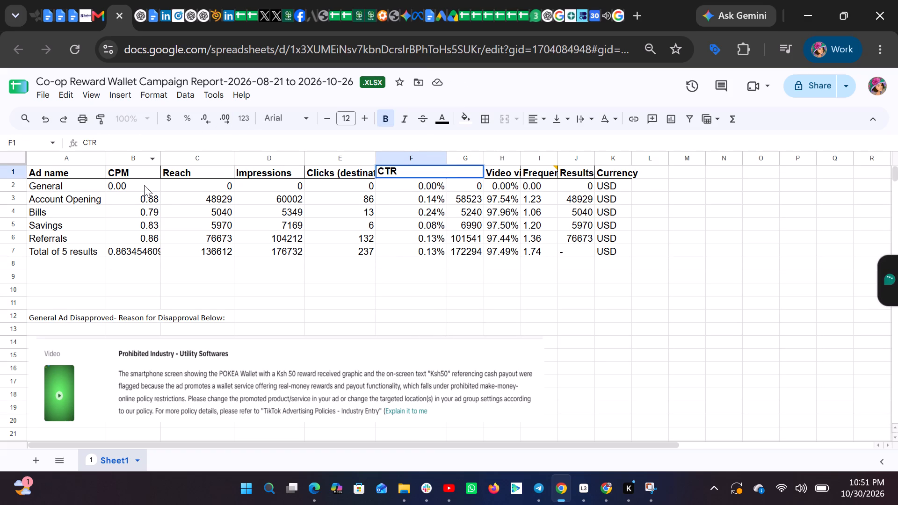
pyautogui.click(339, 173)
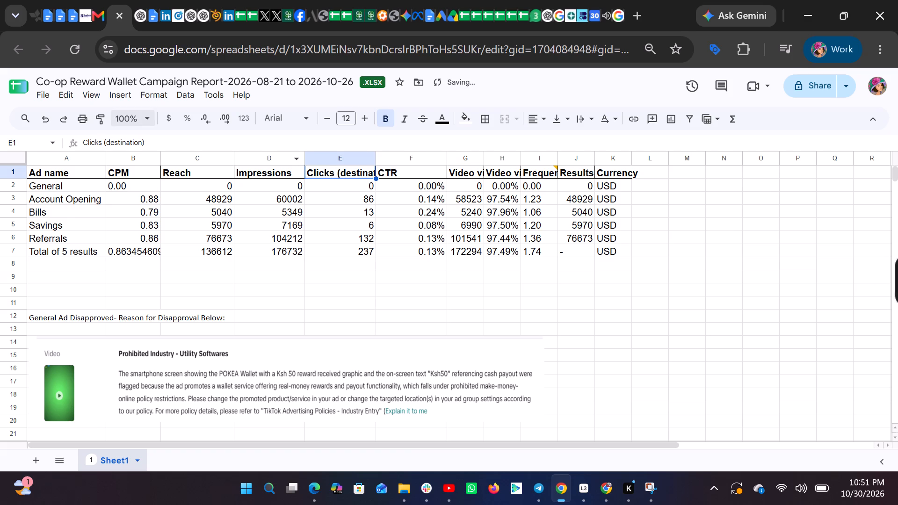
pyautogui.moveTo(148, 139); pyautogui.dragTo(103, 140)
pyautogui.press('BackSpace')
pyautogui.press('Return')
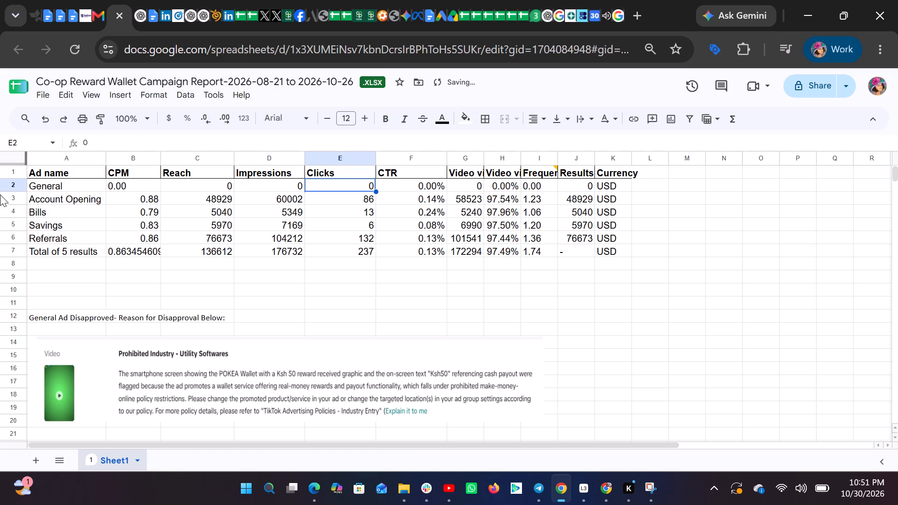
# Center the text horizontally in rows 1 to 7 of the table and clear the row selection.
pyautogui.moveTo(19, 174); pyautogui.dragTo(23, 254)
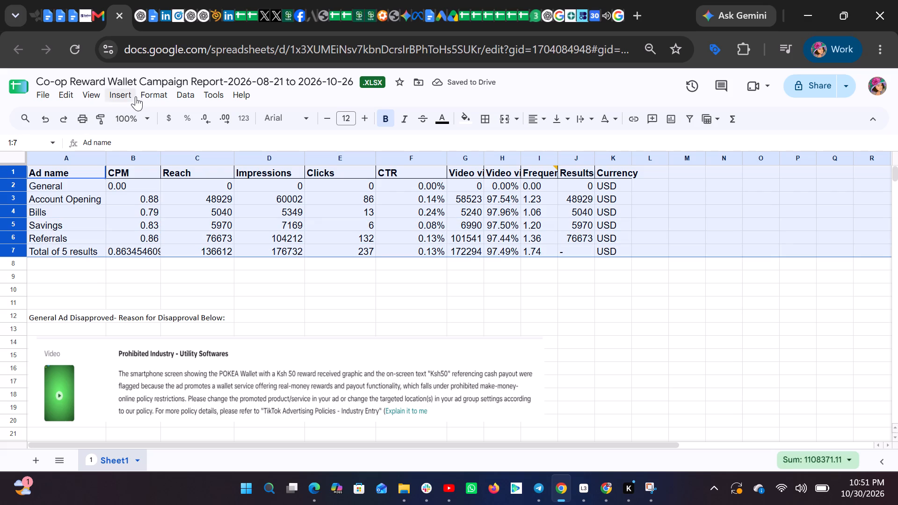
pyautogui.click(147, 98)
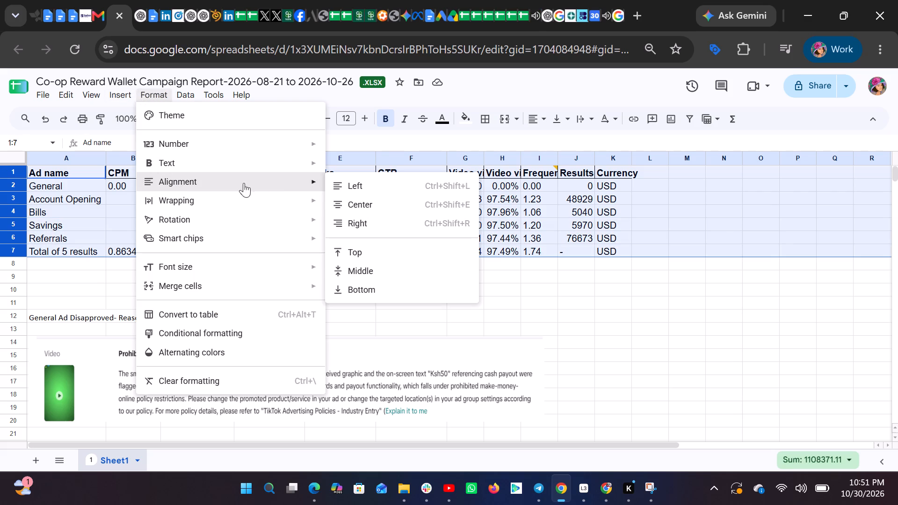
pyautogui.click(366, 205)
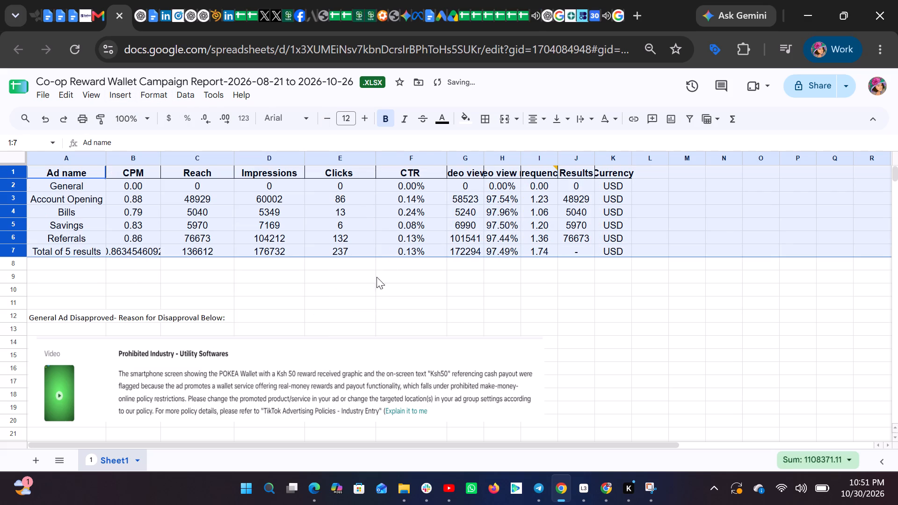
pyautogui.click(369, 296)
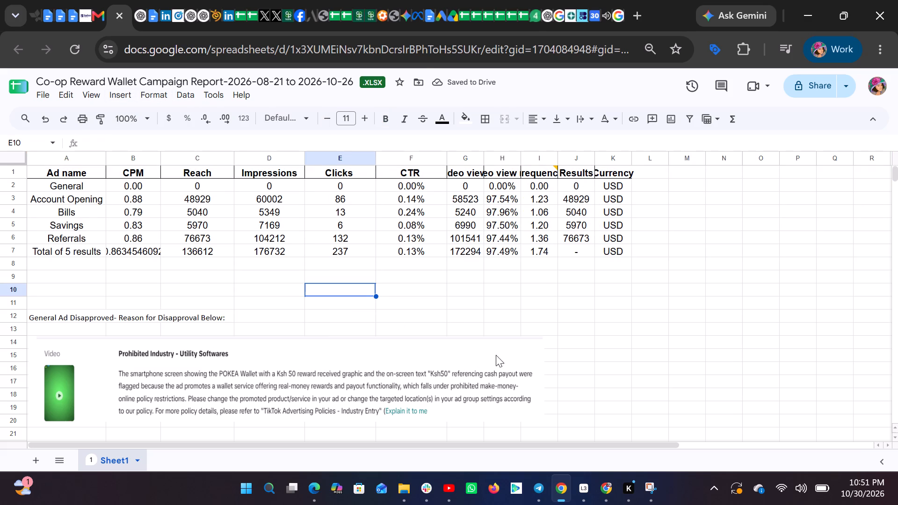
pyautogui.click(767, 390)
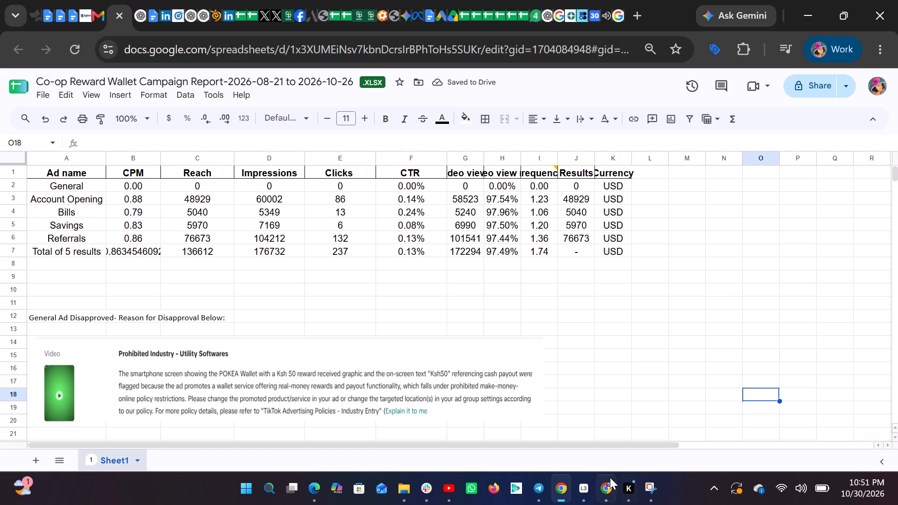
# Switch to Snipping Tool and capture the table from the Ad name to CTR columns, header through the Total of 5 results row.
pyautogui.click(651, 496)
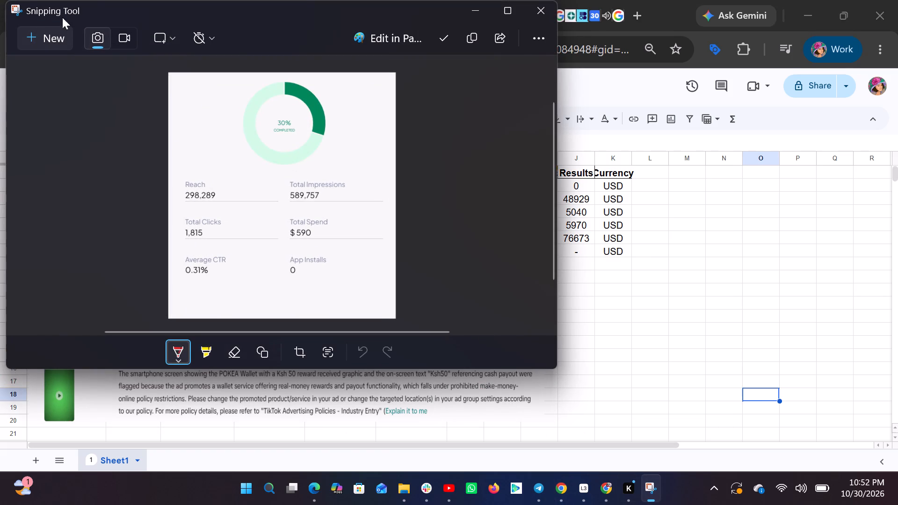
pyautogui.click(46, 34)
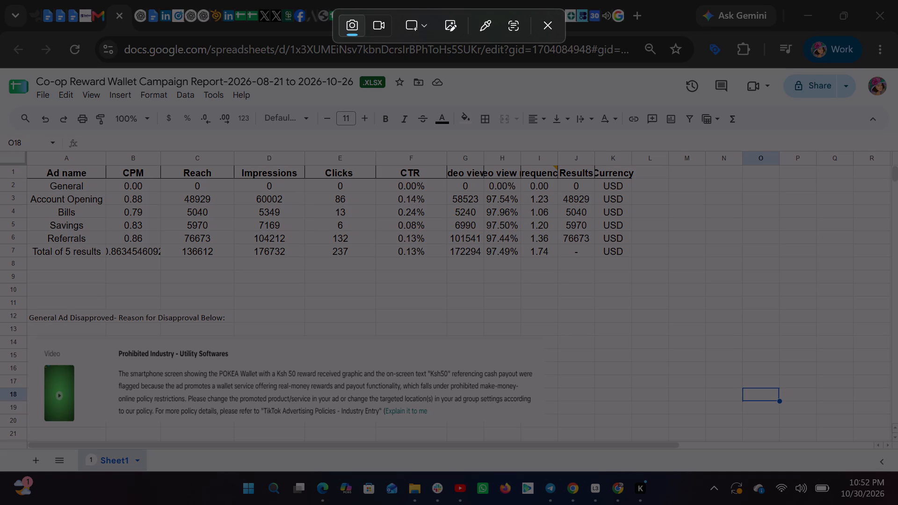
pyautogui.moveTo(25, 163); pyautogui.dragTo(269, 259)
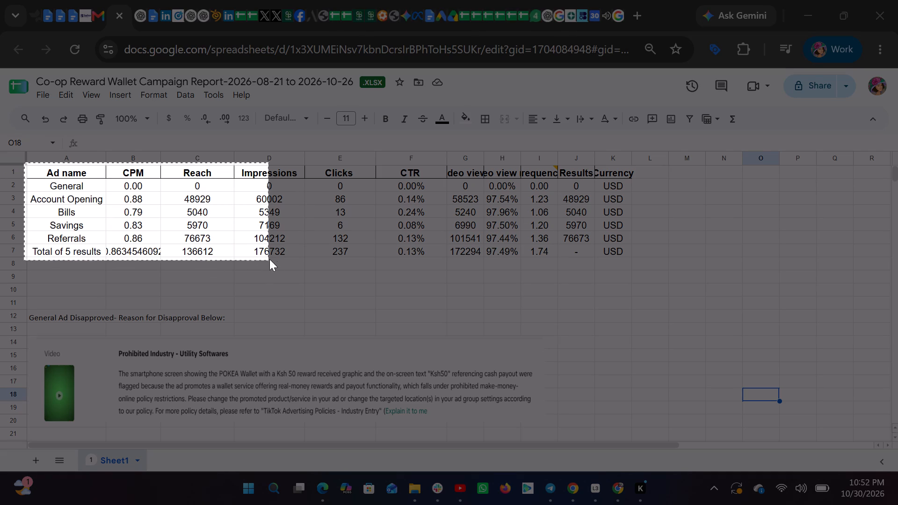
pyautogui.moveTo(269, 259); pyautogui.dragTo(410, 258)
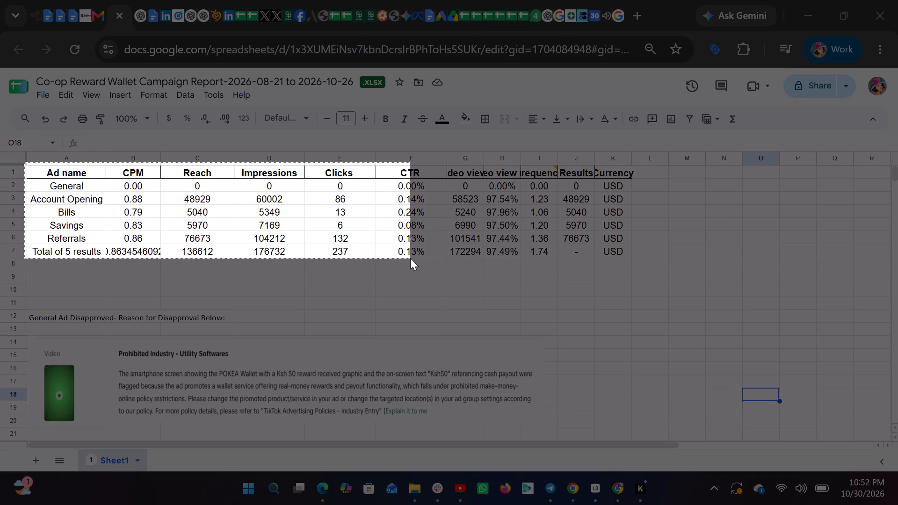
pyautogui.moveTo(410, 258); pyautogui.dragTo(444, 257)
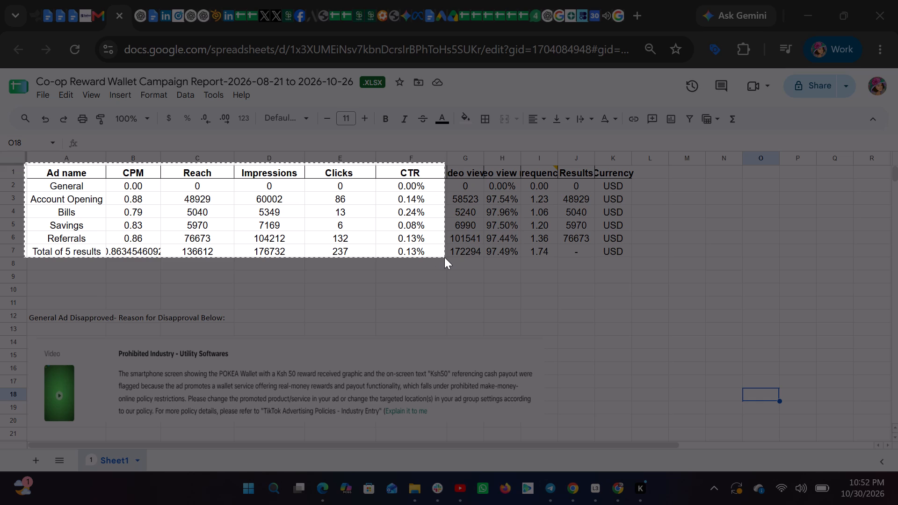
pyautogui.moveTo(444, 257); pyautogui.dragTo(448, 259)
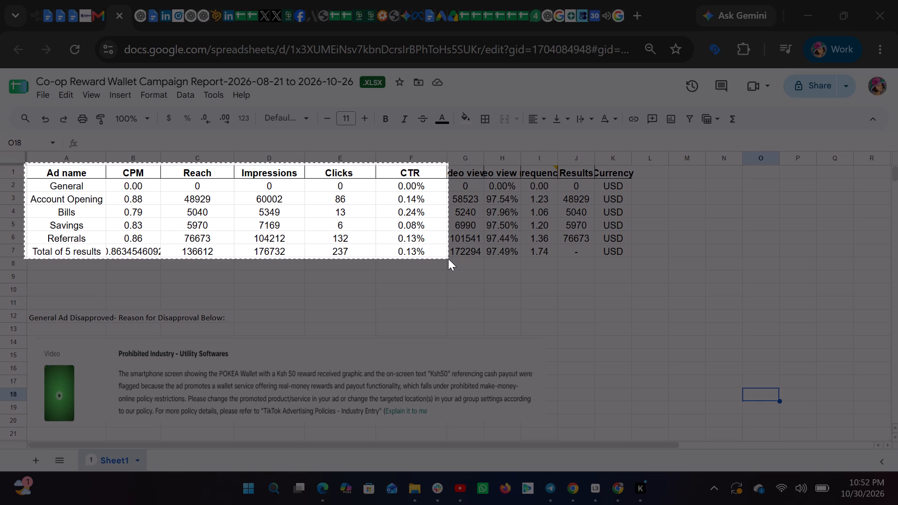
pyautogui.moveTo(448, 259); pyautogui.dragTo(447, 260)
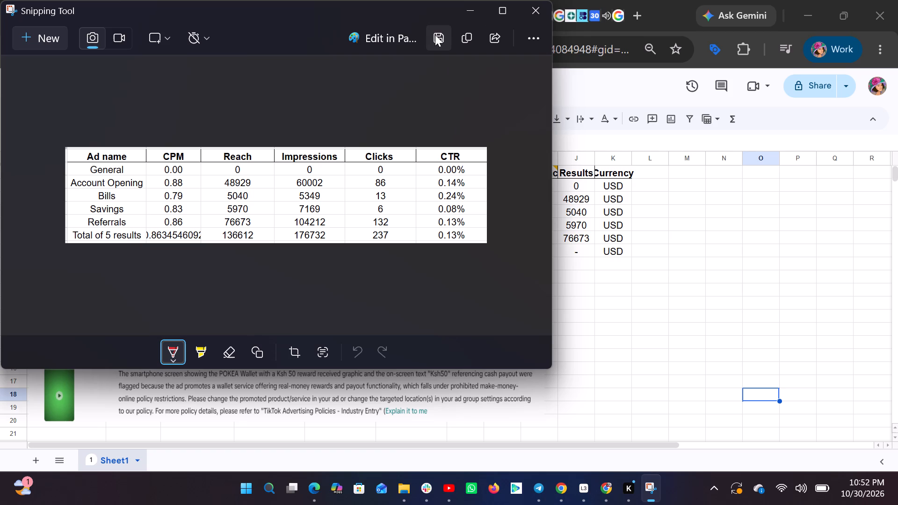
# Save the capture as C.K.J in PNG format in the Screenshots folder, overwriting the existing file, and minimize Snipping Tool.
pyautogui.click(435, 35)
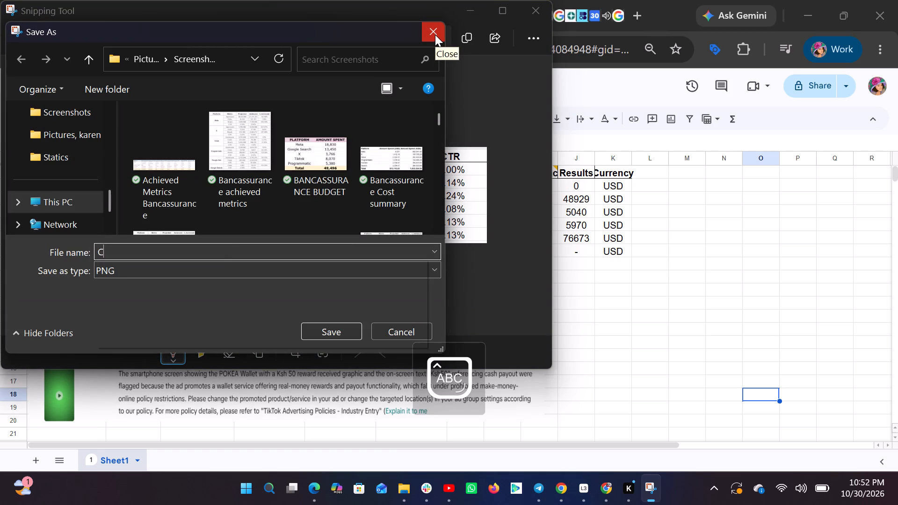
pyautogui.write('.K.J')
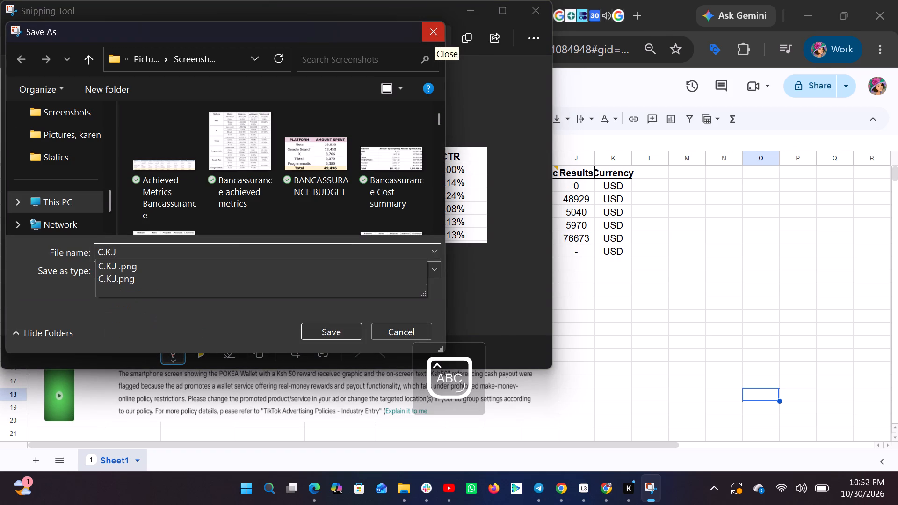
pyautogui.press('Return')
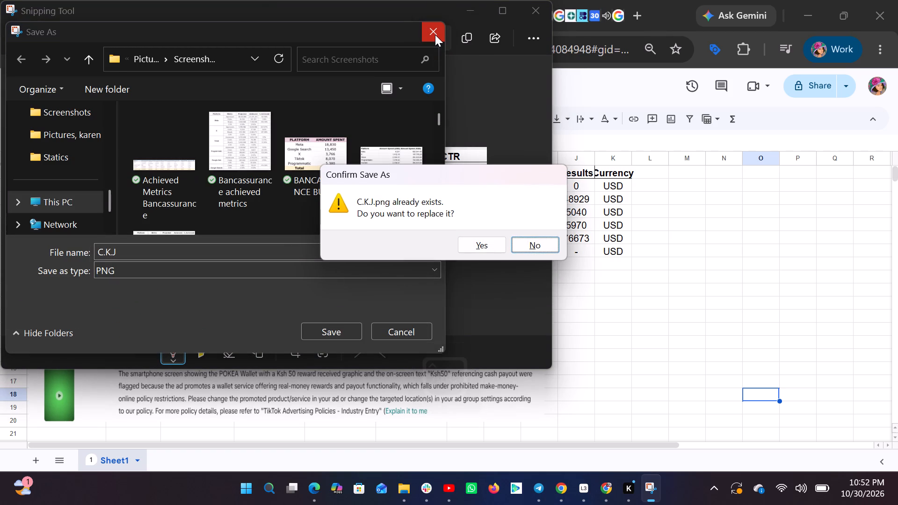
pyautogui.click(473, 252)
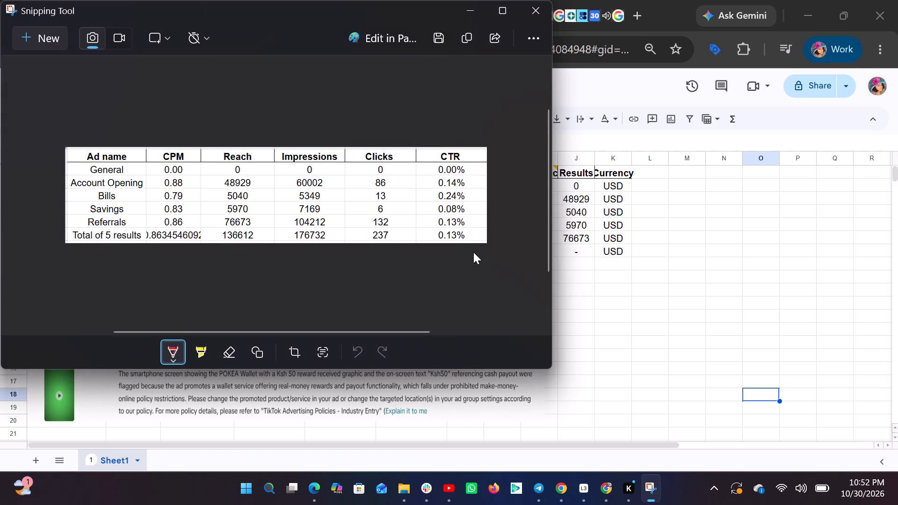
pyautogui.click(465, 14)
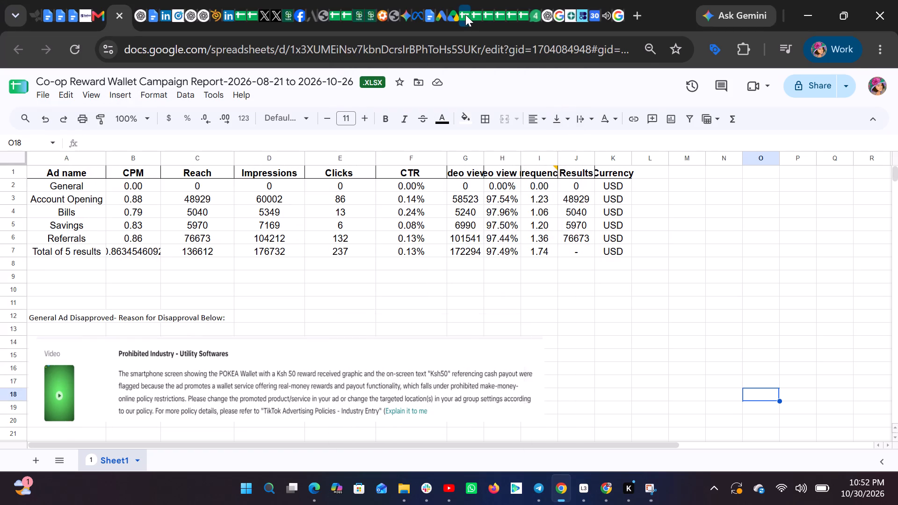
# Compare the spreadsheet with the table on the report's Tiktok Ads page and delete the Total of 5 results row from the spreadsheet.
pyautogui.click(82, 8)
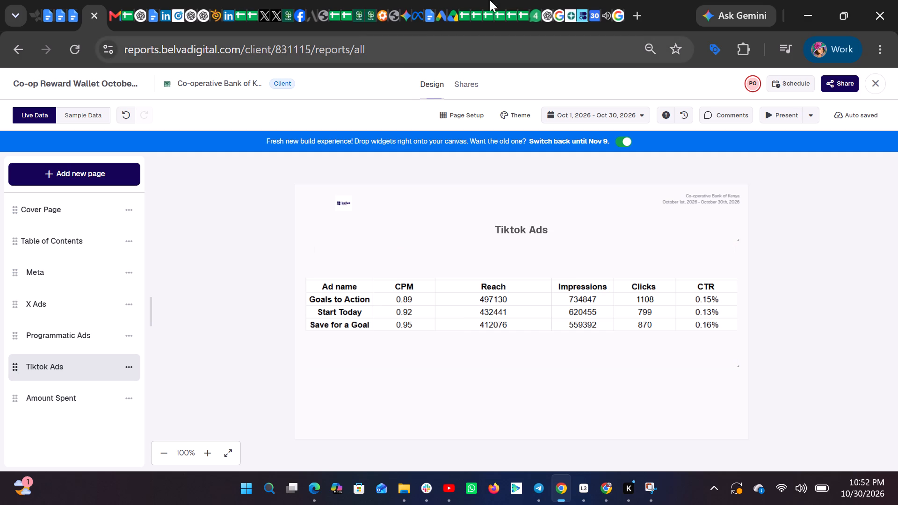
pyautogui.click(128, 10)
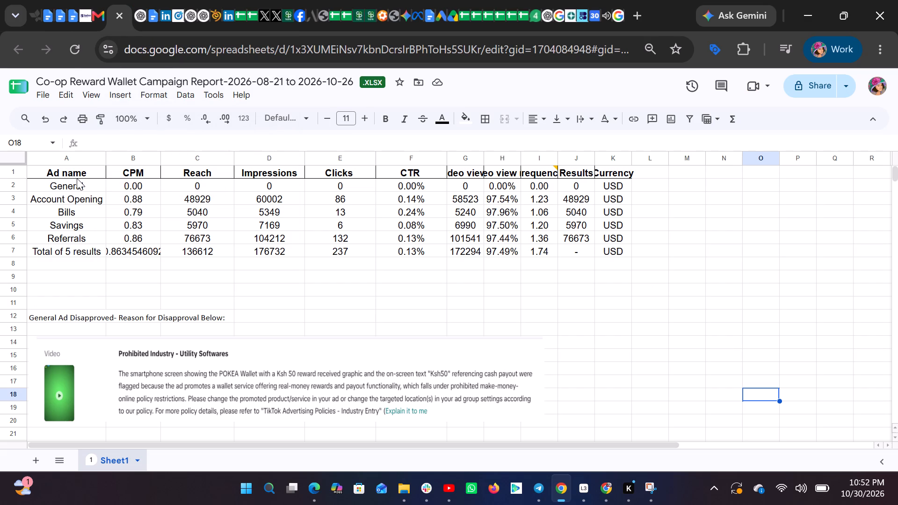
pyautogui.click(80, 15)
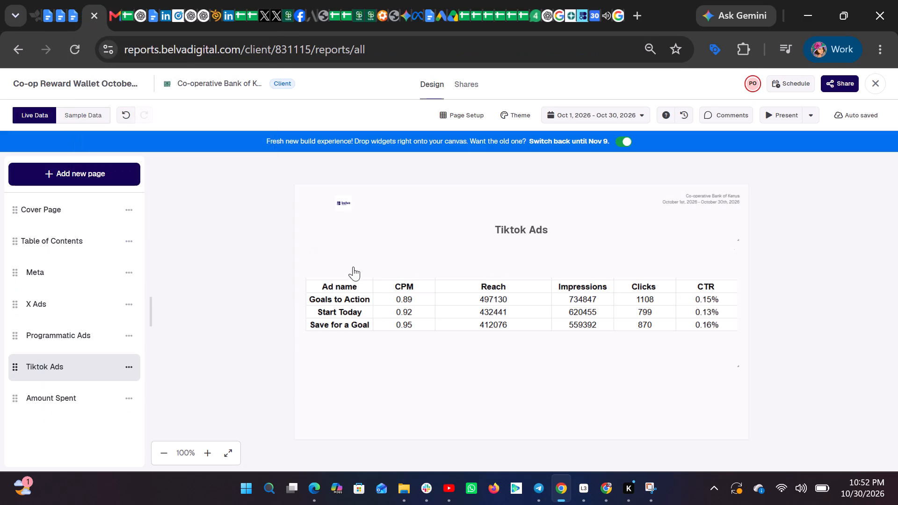
pyautogui.click(128, 7)
pyautogui.click(22, 253)
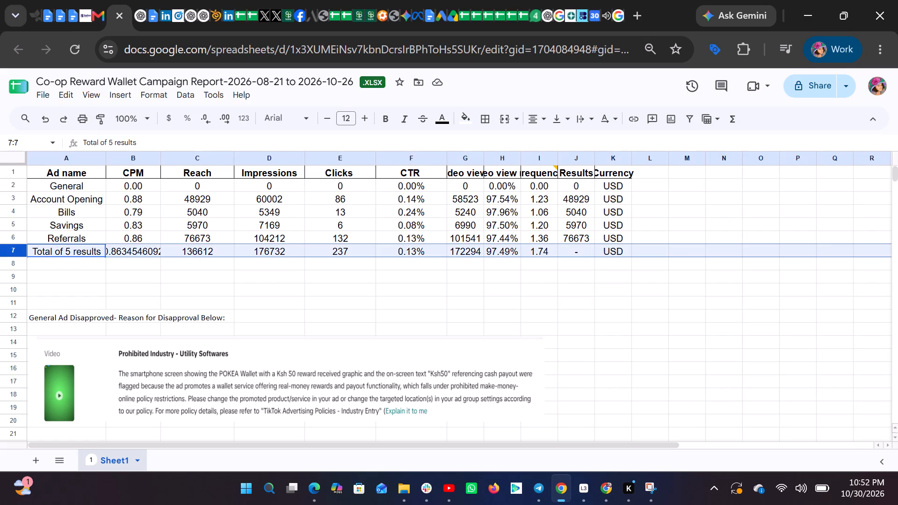
pyautogui.rightClick(22, 253)
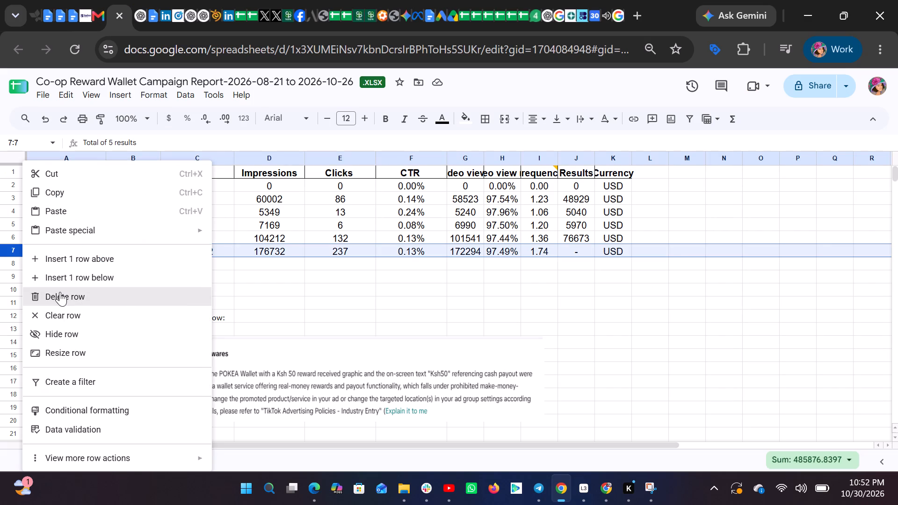
pyautogui.click(60, 292)
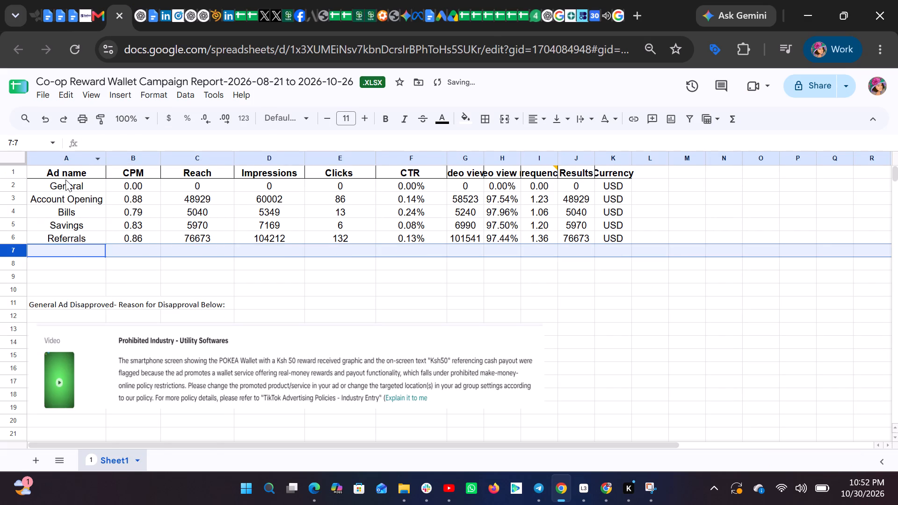
# Make all text in the Ad name column bold and clear the column selection.
pyautogui.click(73, 156)
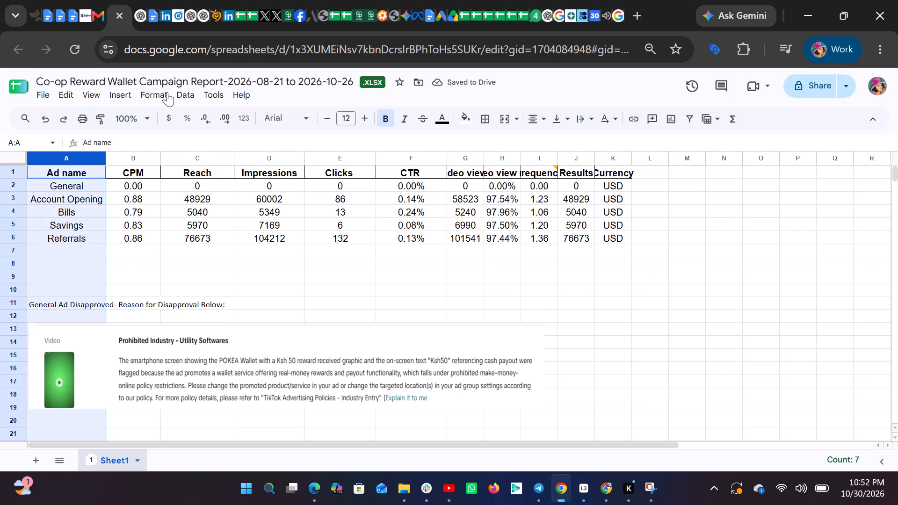
pyautogui.click(385, 114)
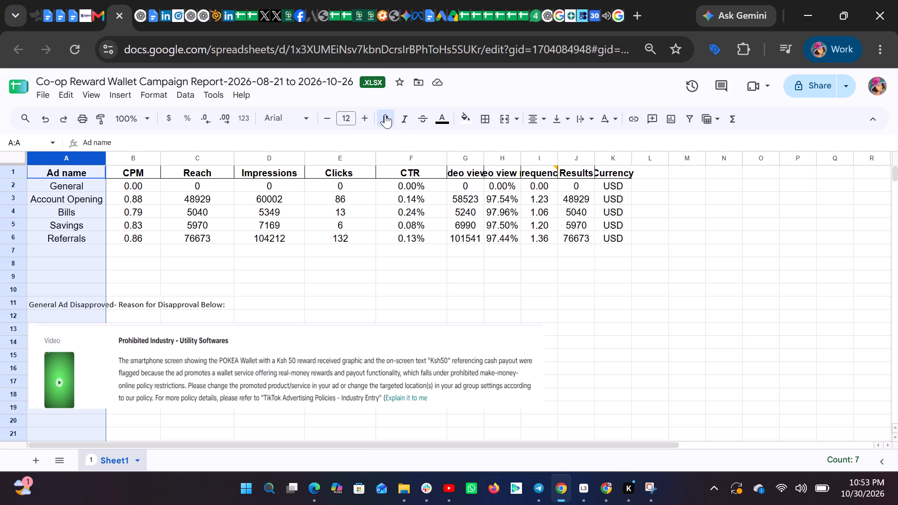
pyautogui.click(388, 114)
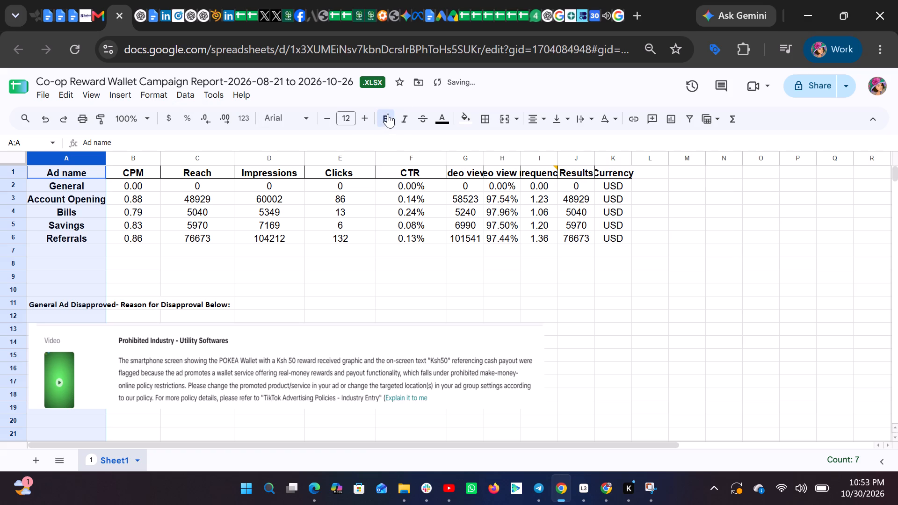
pyautogui.click(452, 312)
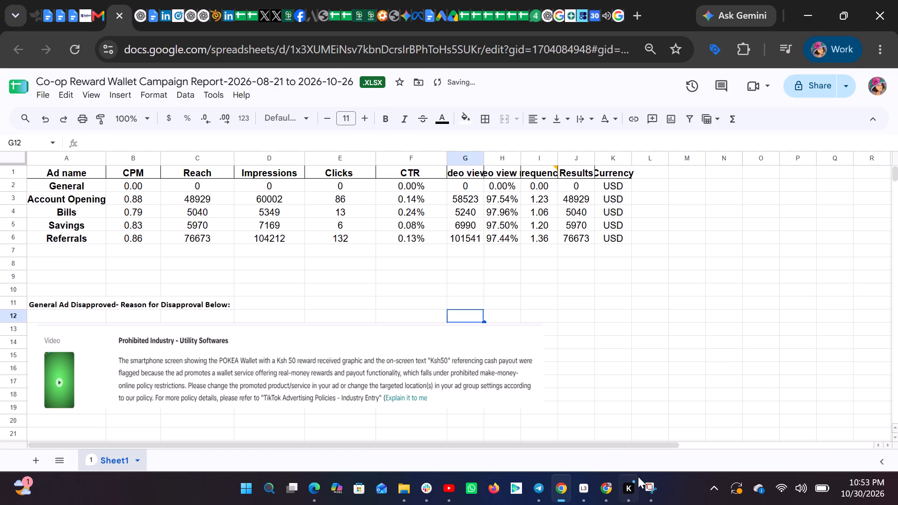
# Switch to Snipping Tool and capture the table from the Ad name to CTR columns, header through the Referrals row.
pyautogui.click(647, 491)
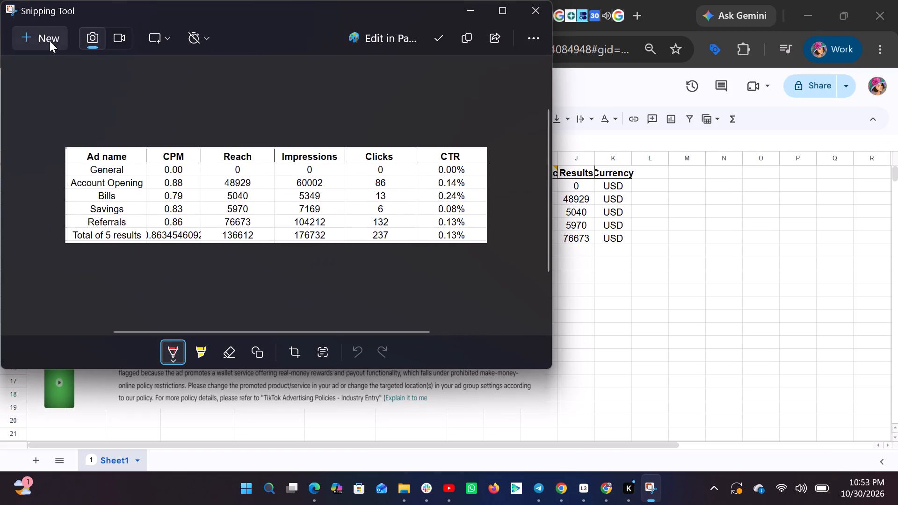
pyautogui.click(49, 40)
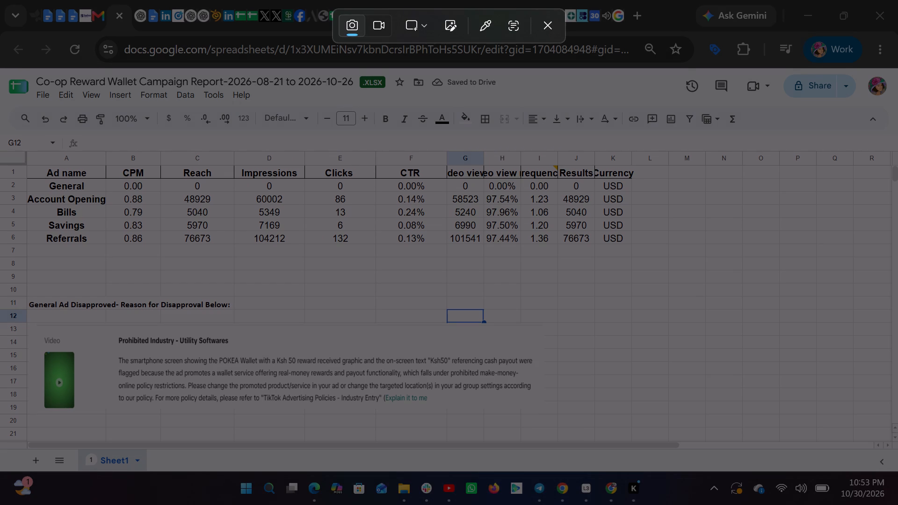
pyautogui.moveTo(27, 163); pyautogui.dragTo(131, 253)
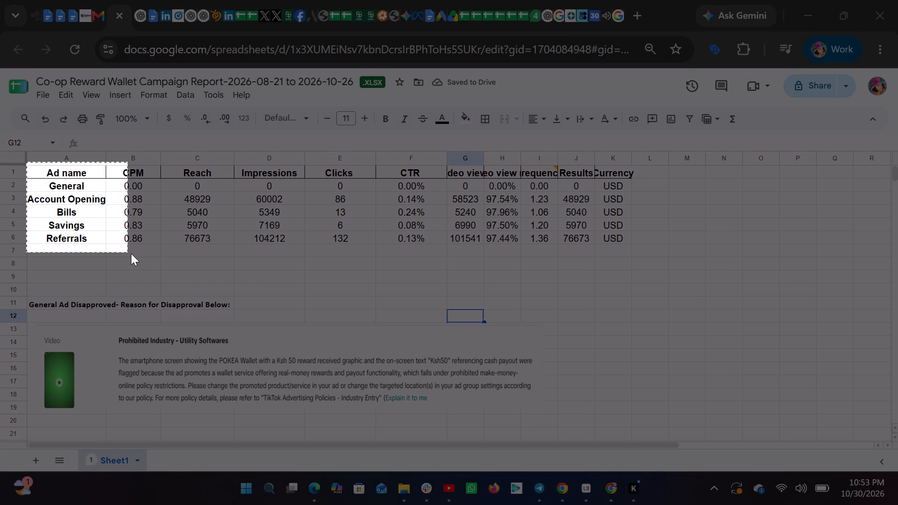
pyautogui.moveTo(131, 253); pyautogui.dragTo(449, 222)
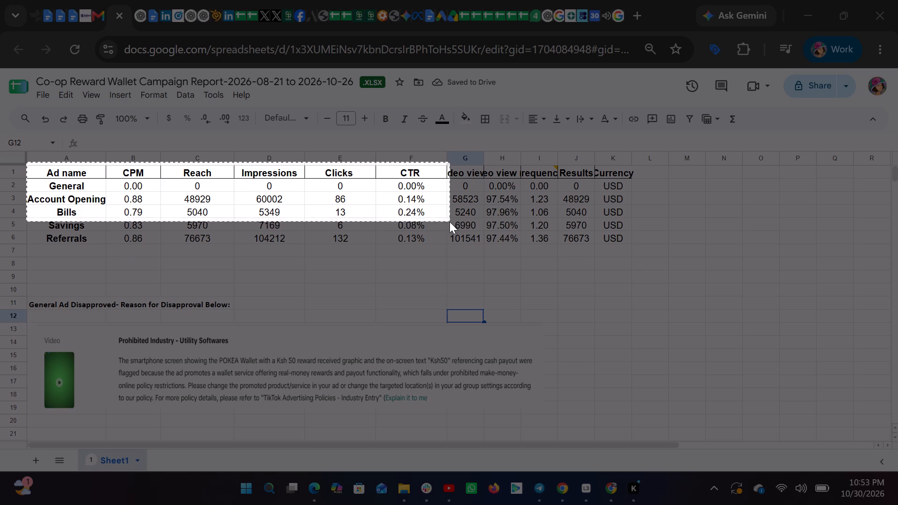
pyautogui.moveTo(449, 222); pyautogui.dragTo(449, 246)
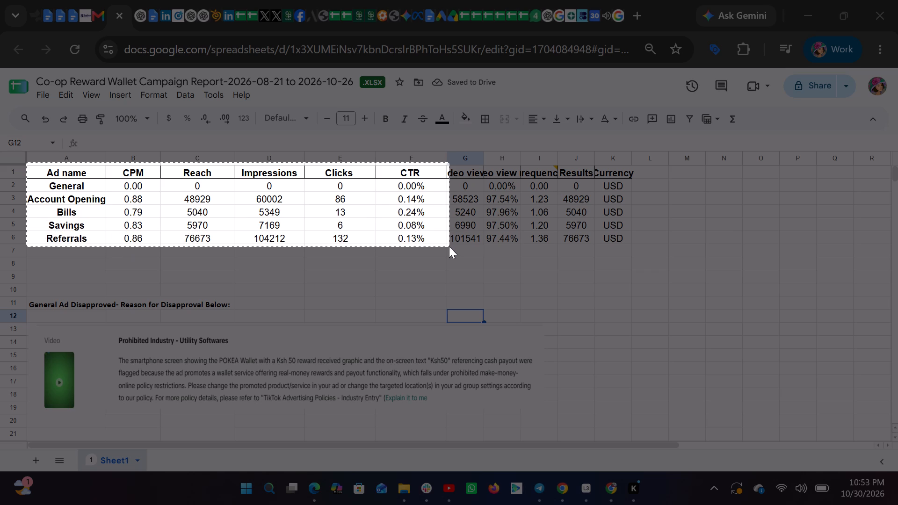
pyautogui.moveTo(449, 246); pyautogui.dragTo(449, 246)
pyautogui.moveTo(449, 246); pyautogui.dragTo(448, 245)
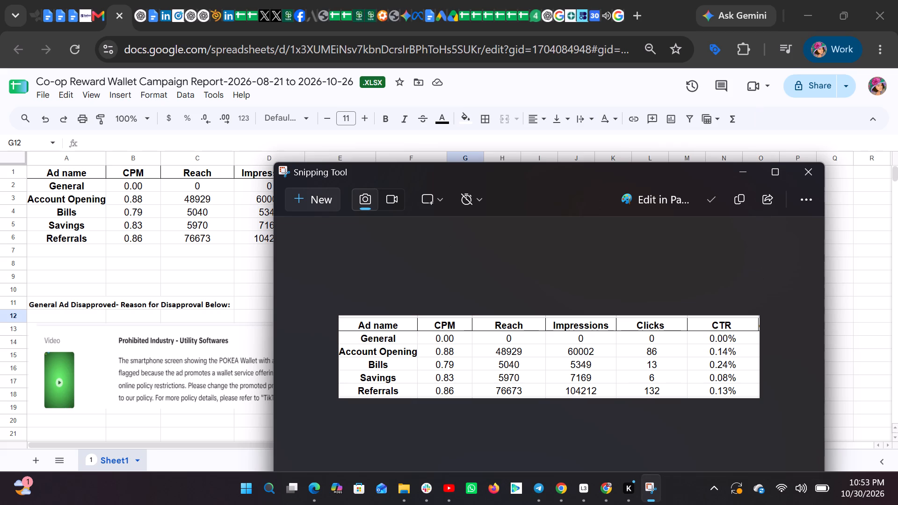
# Save the new capture as C.K.J in PNG format in the Screenshots folder, overwriting the existing file.
pyautogui.click(710, 201)
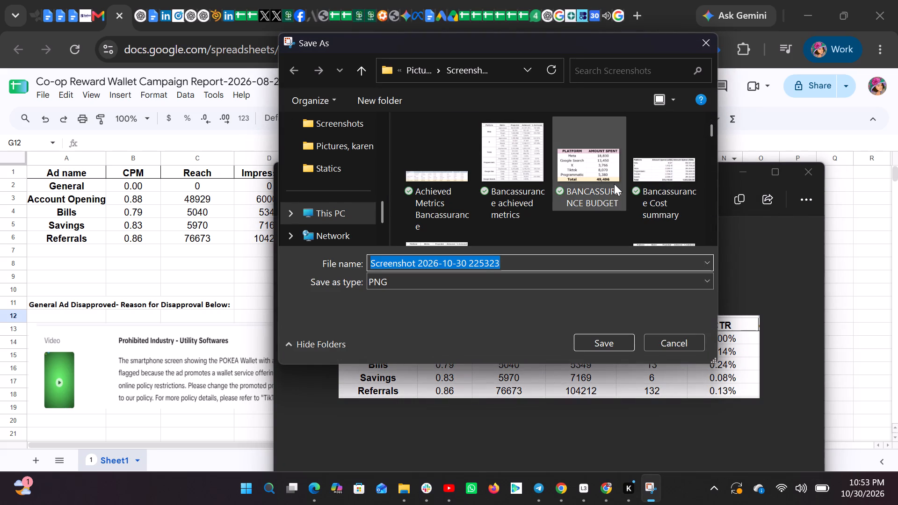
pyautogui.write('C.K.J')
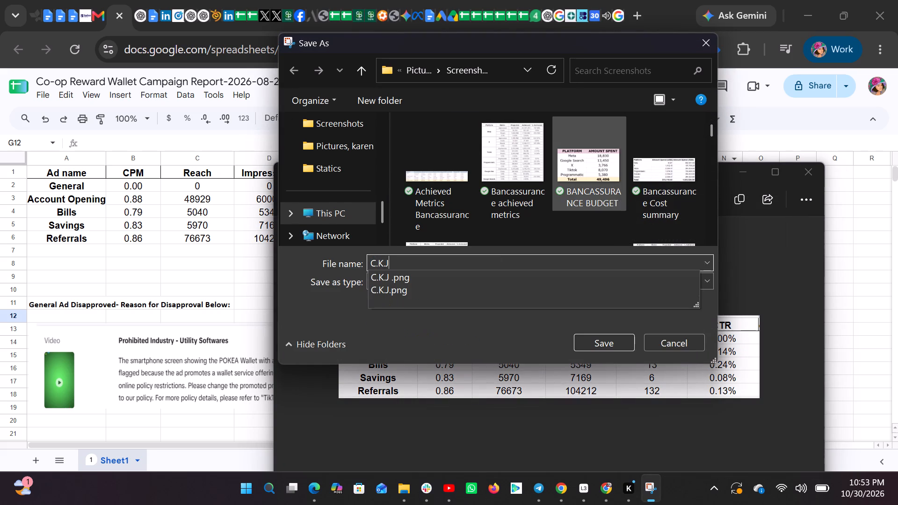
pyautogui.press('Return')
pyautogui.click(469, 249)
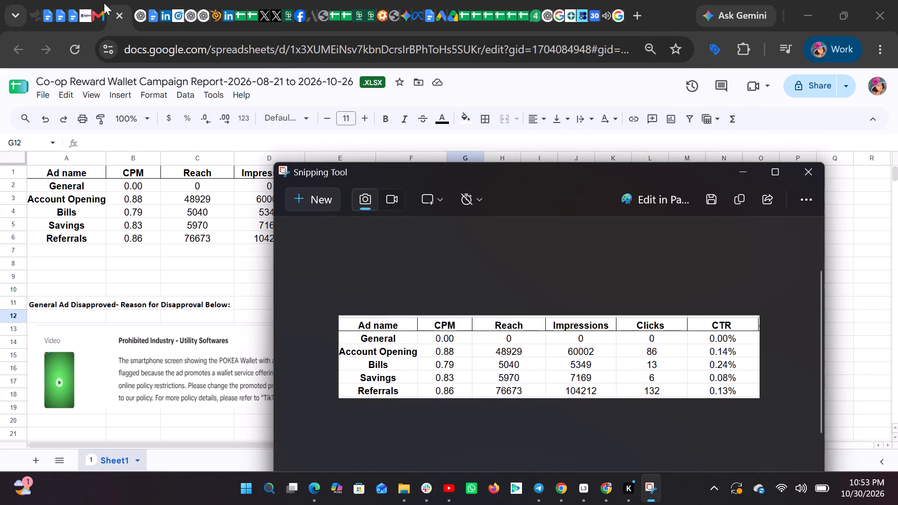
# On the report's Tiktok Ads page, replace the Goals to Action table image by uploading the saved table capture from the Screenshots folder.
pyautogui.click(80, 13)
pyautogui.click(456, 310)
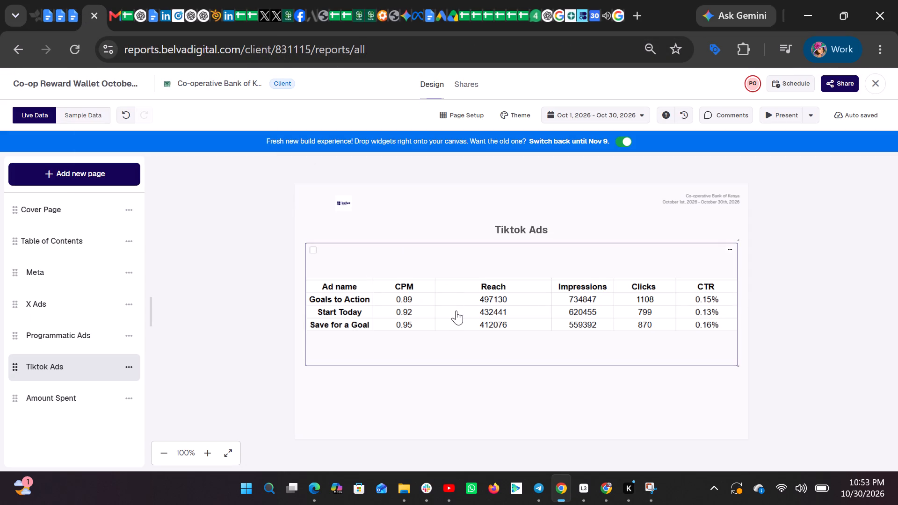
pyautogui.click(151, 336)
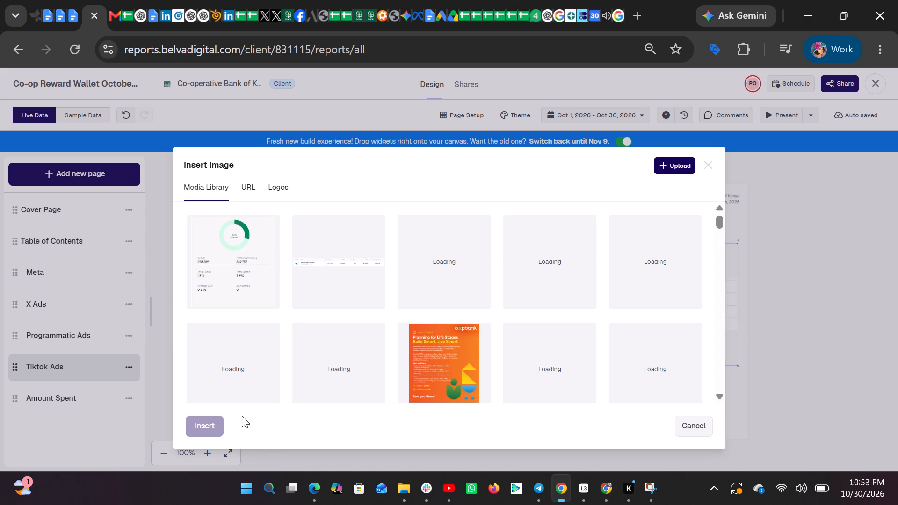
pyautogui.click(669, 166)
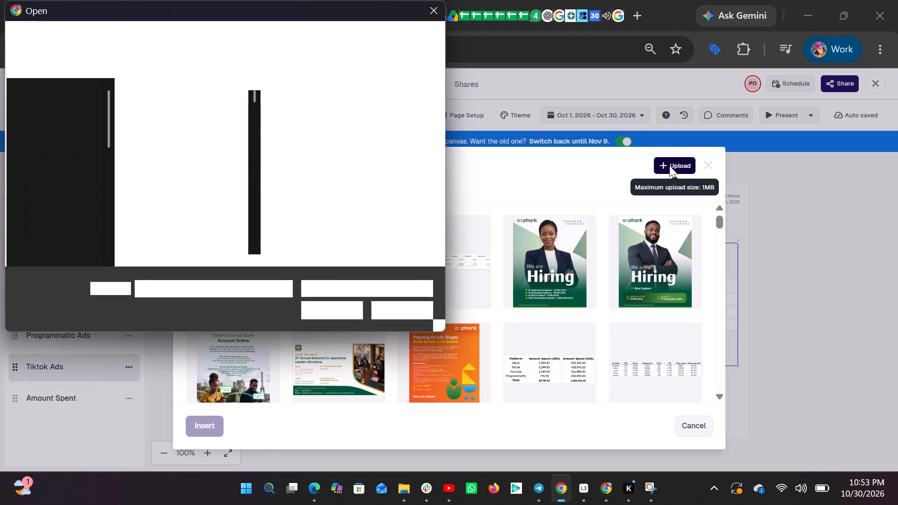
pyautogui.click(325, 38)
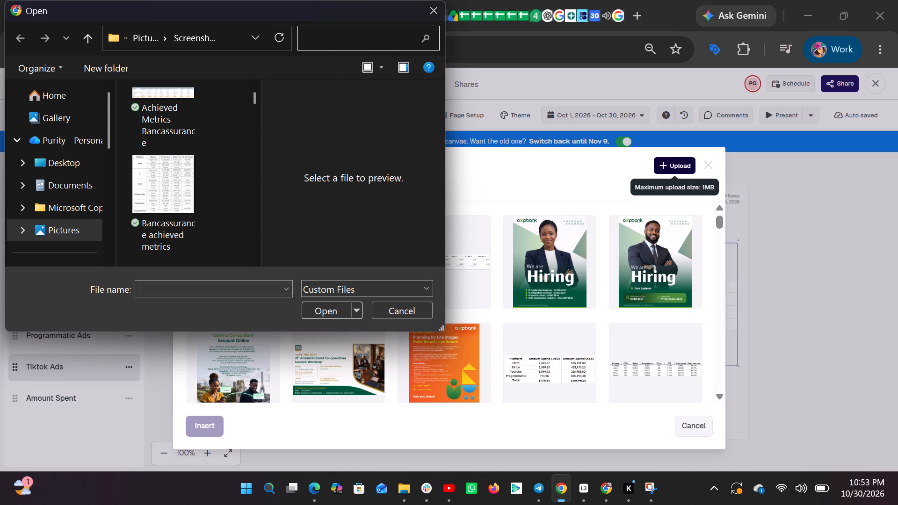
# Upload the C.K.J capture and insert it as the table image on the Tiktok Ads page, then close the image settings.
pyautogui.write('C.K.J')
pyautogui.tripleClick(170, 135)
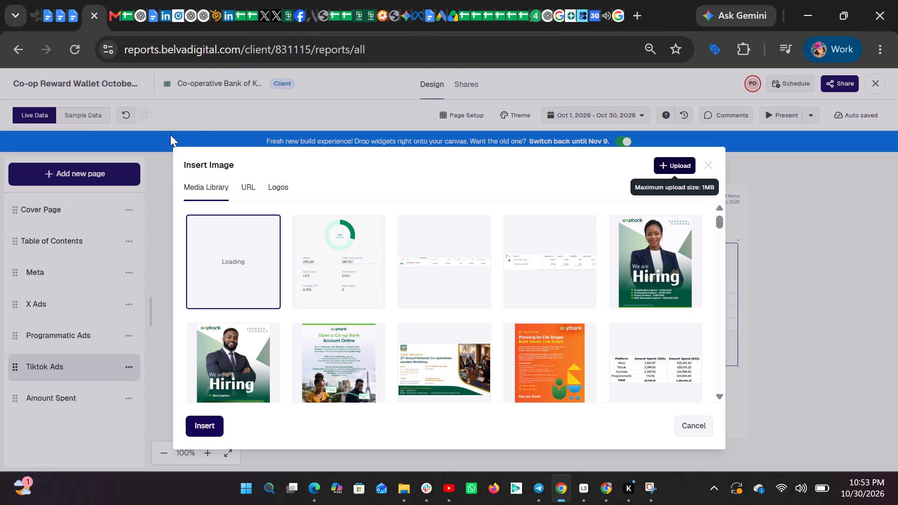
pyautogui.click(205, 426)
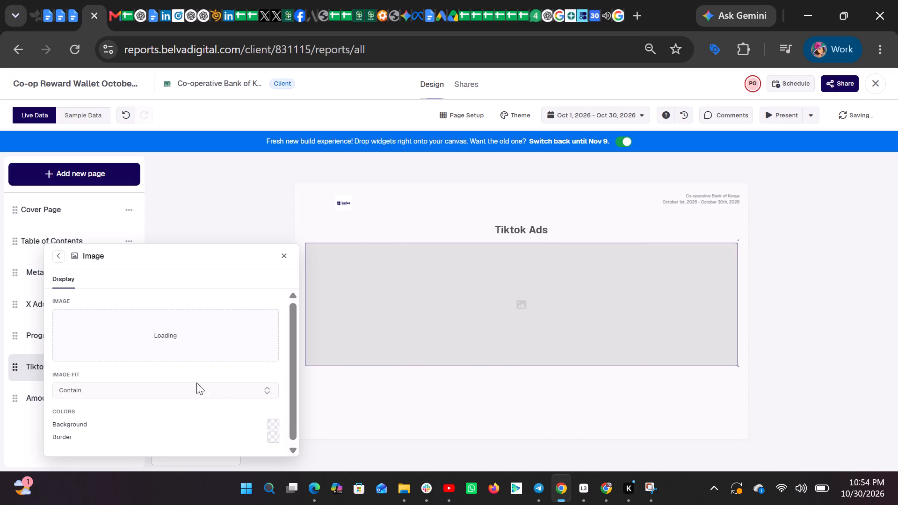
pyautogui.click(238, 203)
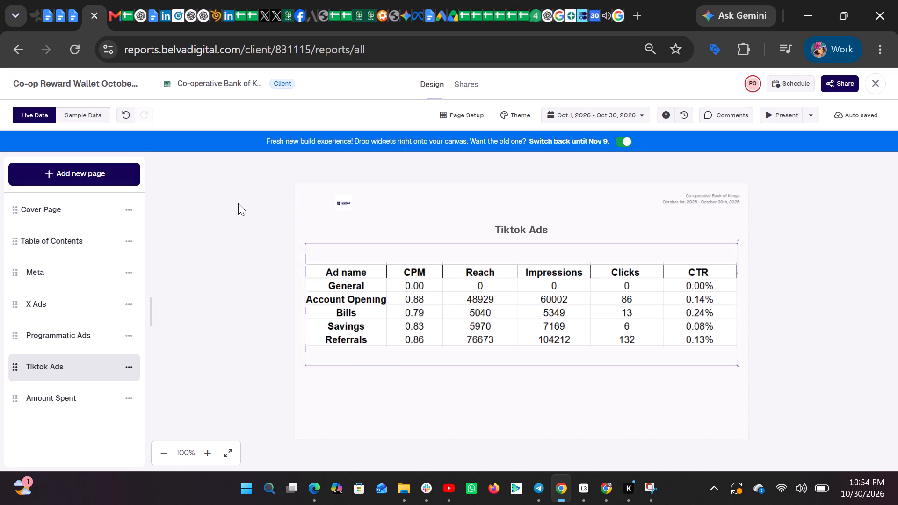
# Review the report pages in order from the Cover Page through Tiktok Ads.
pyautogui.click(66, 220)
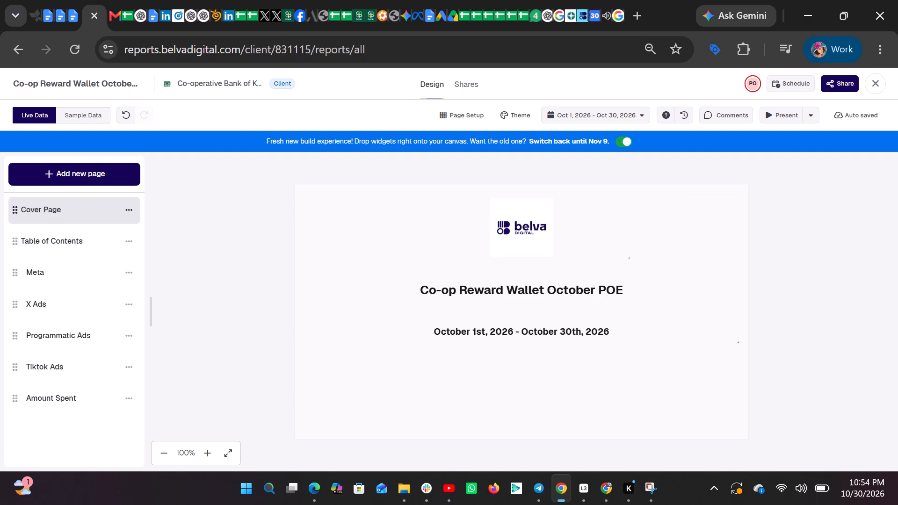
pyautogui.press('Down')
pyautogui.press('Down')
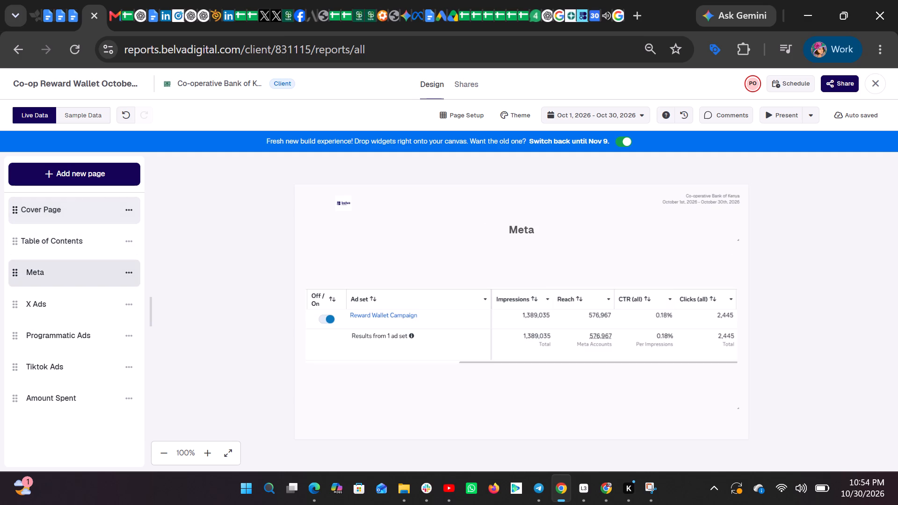
pyautogui.press('Down')
pyautogui.press('Down')
pyautogui.press('Down')
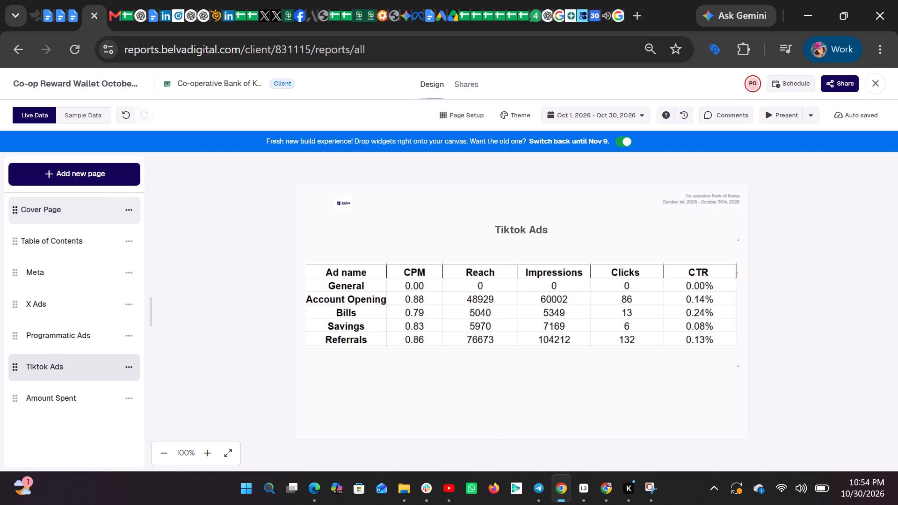
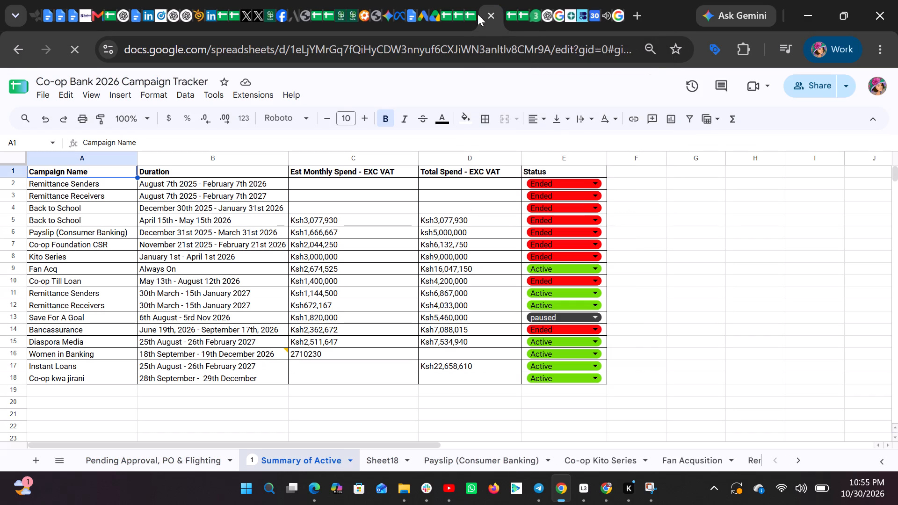
# In the guidance campaign sheet's Amount Spend table, change the Youtube platform label to X.
pyautogui.click(469, 14)
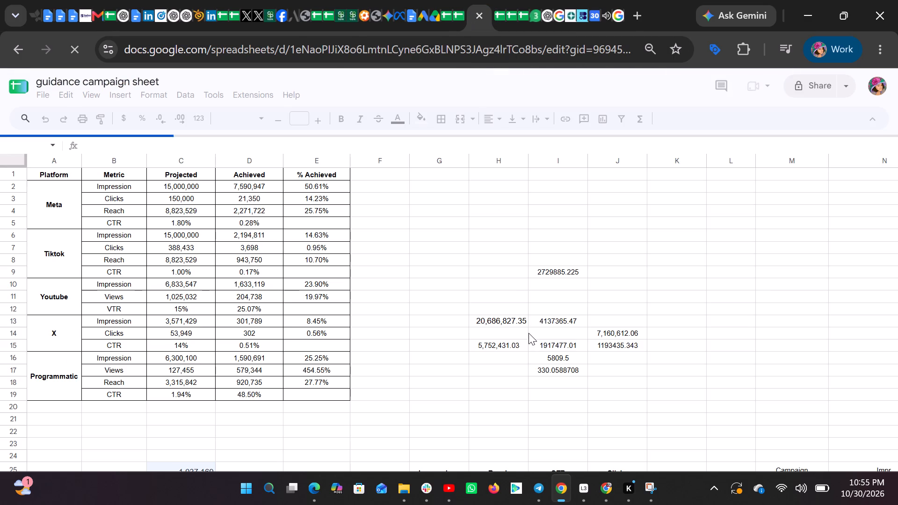
pyautogui.scroll(-5, 529, 337)
pyautogui.hscroll(-1, 529, 337)
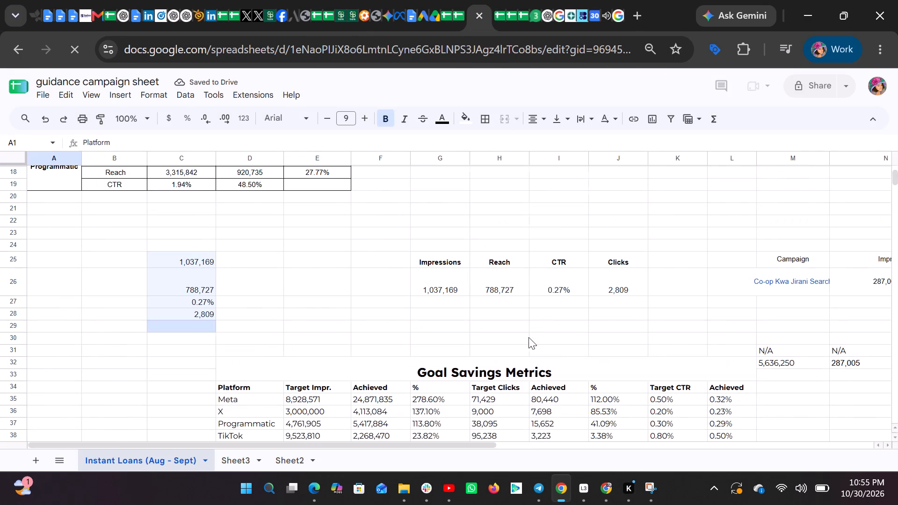
pyautogui.hscroll(-1, 529, 337)
pyautogui.scroll(-4, 529, 337)
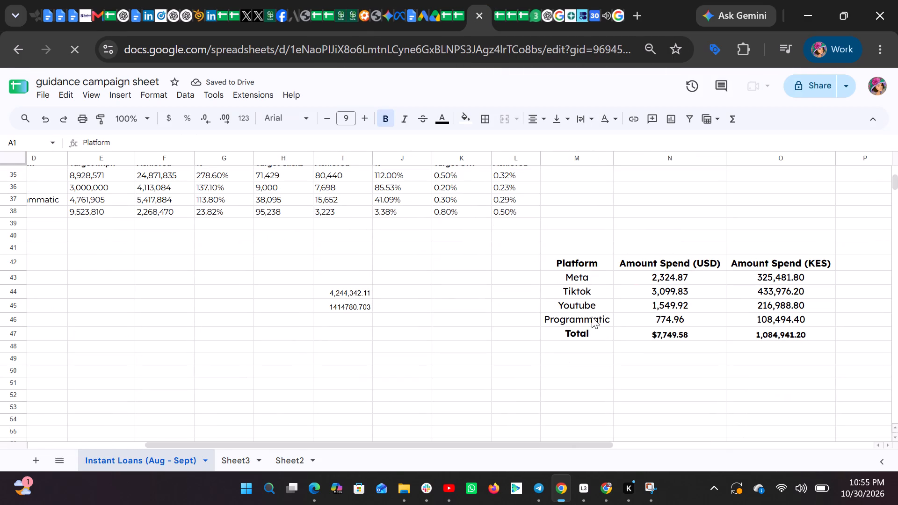
pyautogui.click(570, 303)
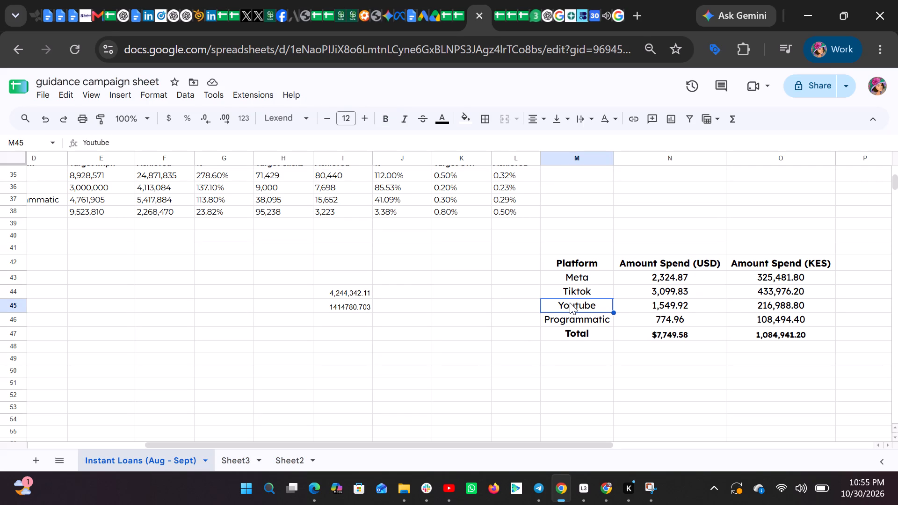
pyautogui.press('x')
pyautogui.press('Right')
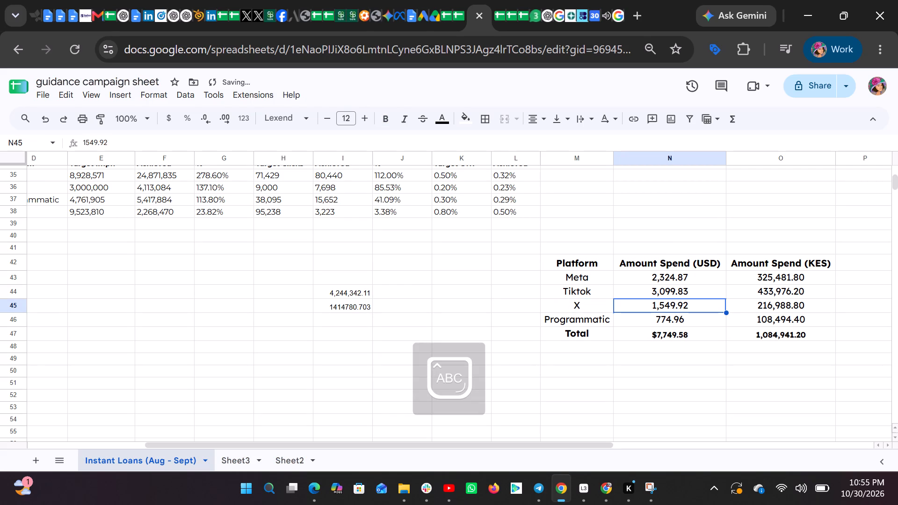
# Examine the report's Amount Spent page, the guidance sheet's spend table and the Goal-Savings media plan's planned budgets per platform.
pyautogui.click(83, 9)
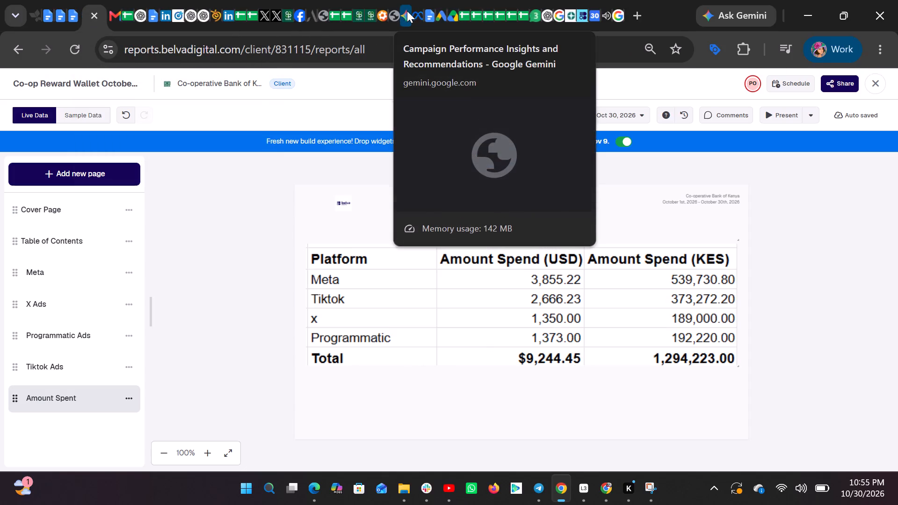
pyautogui.click(476, 11)
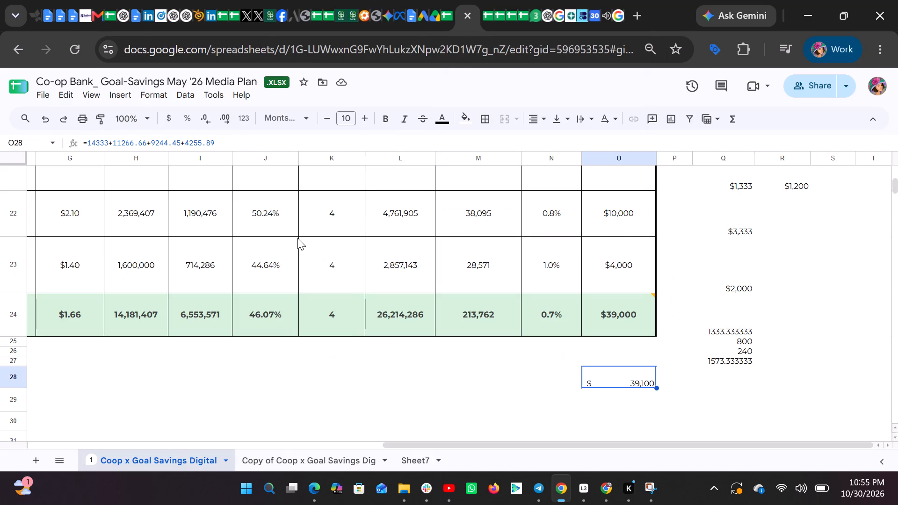
pyautogui.scroll(1, 297, 238)
pyautogui.hscroll(7, 297, 238)
pyautogui.scroll(2, 297, 238)
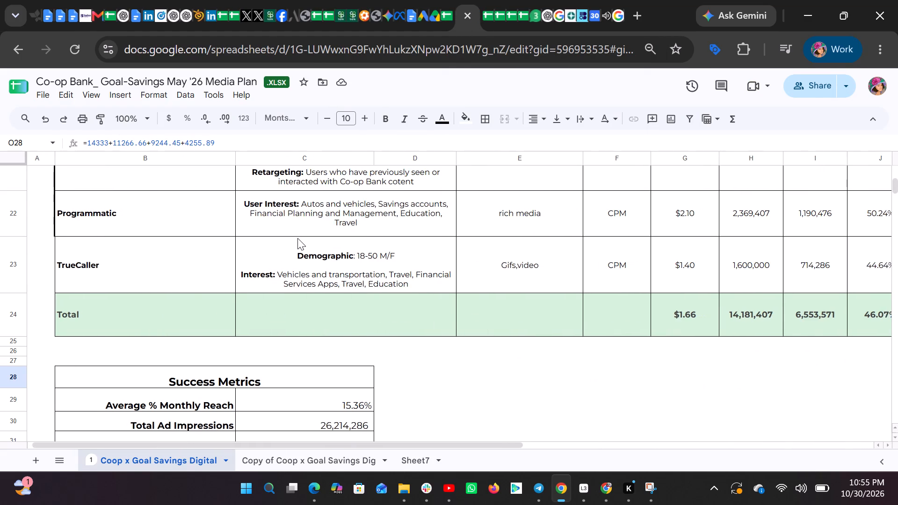
pyautogui.scroll(2, 297, 238)
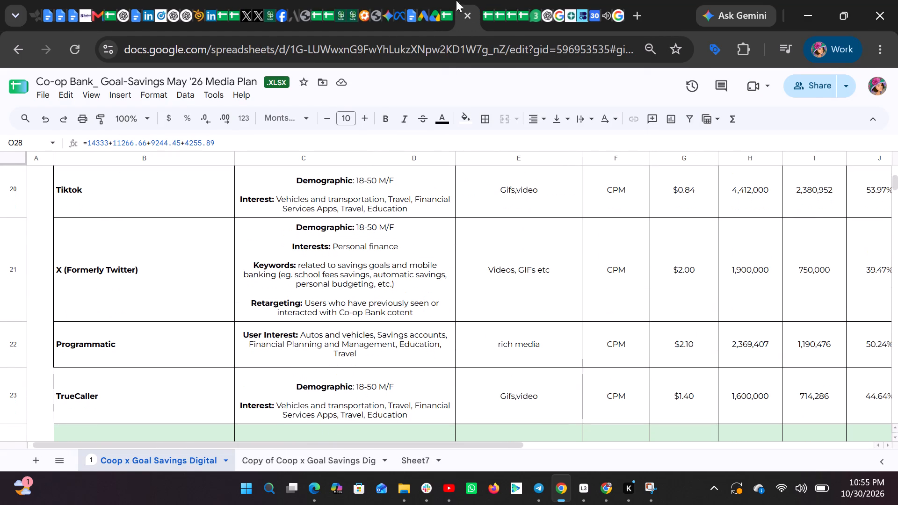
pyautogui.click(485, 10)
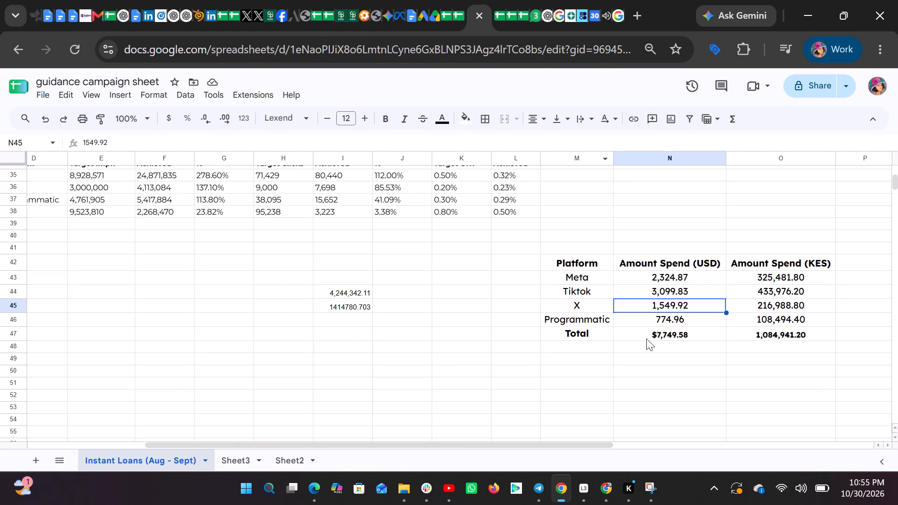
pyautogui.click(668, 280)
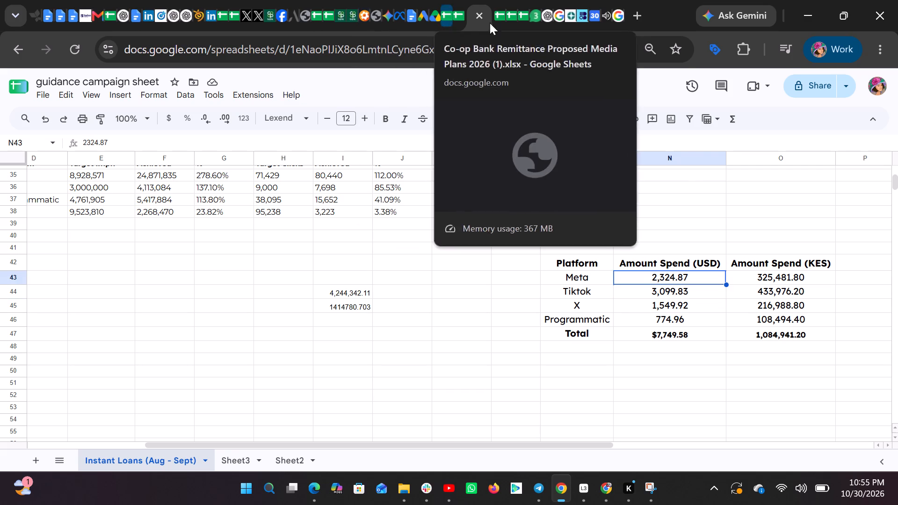
pyautogui.click(459, 13)
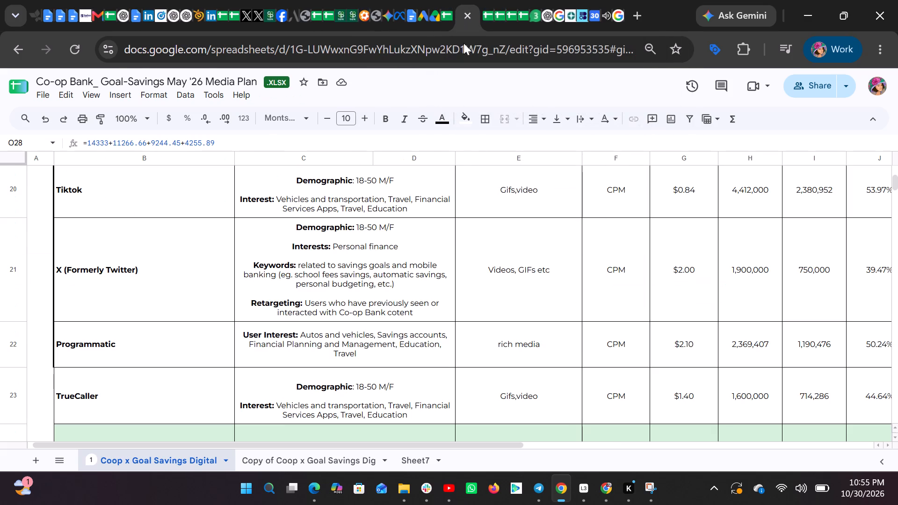
pyautogui.hscroll(-1, 503, 281)
pyautogui.scroll(1, 503, 281)
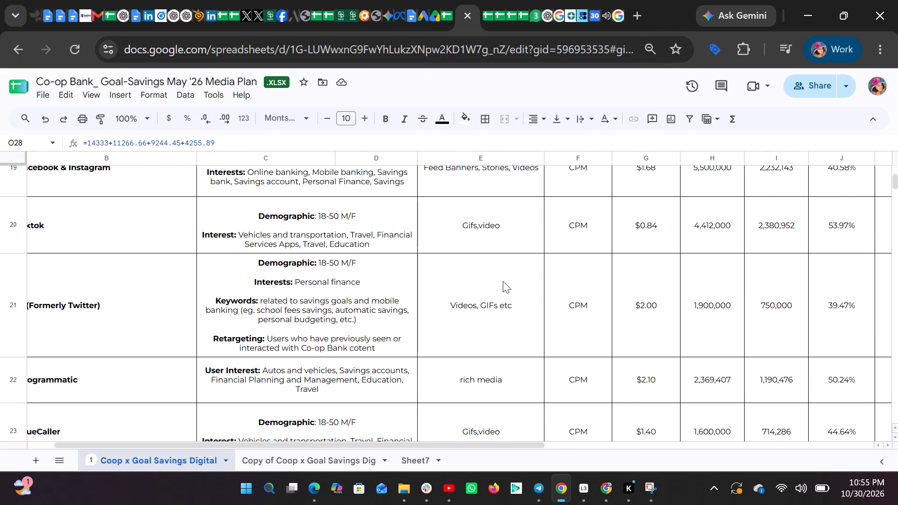
pyautogui.scroll(1, 503, 281)
pyautogui.hscroll(1, 503, 281)
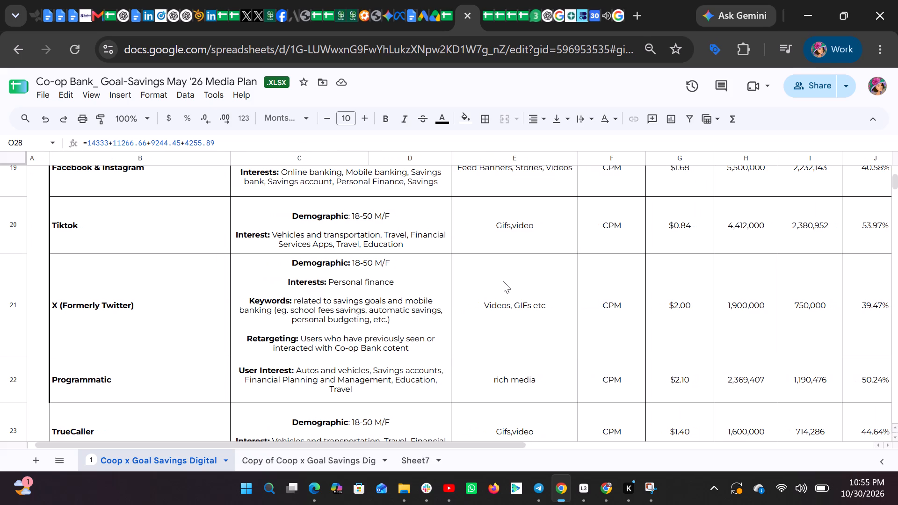
pyautogui.hscroll(-7, 503, 281)
pyautogui.scroll(1, 503, 281)
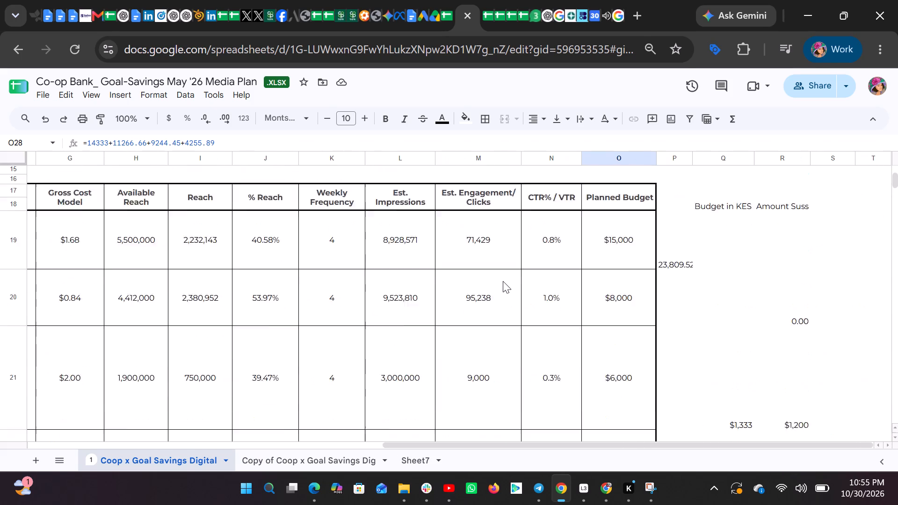
pyautogui.scroll(1, 503, 281)
pyautogui.scroll(2, 397, 225)
pyautogui.hscroll(1, 397, 225)
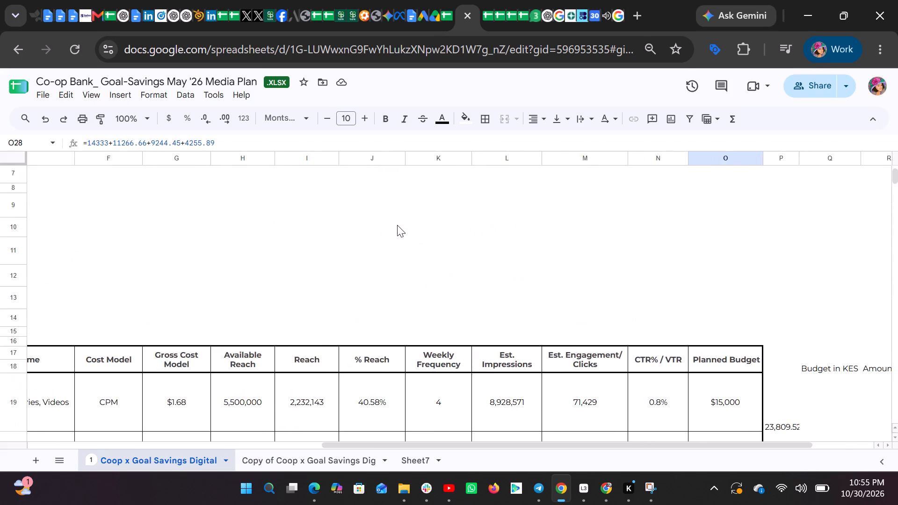
pyautogui.hscroll(1, 397, 225)
pyautogui.scroll(2, 397, 225)
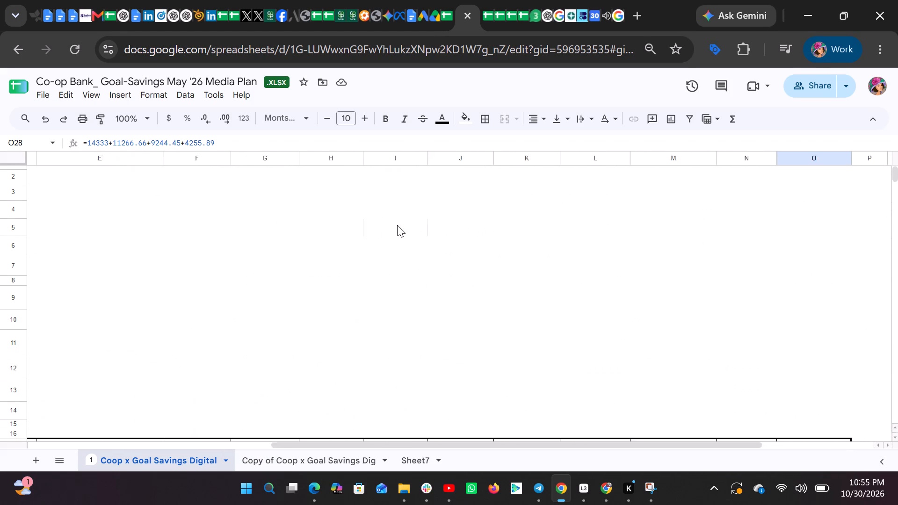
pyautogui.hscroll(-3, 397, 225)
pyautogui.scroll(-4, 397, 225)
pyautogui.hscroll(5, 397, 225)
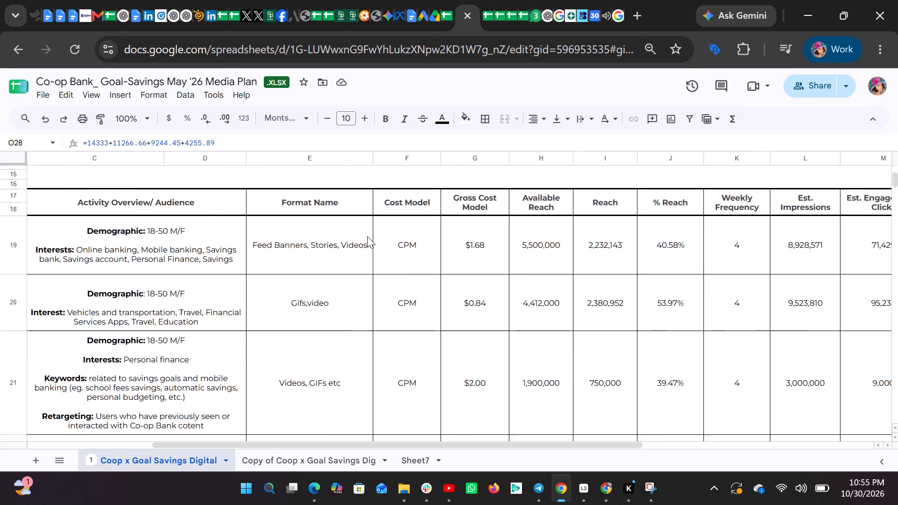
pyautogui.hscroll(-9, 256, 252)
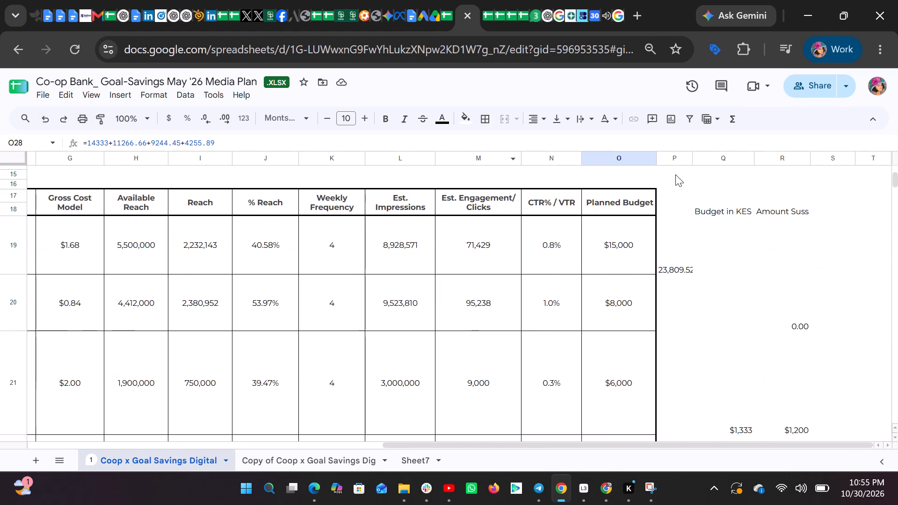
# In the Goal-Savings media plan, enter =O19/3 in cell P19, dividing the Facebook & Instagram planned budget by three.
pyautogui.click(675, 266)
pyautogui.press('=')
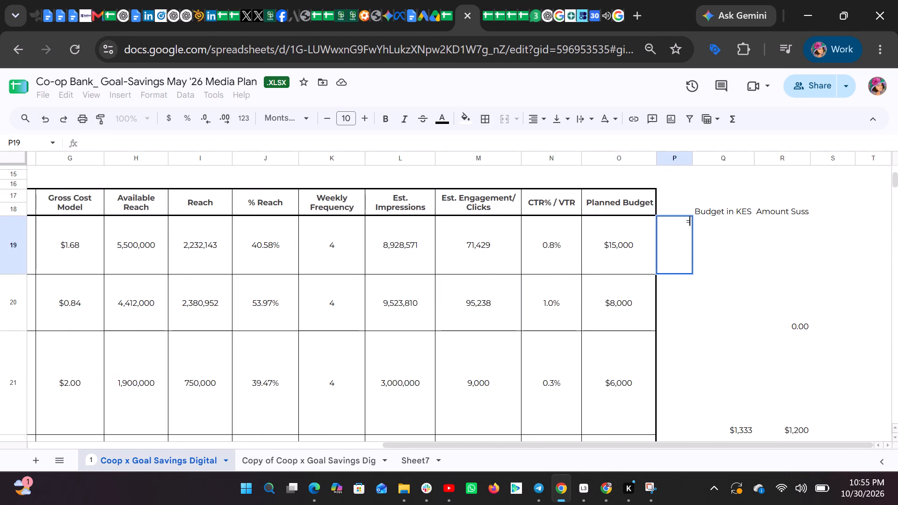
pyautogui.click(619, 242)
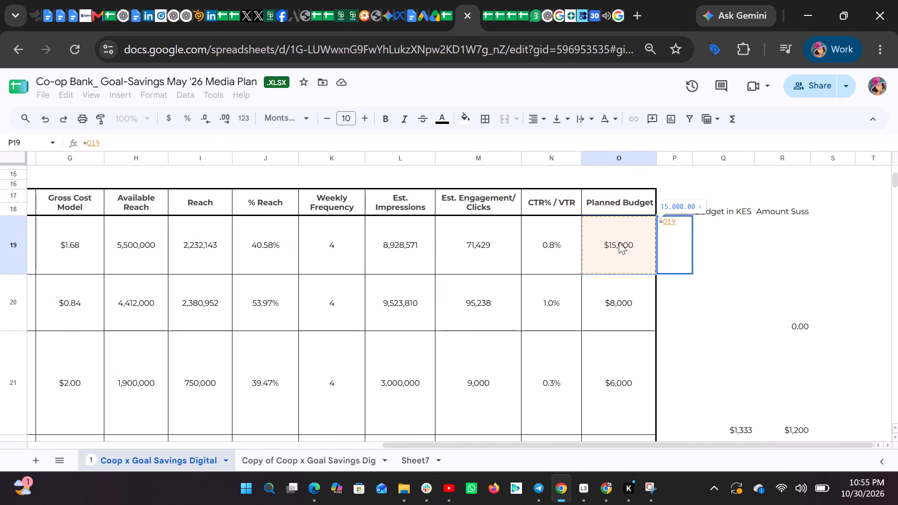
pyautogui.press('/')
pyautogui.press('3')
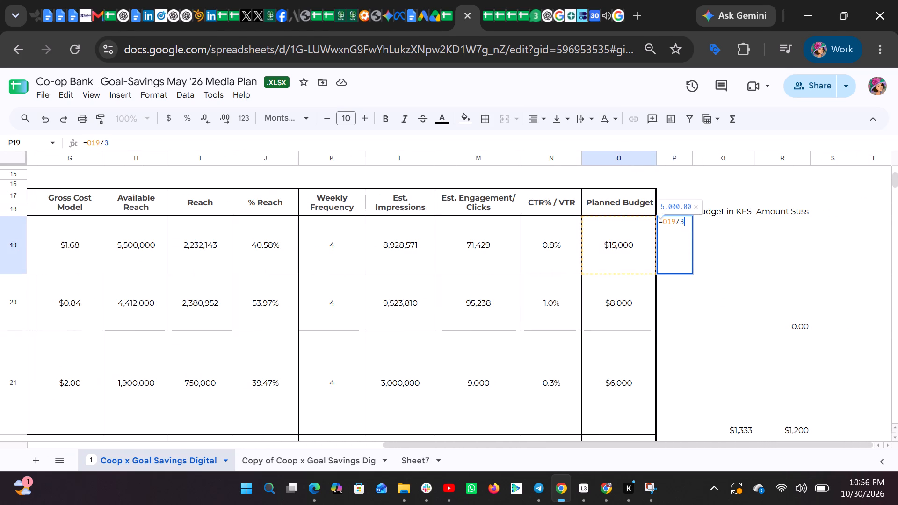
pyautogui.press('Return')
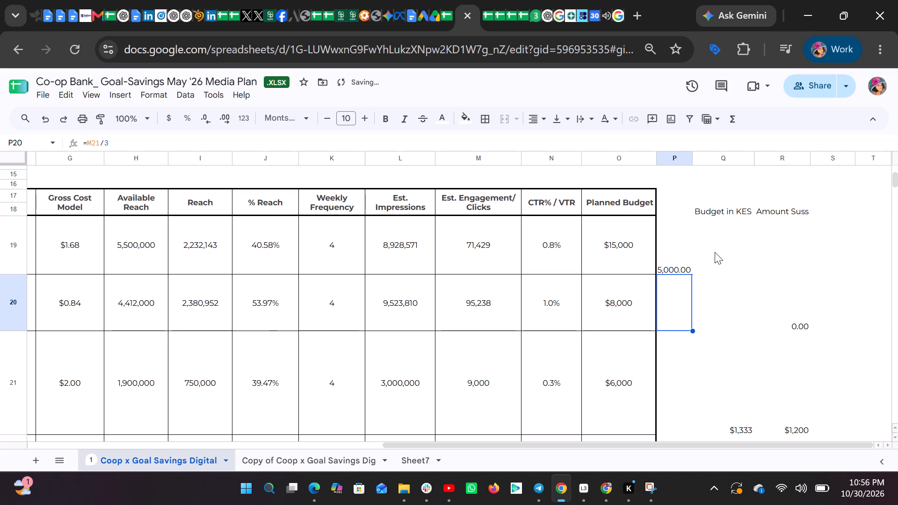
pyautogui.click(715, 252)
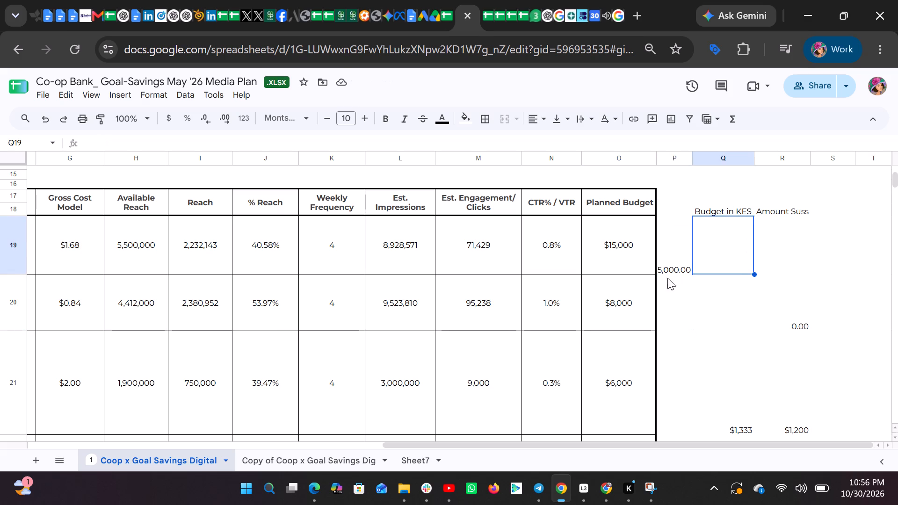
# Enter =O20/3 in cell P20, dividing the Tiktok planned budget by three.
pyautogui.click(668, 303)
pyautogui.press('=')
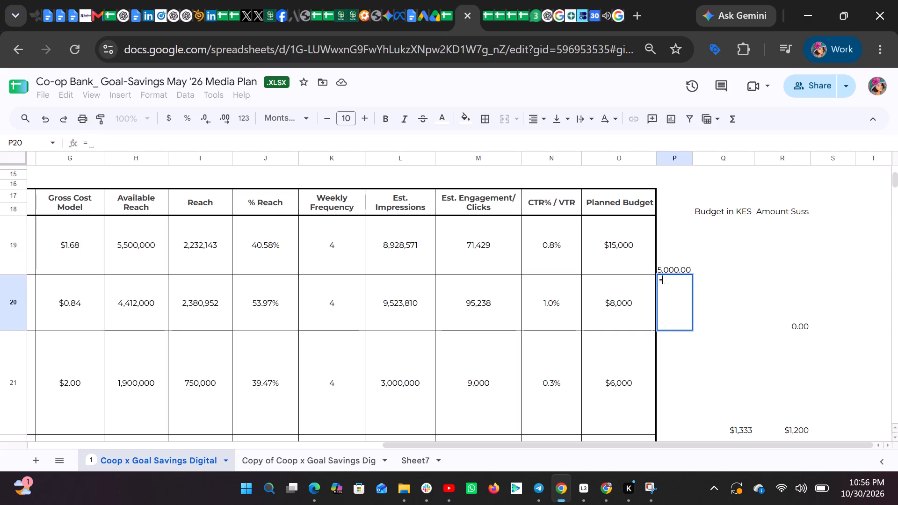
pyautogui.click(626, 302)
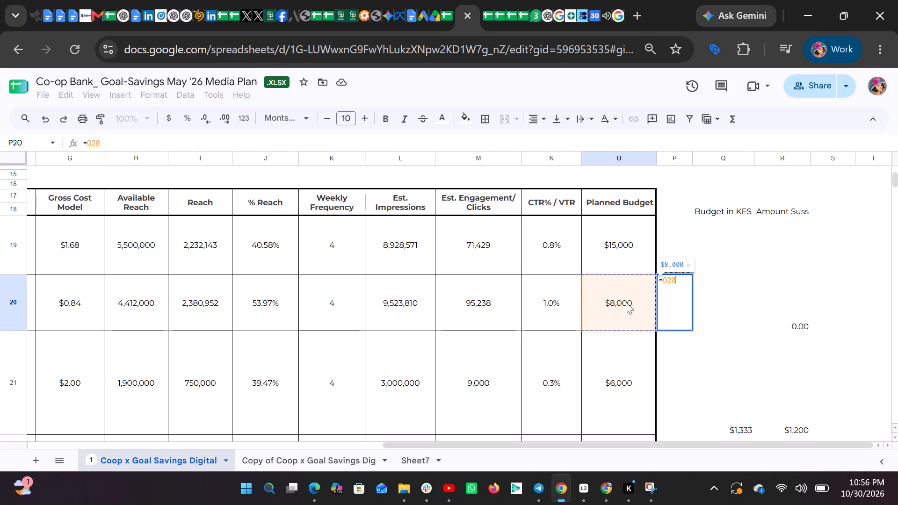
pyautogui.press('/')
pyautogui.press('3')
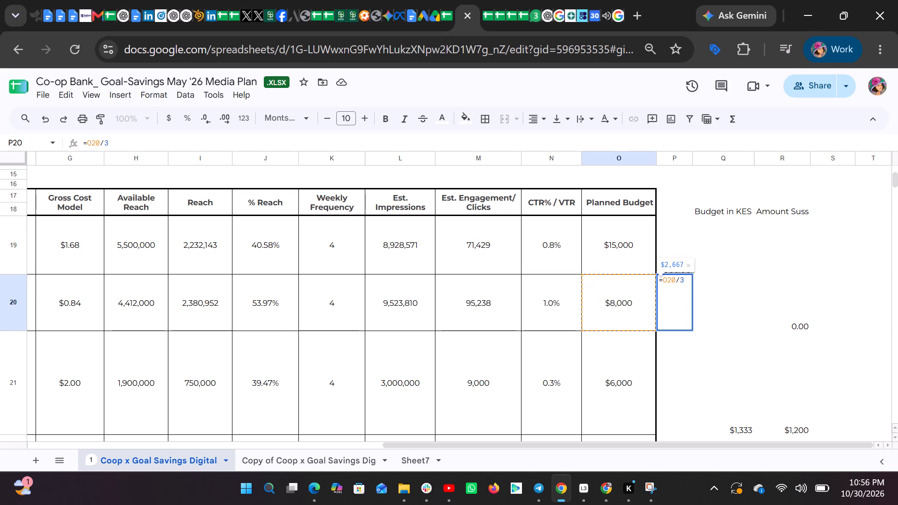
pyautogui.press('Return')
pyautogui.click(663, 295)
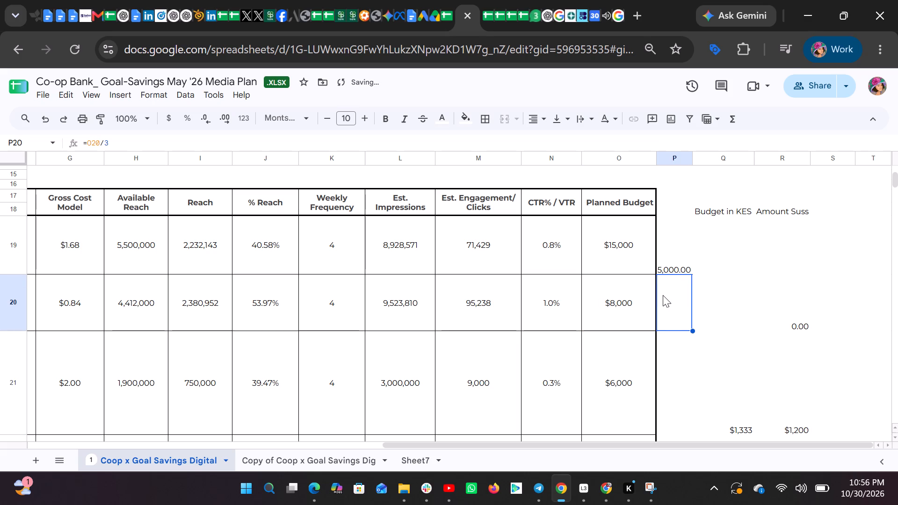
# Enter =P20/2 in cell Q20 of the Budget in KES column to halve Tiktok's divided budget.
pyautogui.click(721, 305)
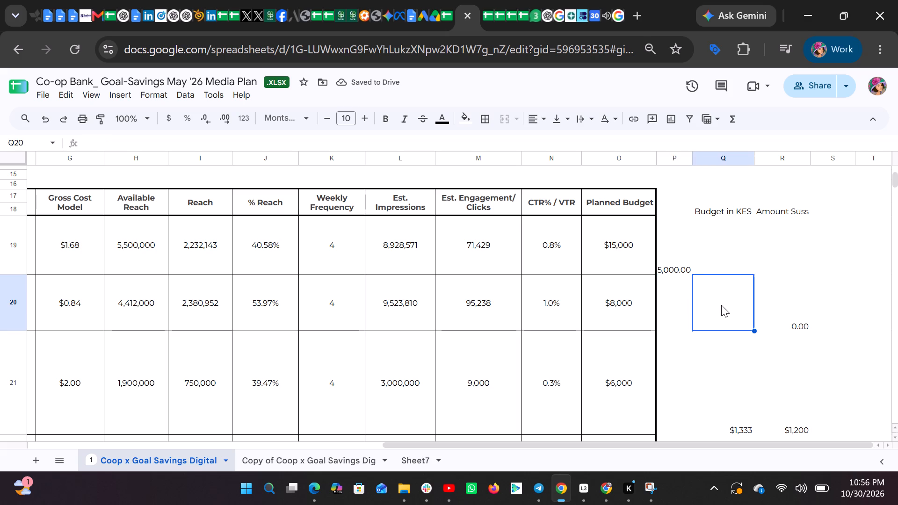
pyautogui.press('=')
pyautogui.click(663, 299)
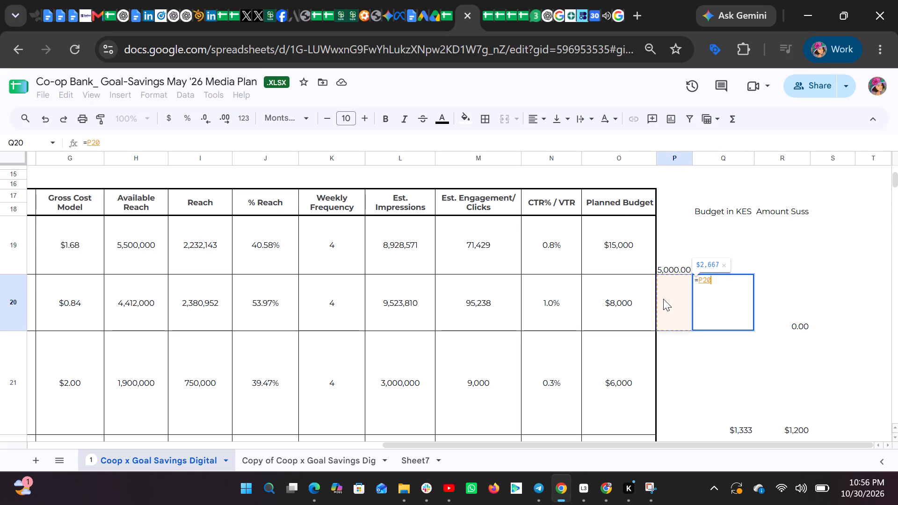
pyautogui.press('/')
pyautogui.press('2')
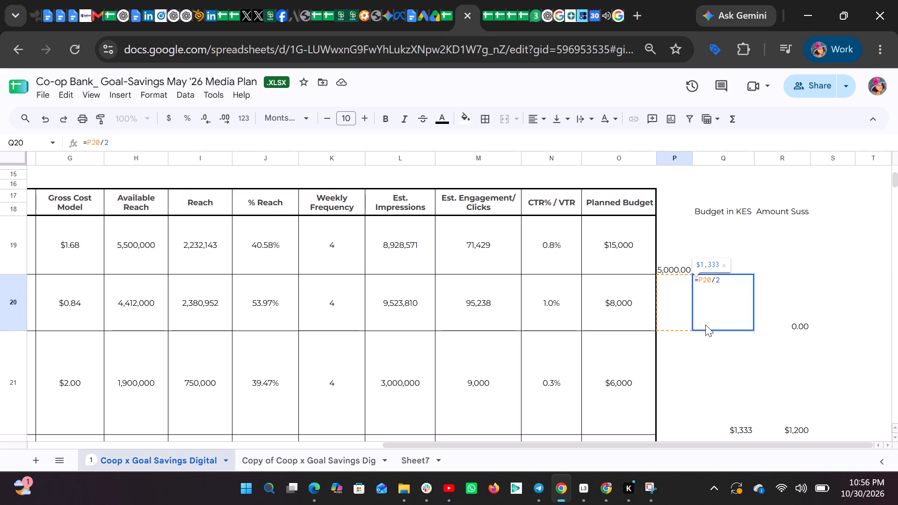
pyautogui.press('BackSpace')
pyautogui.press('BackSpace')
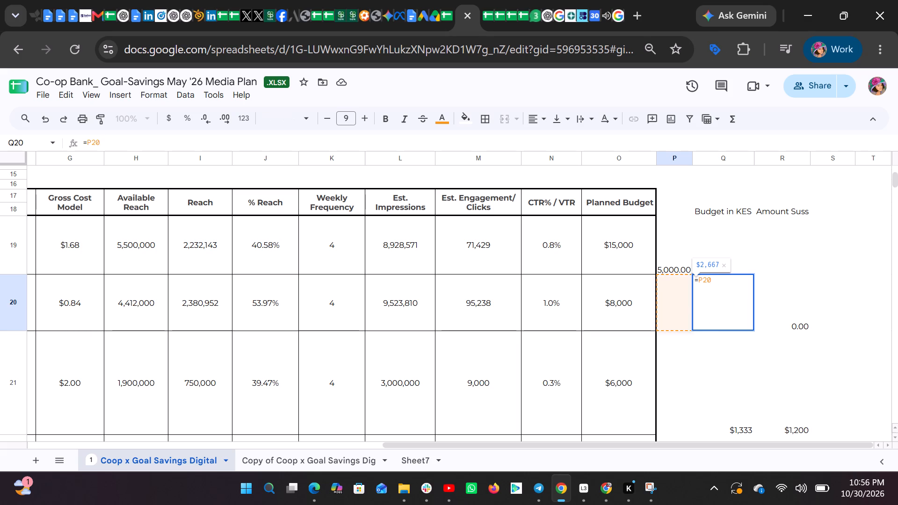
pyautogui.write('/2')
pyautogui.press('Return')
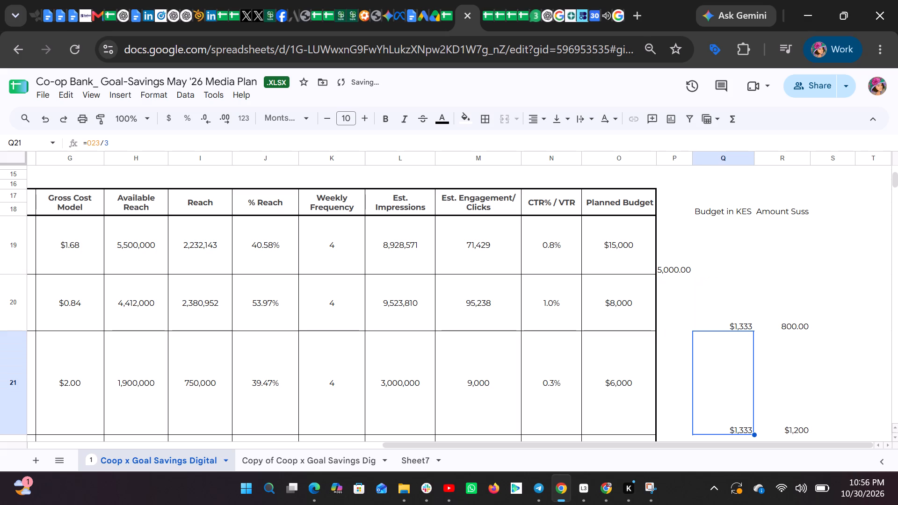
# Enter =O21/3 in cell P21, dividing the X planned budget by three.
pyautogui.click(669, 368)
pyautogui.press('=')
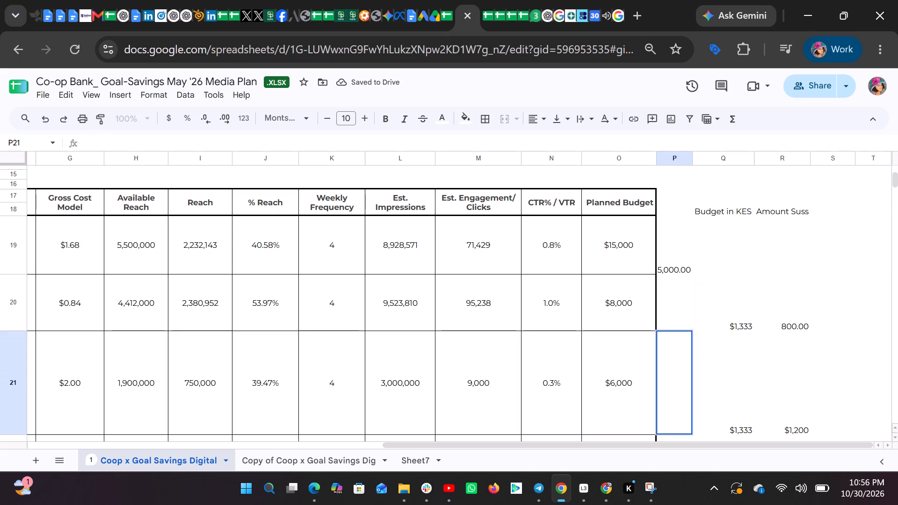
pyautogui.click(626, 373)
pyautogui.press('/')
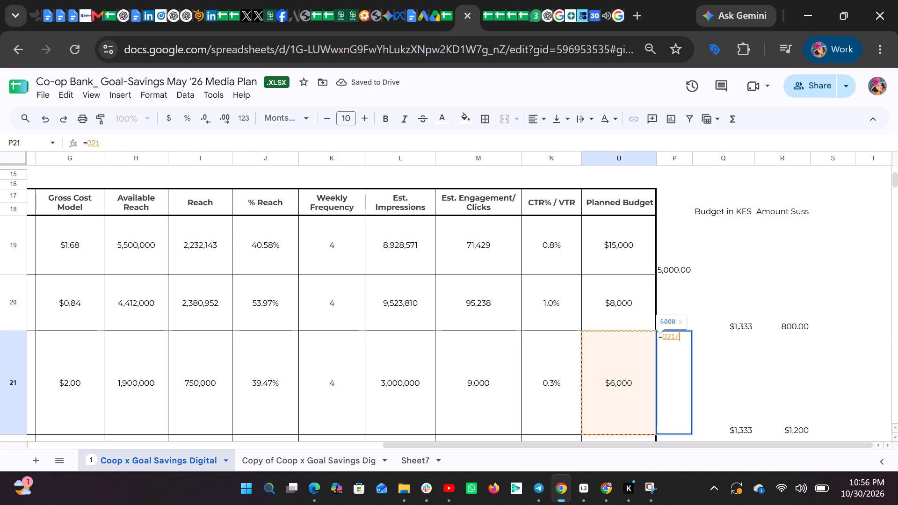
pyautogui.press('2')
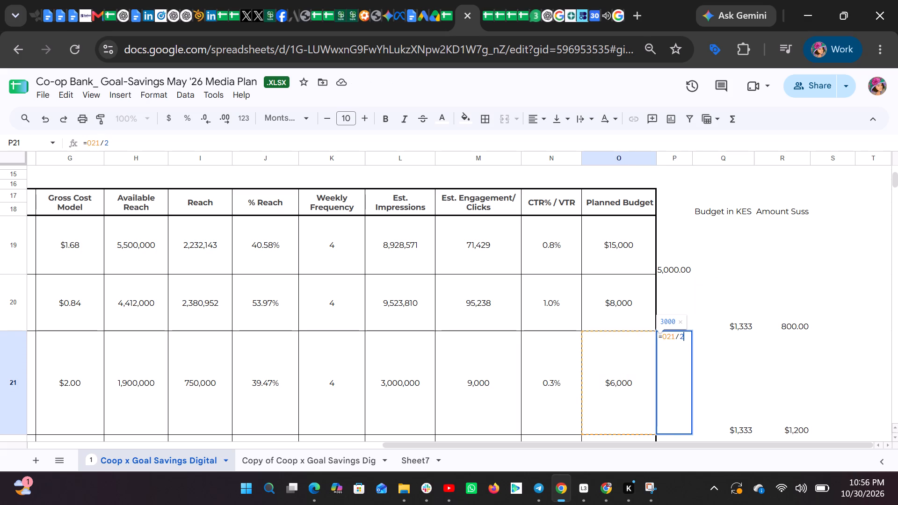
pyautogui.press('BackSpace')
pyautogui.press('3')
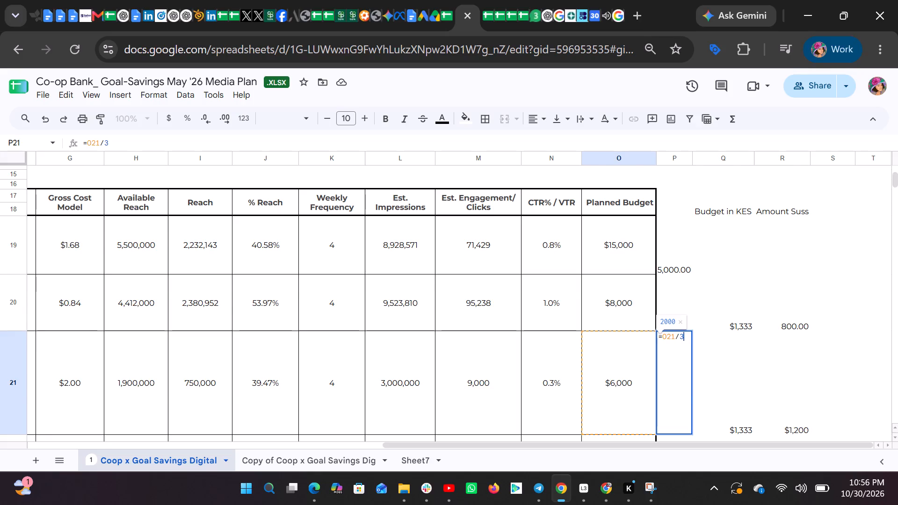
pyautogui.press('Return')
# Enter =O22/3 in cell P22, dividing the Programmatic planned budget by three.
pyautogui.scroll(-3, 626, 373)
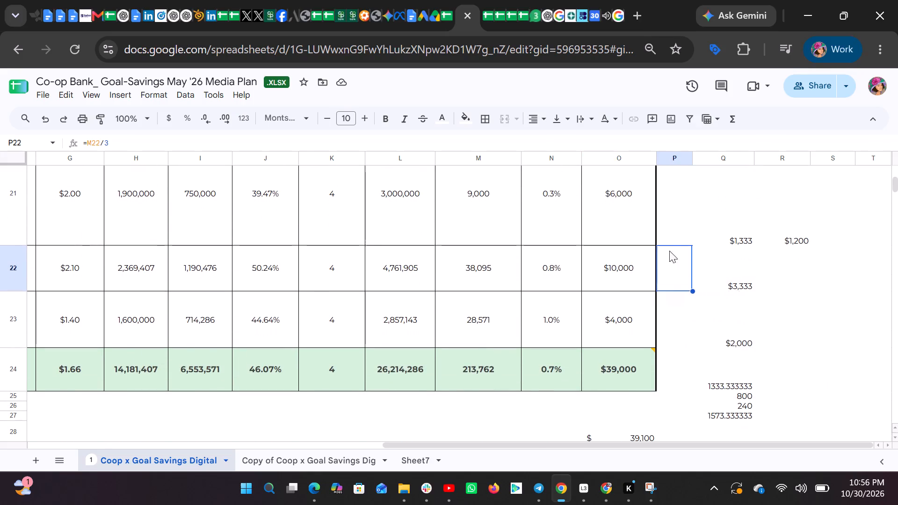
pyautogui.click(669, 271)
pyautogui.press('=')
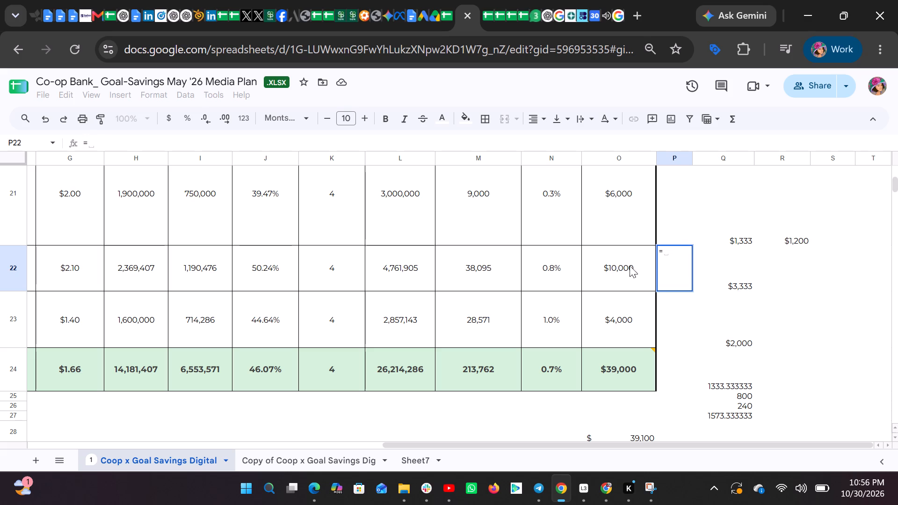
pyautogui.click(623, 274)
pyautogui.write('/3')
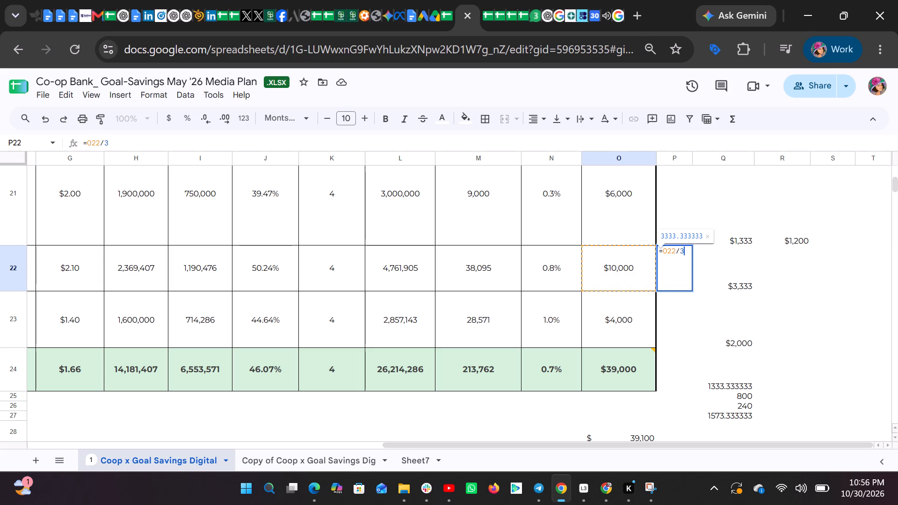
pyautogui.press('Return')
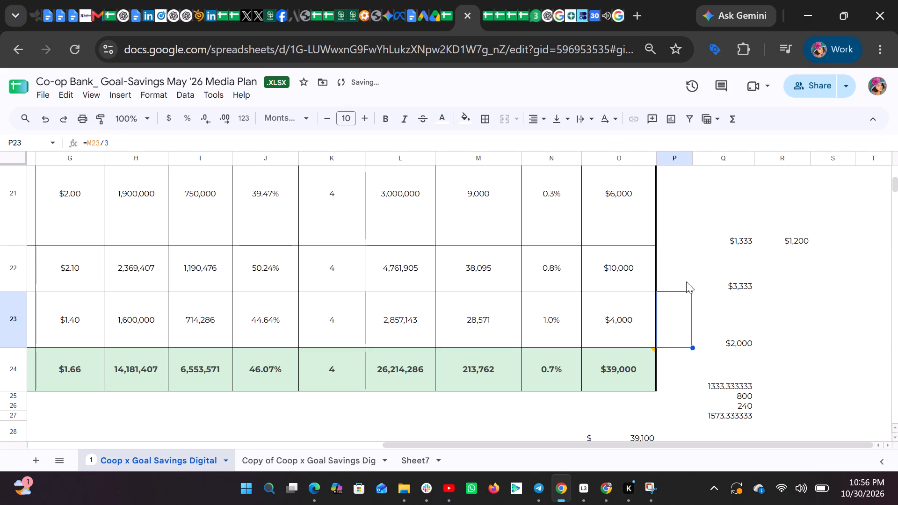
# Enter =P22/2 in cell Q22 of the Budget in KES column to halve Programmatic's divided budget.
pyautogui.click(682, 280)
pyautogui.click(738, 282)
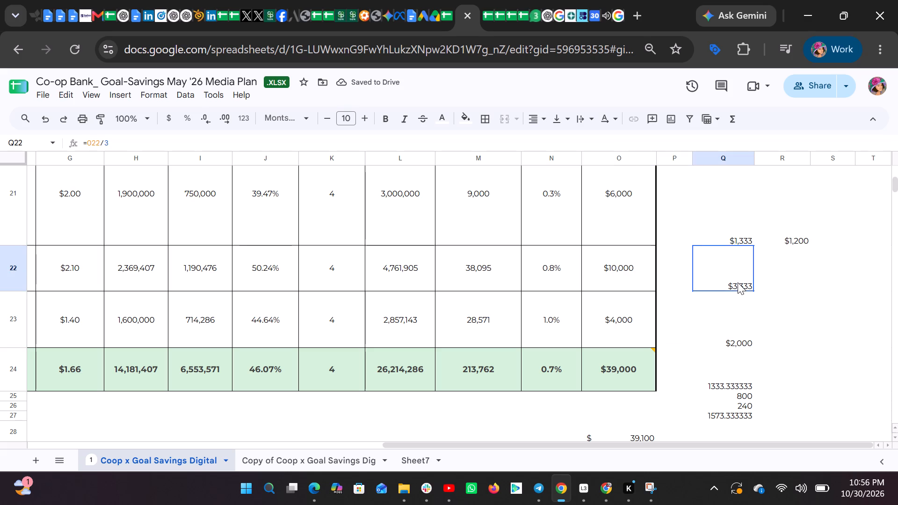
pyautogui.press('=')
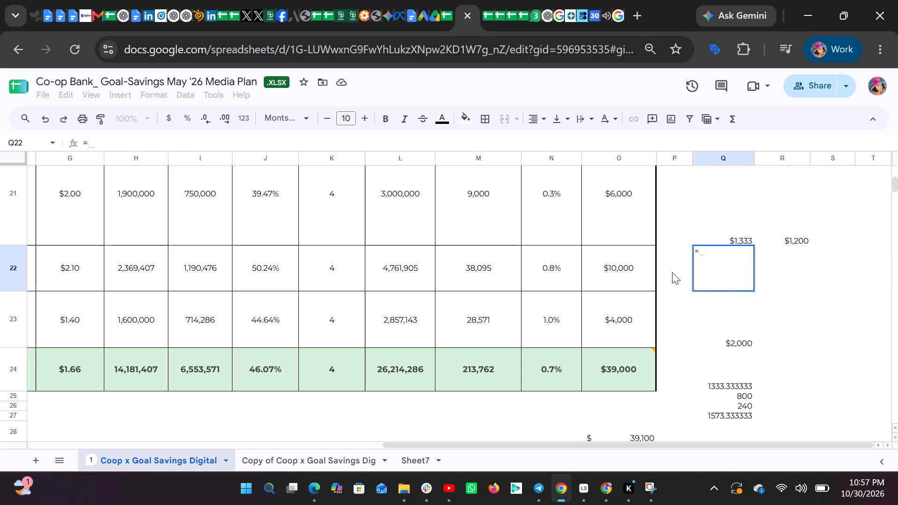
pyautogui.click(672, 272)
pyautogui.write('/2')
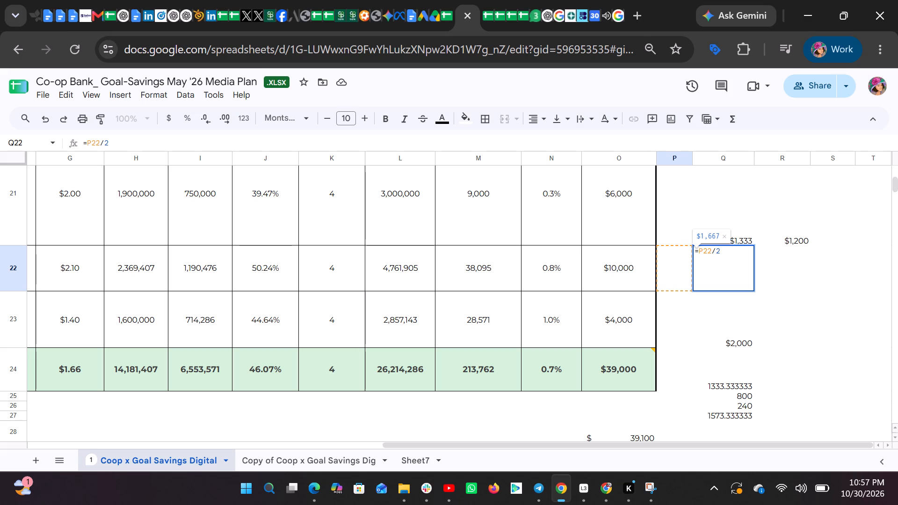
pyautogui.hscroll(8, 672, 272)
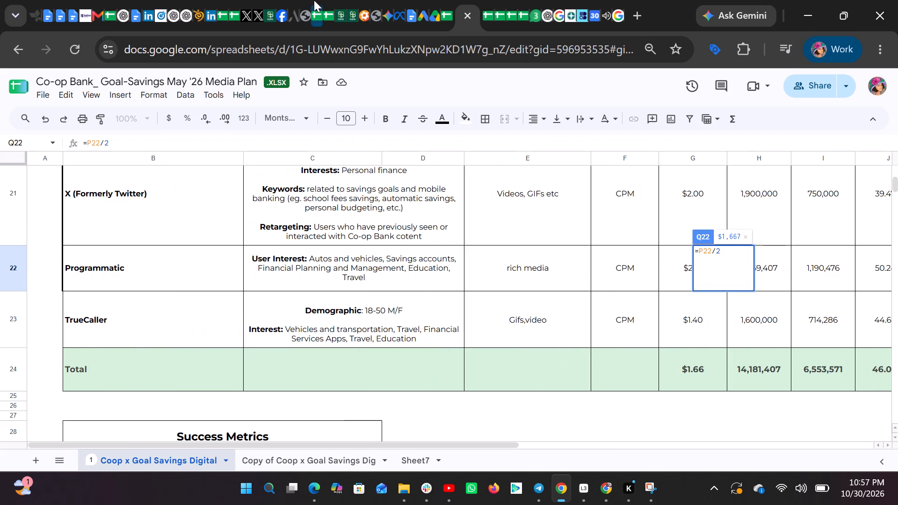
# In the guidance campaign sheet, set Amount Spend (USD) to 2,500 for Meta, 1333 for Tiktok, 1000 for X and 1667 for Programmatic.
pyautogui.click(490, 12)
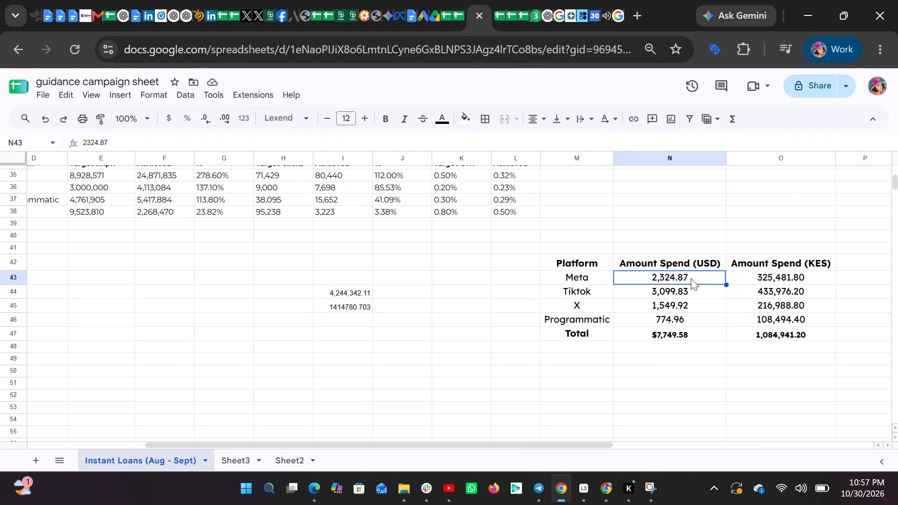
pyautogui.press('2')
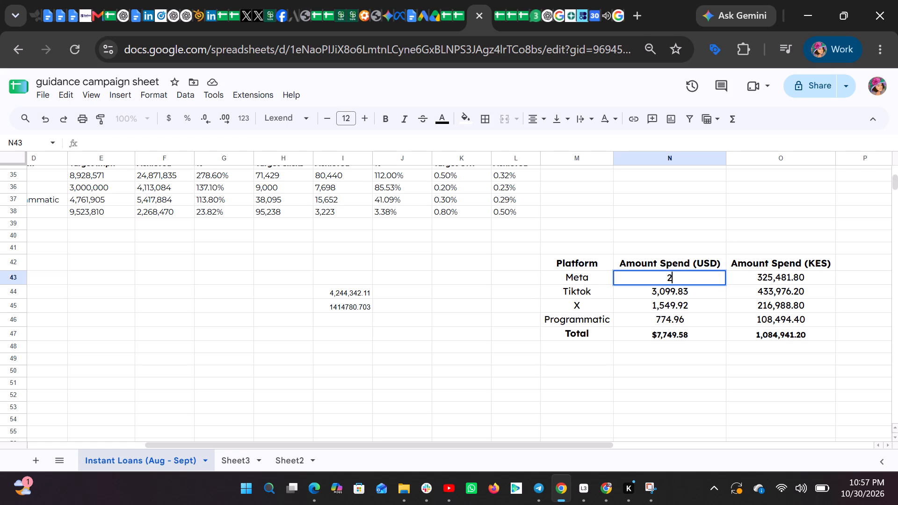
pyautogui.press(',')
pyautogui.write('500')
pyautogui.press('Return')
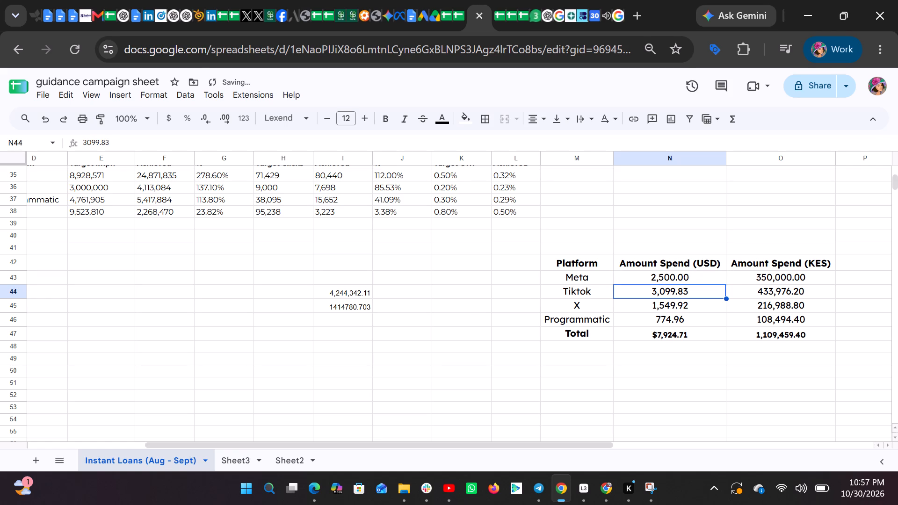
pyautogui.write('13')
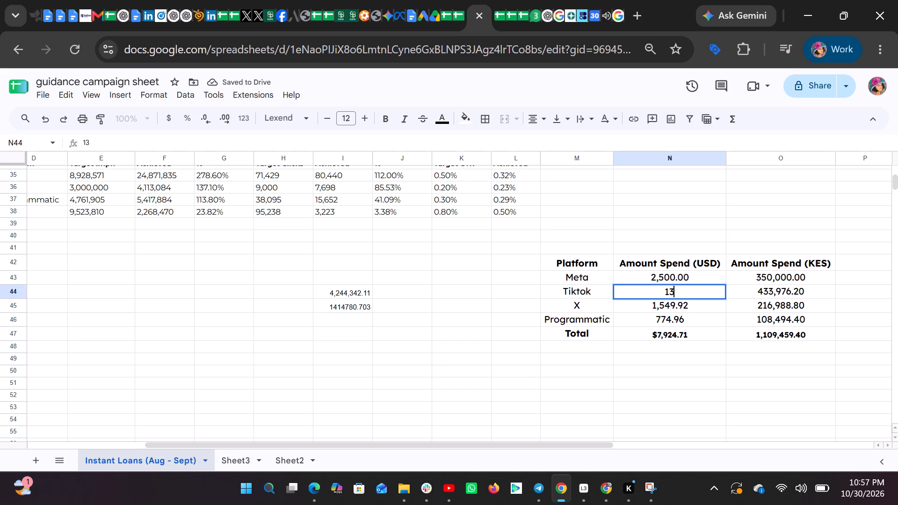
pyautogui.write('33')
pyautogui.press('Return')
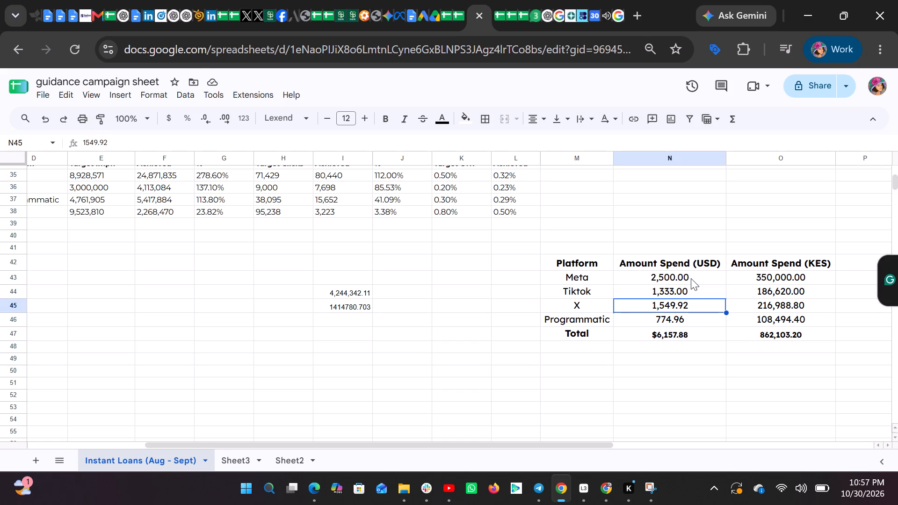
pyautogui.write('1000')
pyautogui.press('Return')
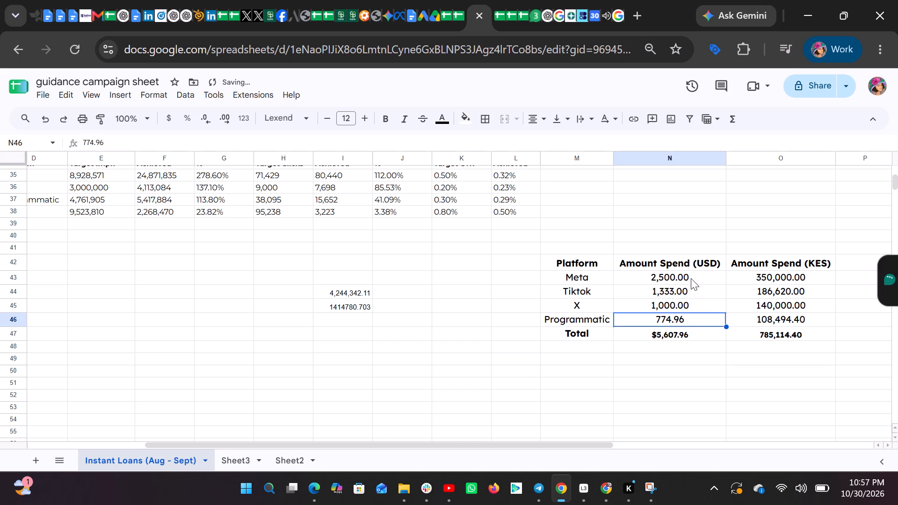
pyautogui.press('1')
pyautogui.write('667')
pyautogui.press('Return')
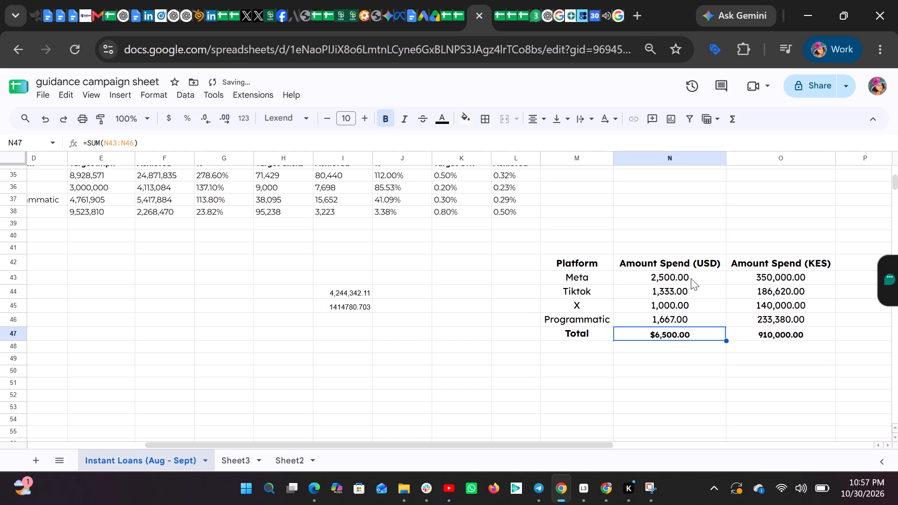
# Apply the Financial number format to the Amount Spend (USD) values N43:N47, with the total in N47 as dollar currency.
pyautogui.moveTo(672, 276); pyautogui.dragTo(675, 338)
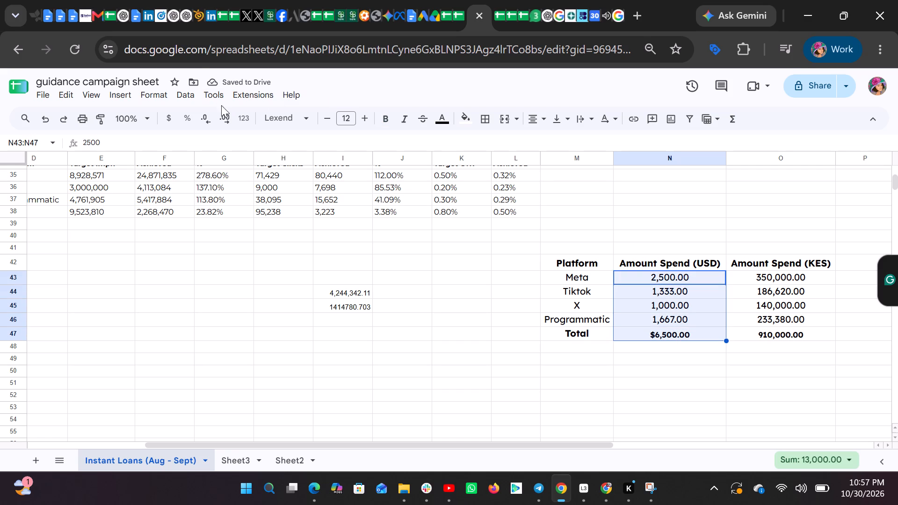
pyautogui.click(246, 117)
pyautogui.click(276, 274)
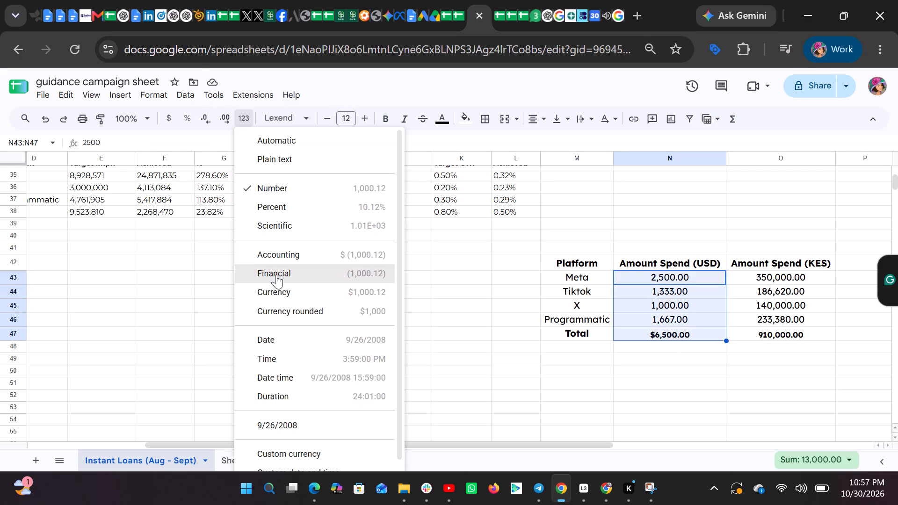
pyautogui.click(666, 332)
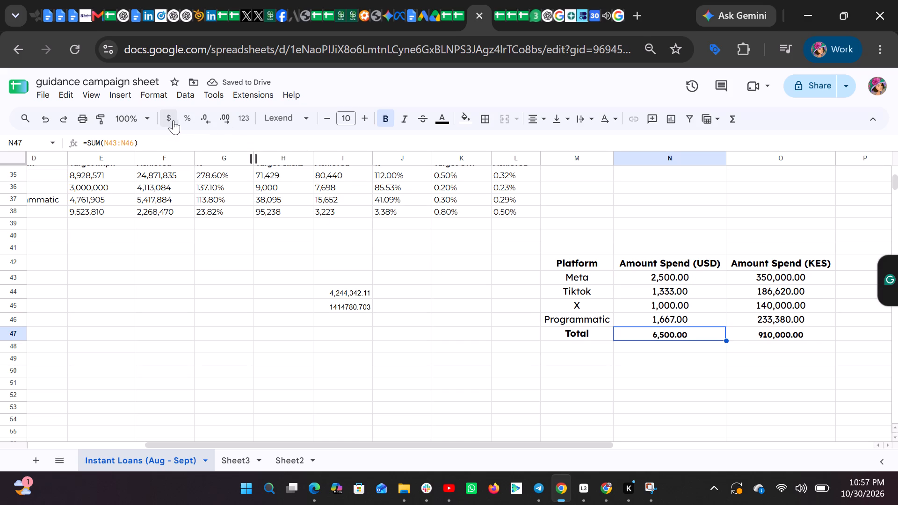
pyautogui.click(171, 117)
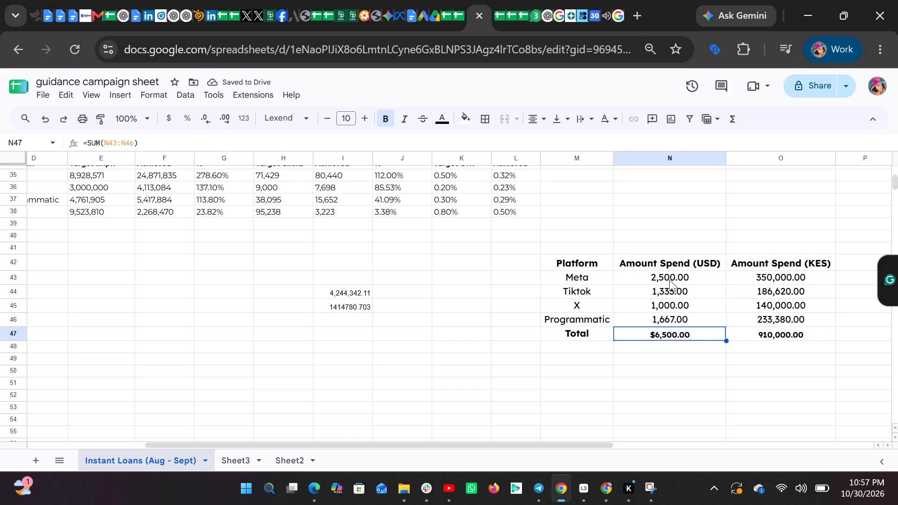
# Format the Amount Spend (USD) values and total, N43:N47, as Currency rounded.
pyautogui.moveTo(668, 280); pyautogui.dragTo(671, 329)
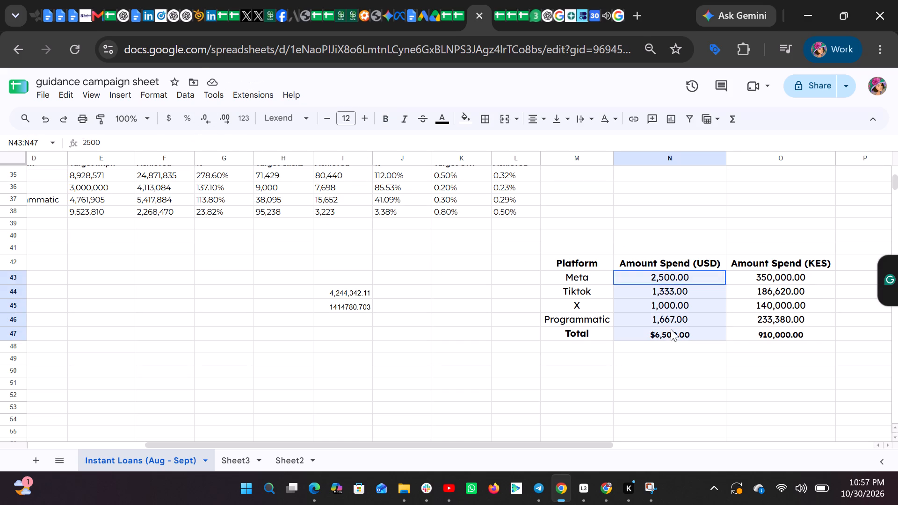
pyautogui.moveTo(671, 329); pyautogui.dragTo(670, 330)
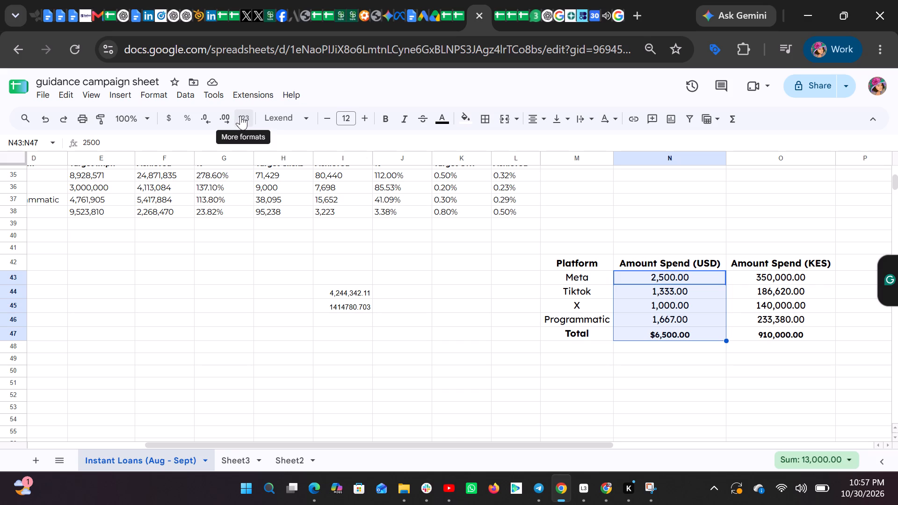
pyautogui.click(240, 115)
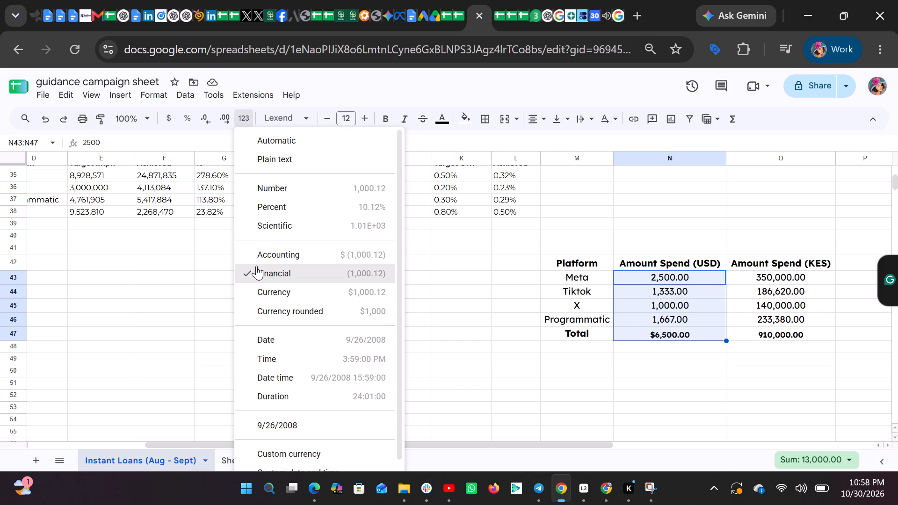
pyautogui.click(268, 306)
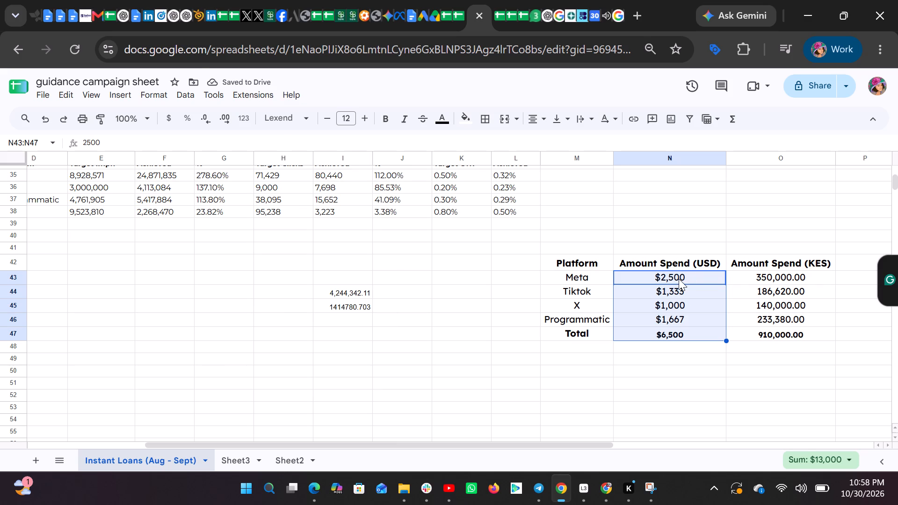
pyautogui.moveTo(679, 279); pyautogui.dragTo(679, 322)
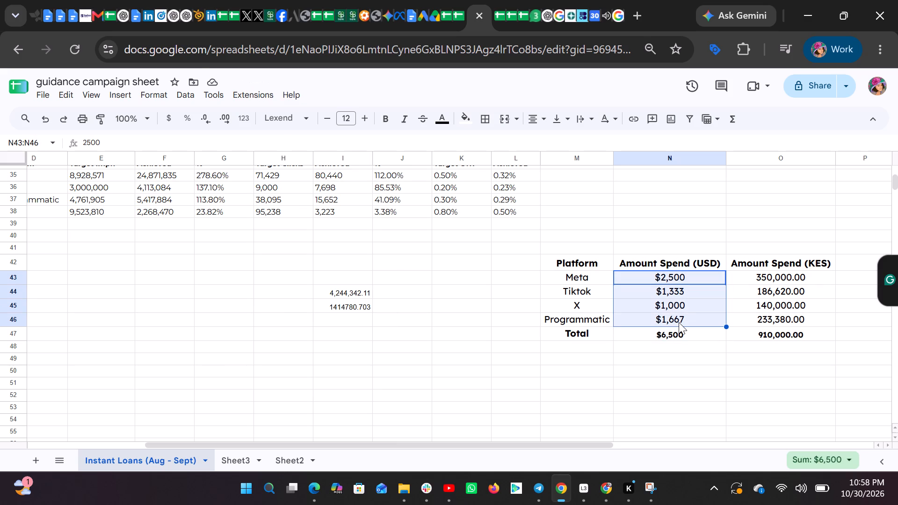
# Enter =N47*140 in cell N51 to convert the USD spend total to KES.
pyautogui.click(696, 380)
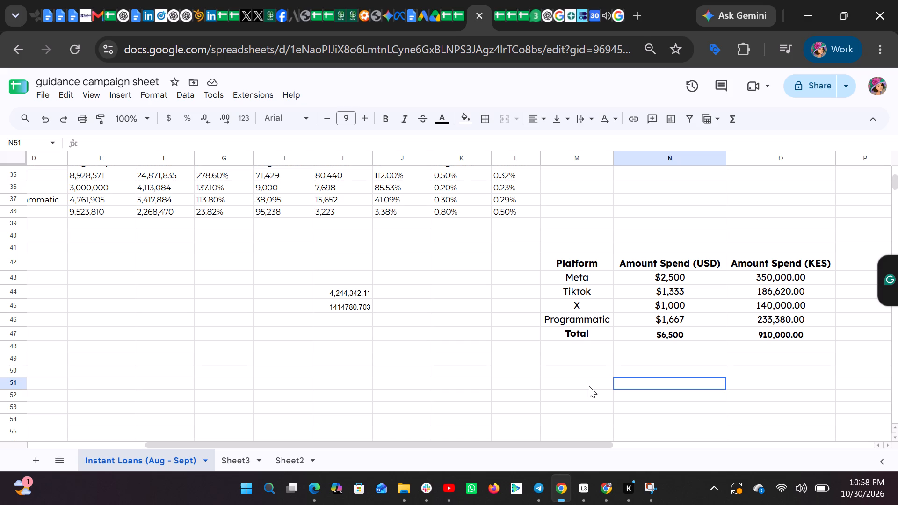
pyautogui.press('=')
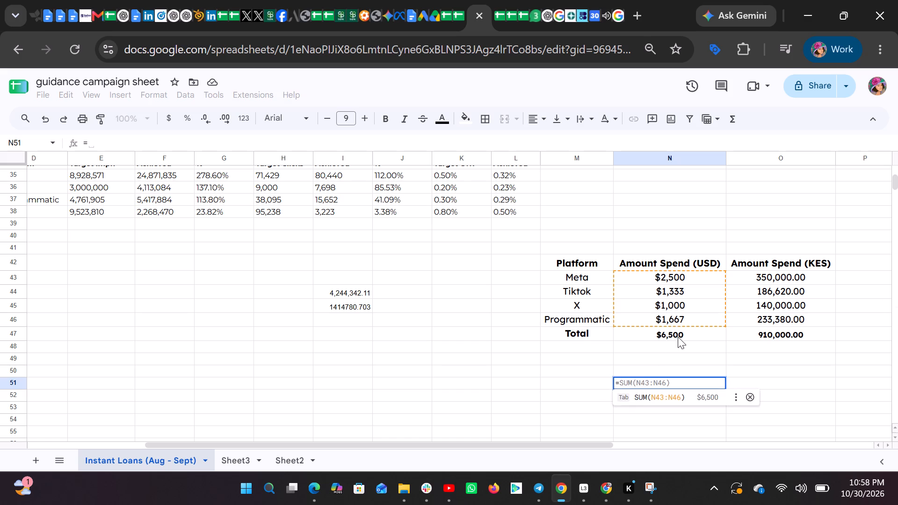
pyautogui.click(678, 336)
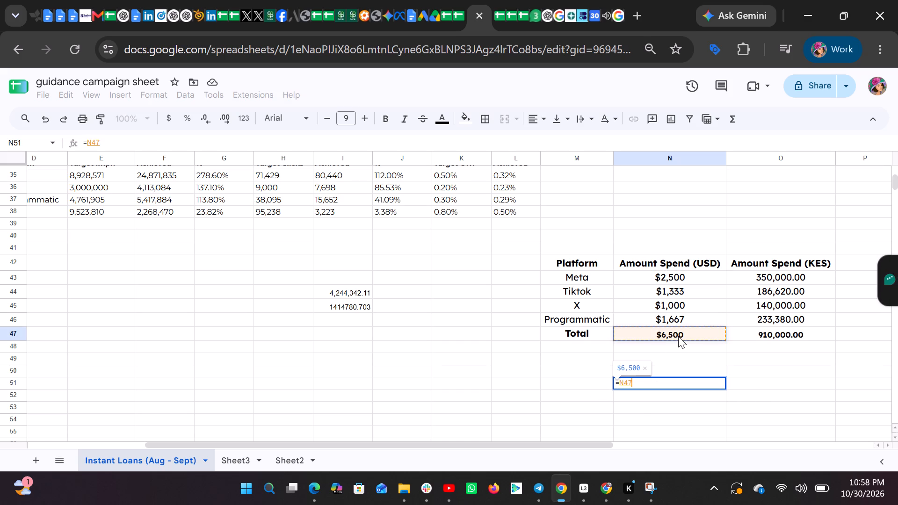
pyautogui.hotkey('shift', '*')
pyautogui.press('1')
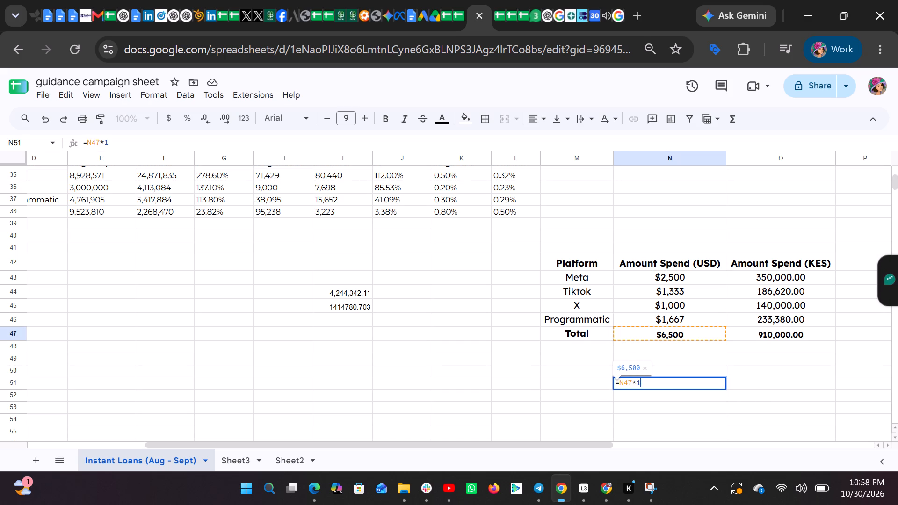
pyautogui.write('40')
pyautogui.press('Return')
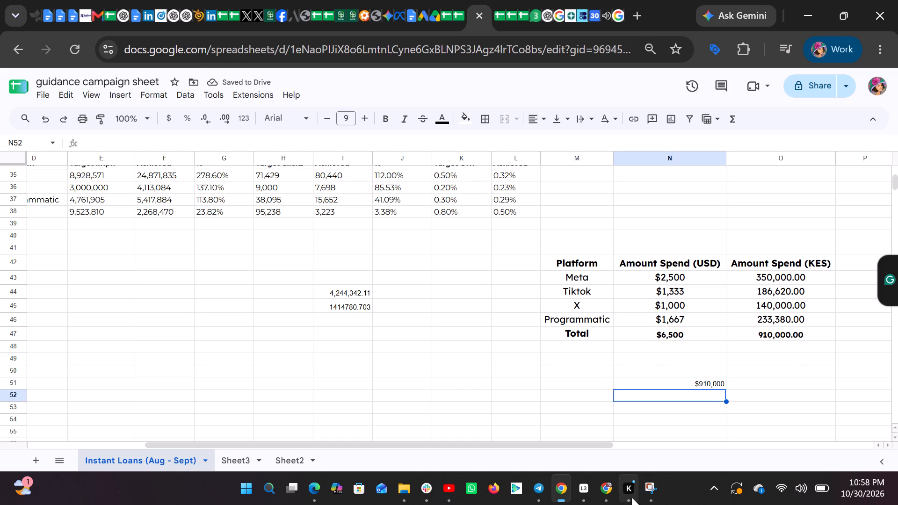
# Capture a rectangular Snipping Tool screenshot of the Platform, Amount Spend (USD) and Amount Spend (KES) table, from header to Total row.
pyautogui.click(649, 487)
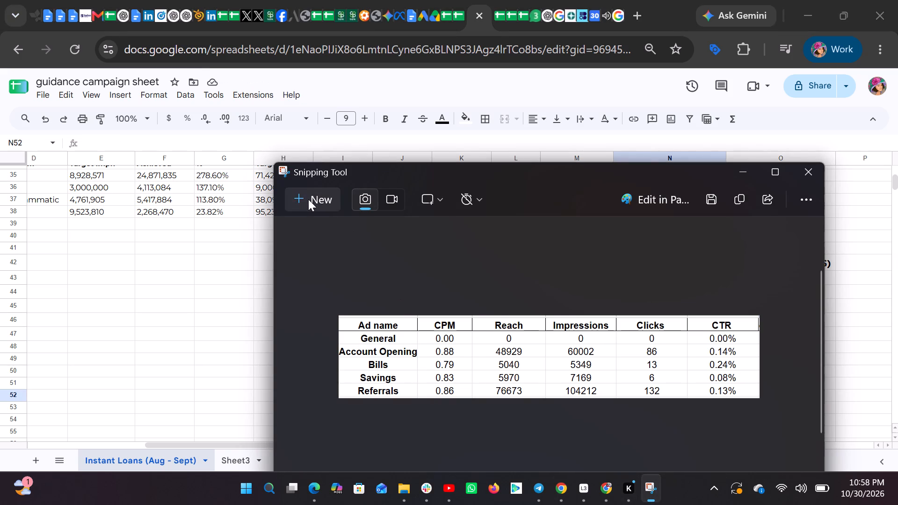
pyautogui.click(308, 199)
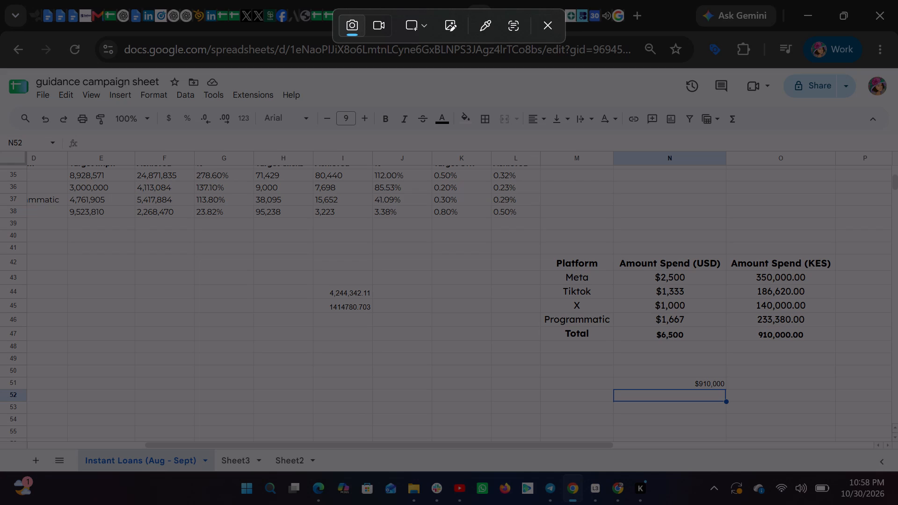
pyautogui.moveTo(540, 252); pyautogui.dragTo(684, 296)
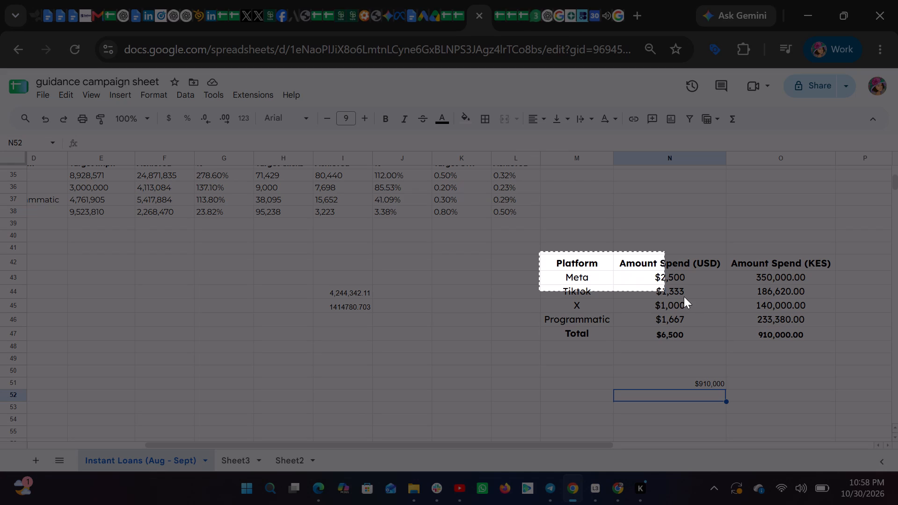
pyautogui.moveTo(684, 296); pyautogui.dragTo(836, 322)
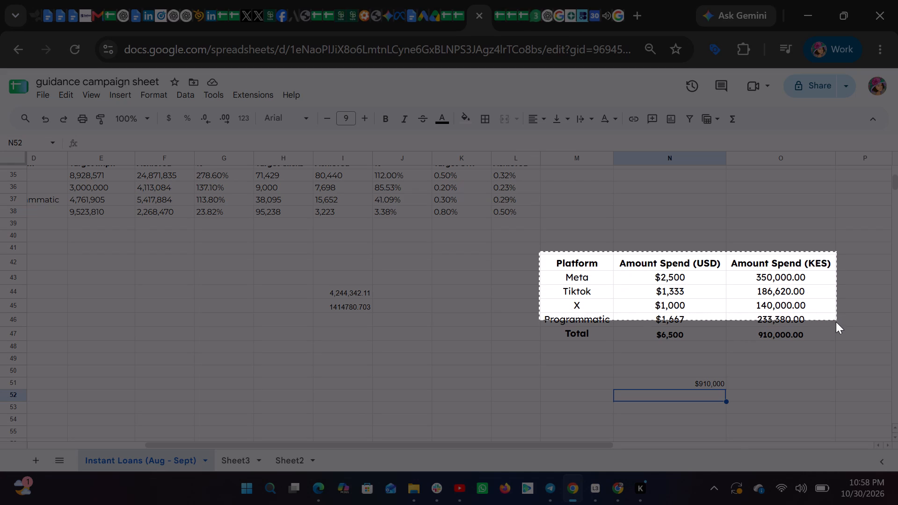
pyautogui.moveTo(836, 322); pyautogui.dragTo(836, 339)
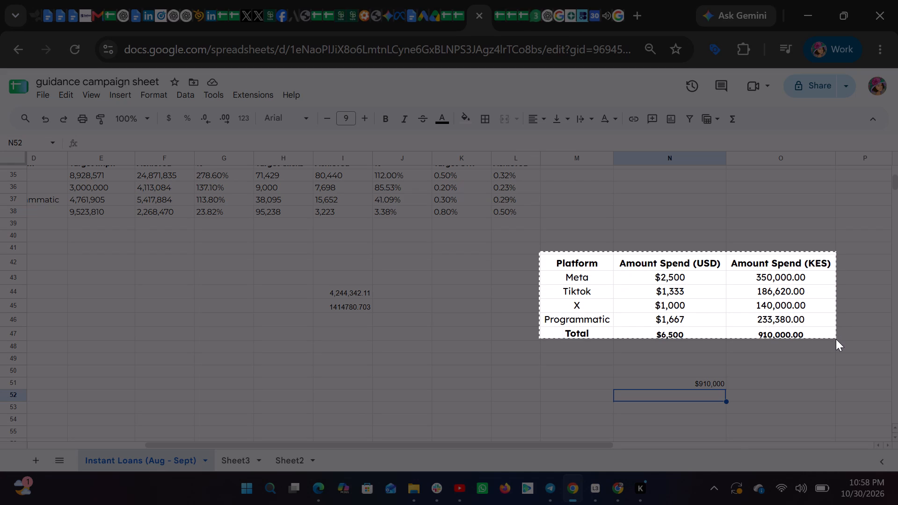
pyautogui.moveTo(836, 339); pyautogui.dragTo(836, 341)
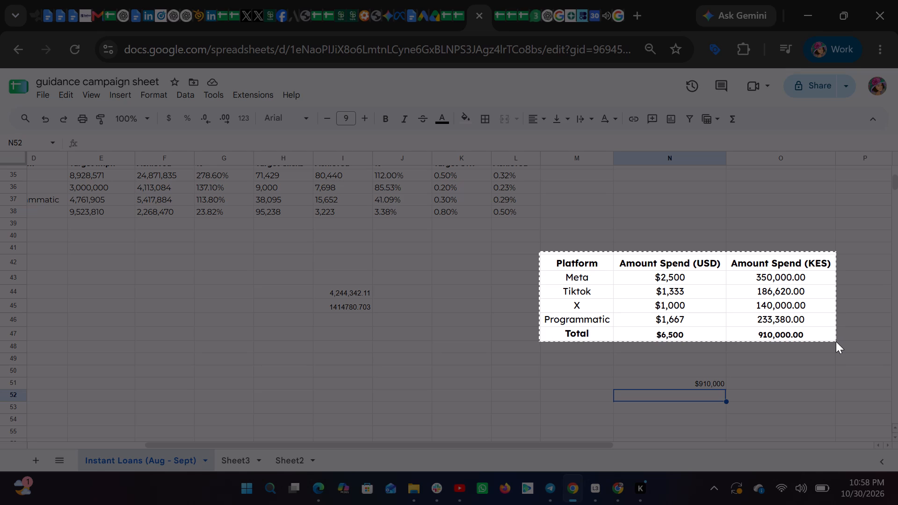
pyautogui.moveTo(836, 341); pyautogui.dragTo(837, 342)
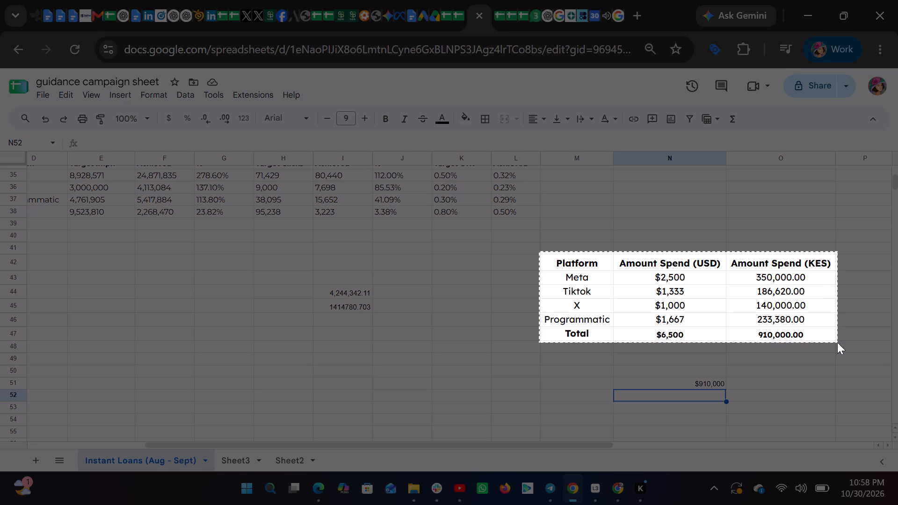
pyautogui.moveTo(837, 342); pyautogui.dragTo(837, 342)
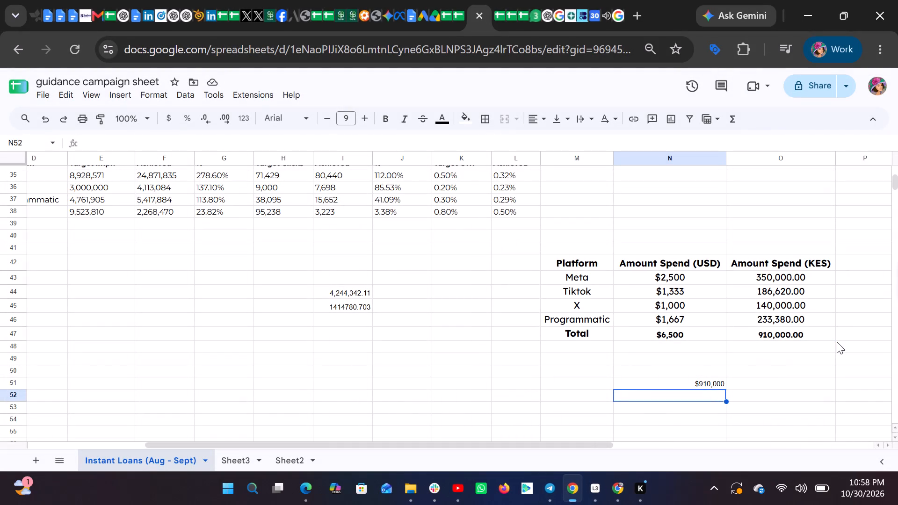
pyautogui.click(837, 342)
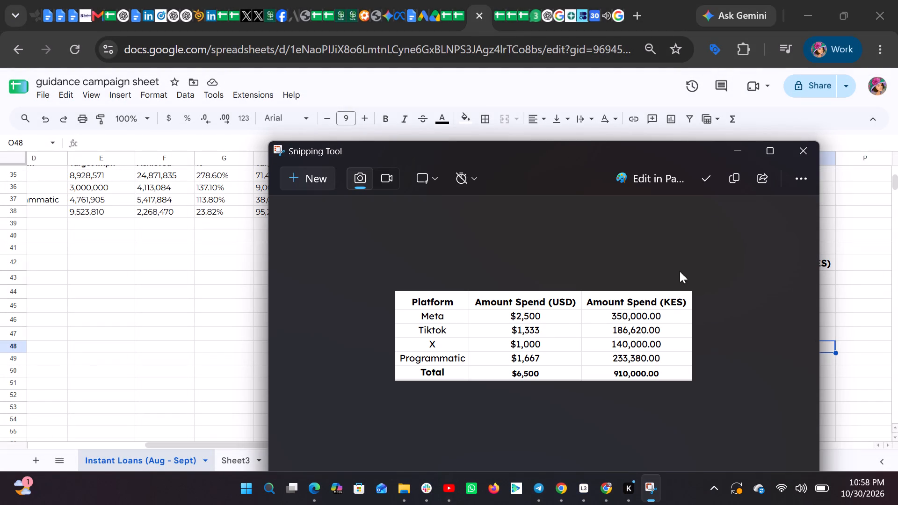
# Save the table screenshot as C.K.J in the Screenshots folder, replacing the existing file.
pyautogui.click(702, 182)
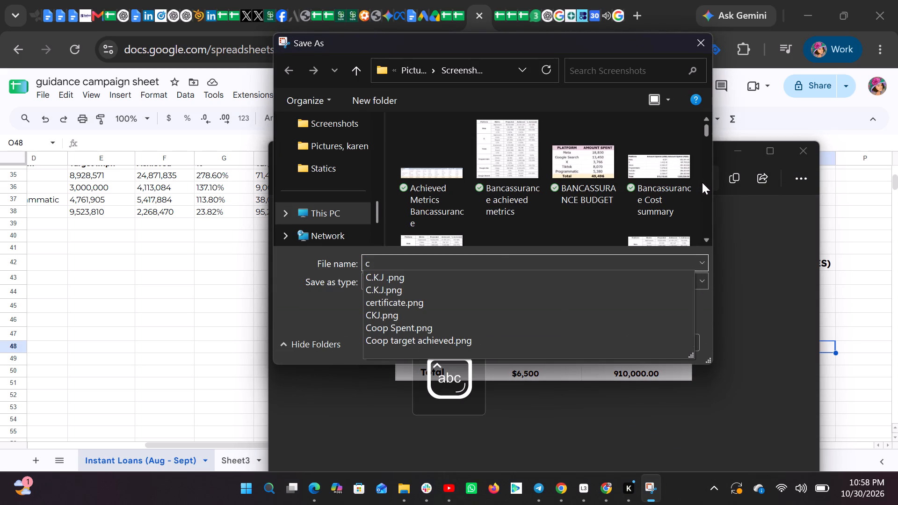
pyautogui.press('BackSpace')
pyautogui.press('c')
pyautogui.write('.K.J')
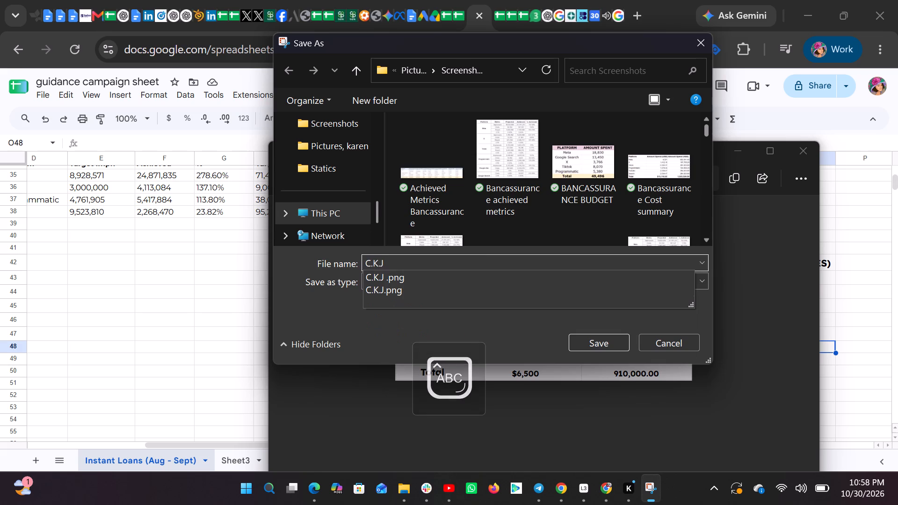
pyautogui.press('Return')
pyautogui.click(479, 244)
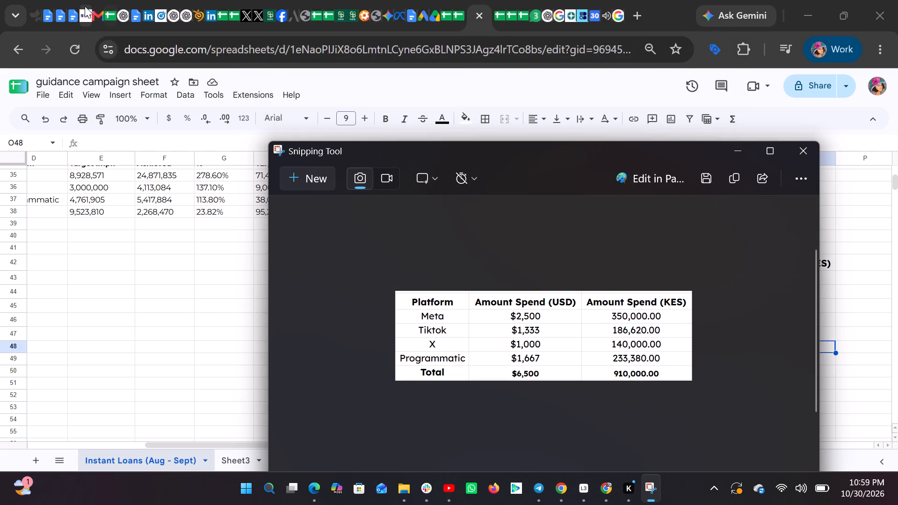
# In the Co-op Reward Wallet report, upload C.K.J and insert it in place of the table image on the Amount Spent page.
pyautogui.click(85, 7)
pyautogui.click(476, 293)
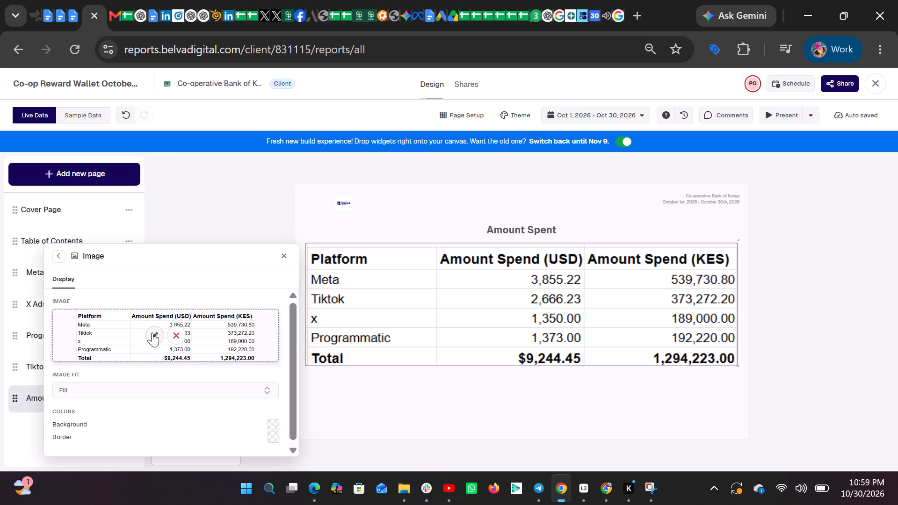
pyautogui.click(152, 332)
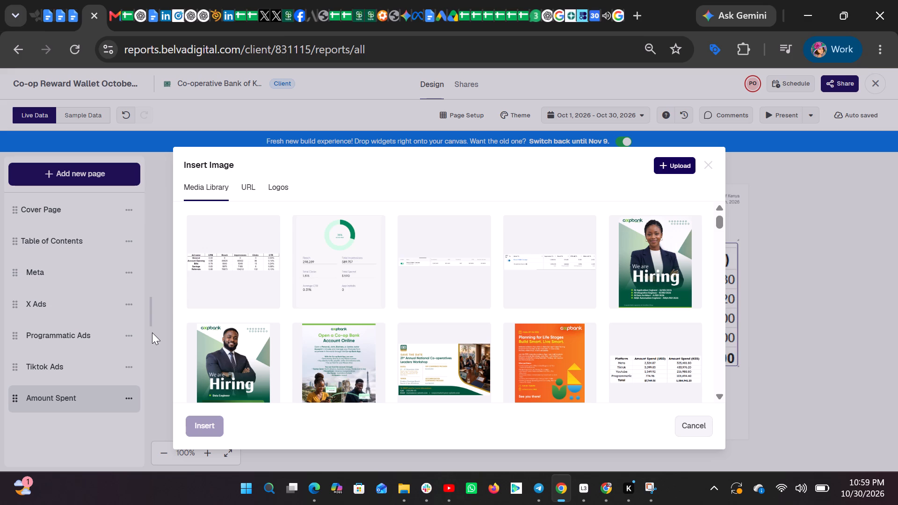
pyautogui.click(251, 252)
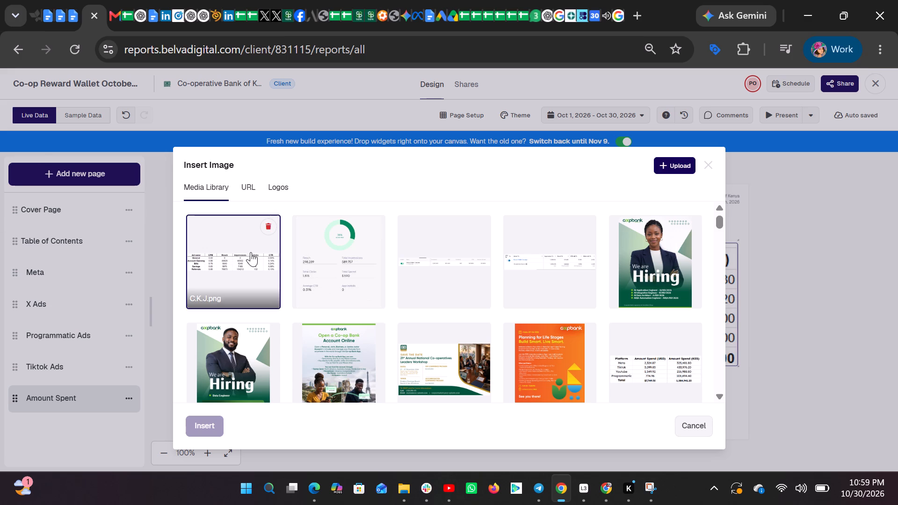
pyautogui.click(683, 166)
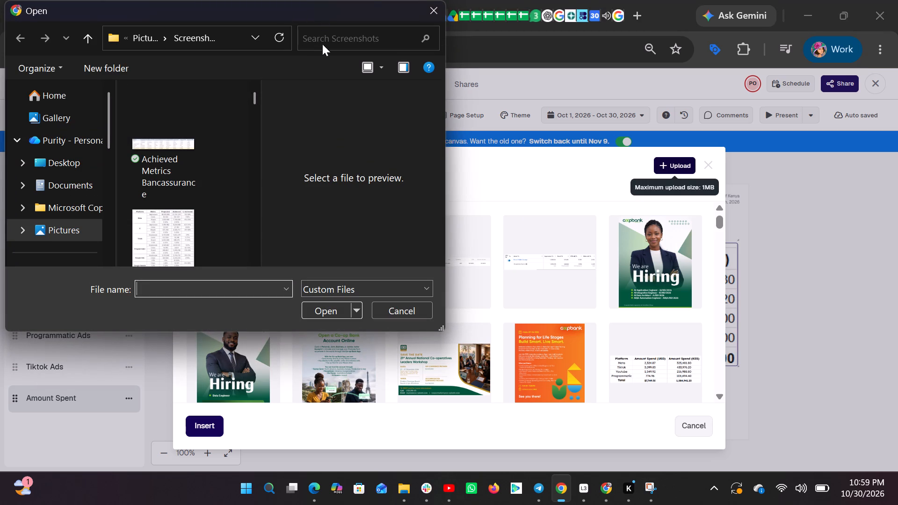
pyautogui.click(325, 43)
pyautogui.write('C.K.J')
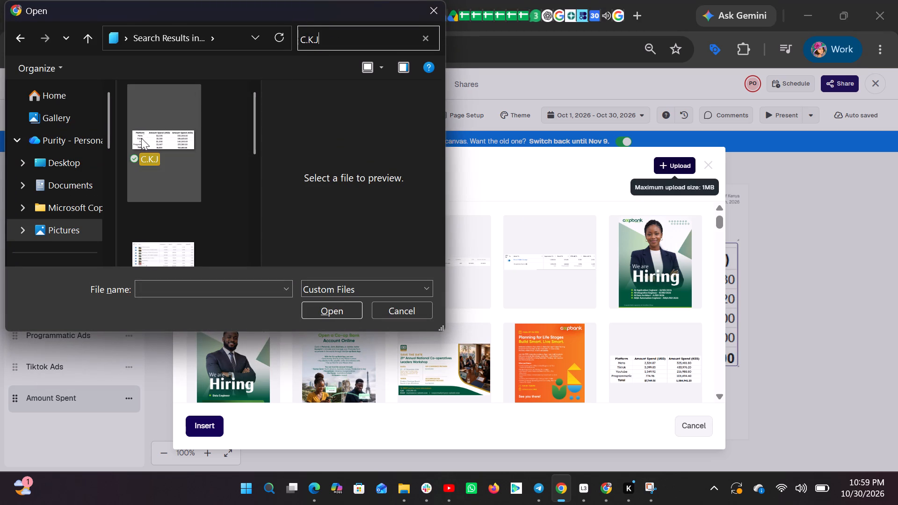
pyautogui.click(140, 144)
pyautogui.doubleClick(140, 144)
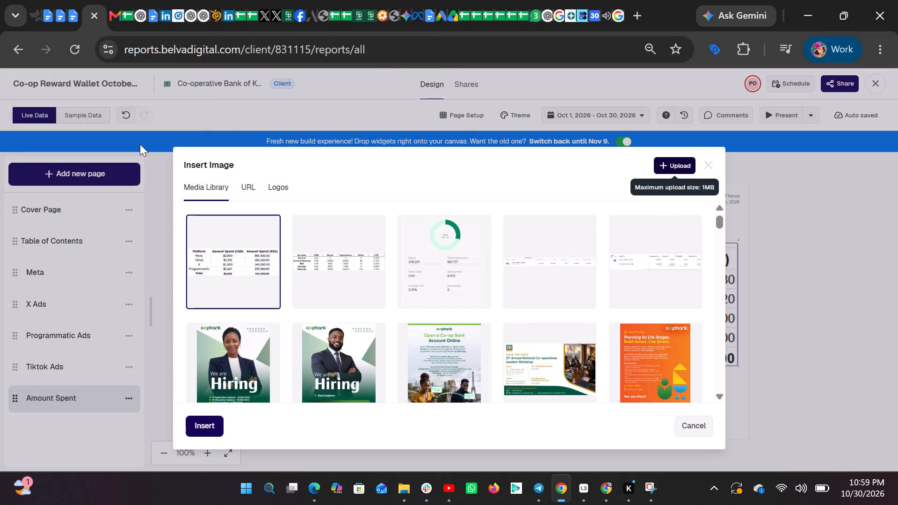
pyautogui.click(210, 426)
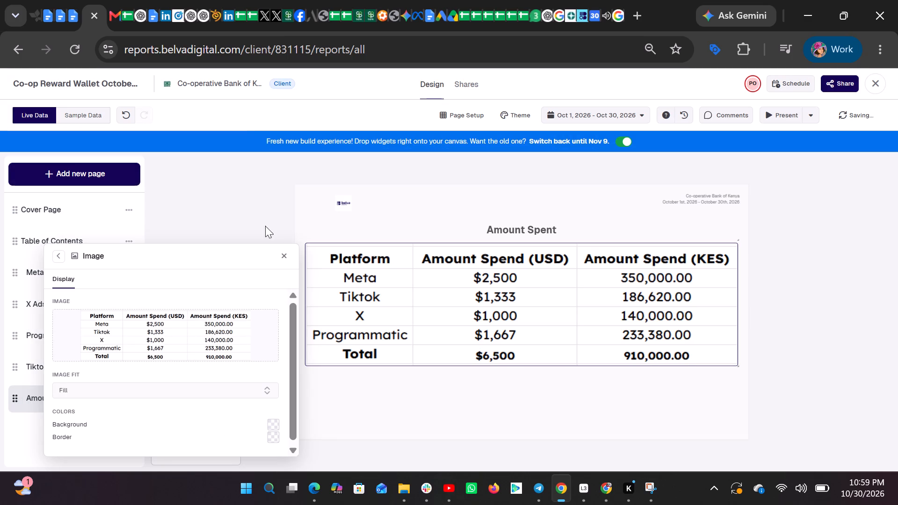
pyautogui.click(247, 187)
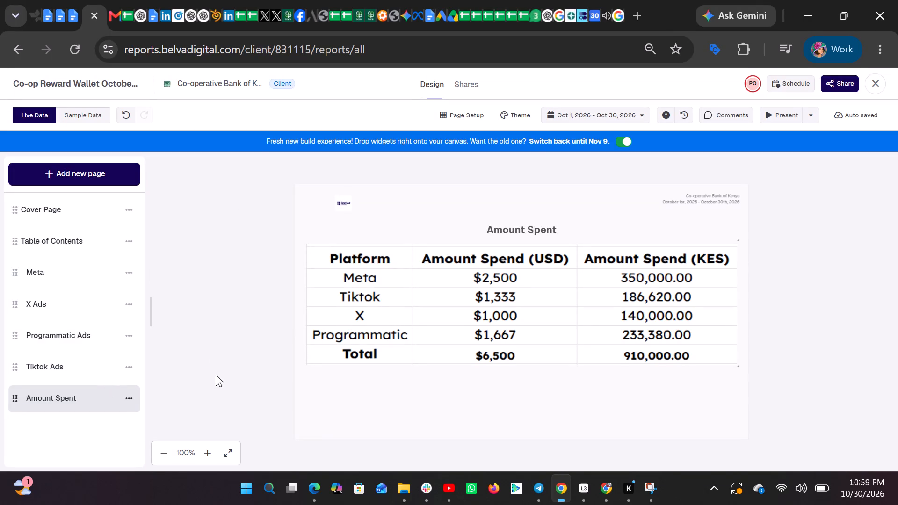
pyautogui.click(202, 375)
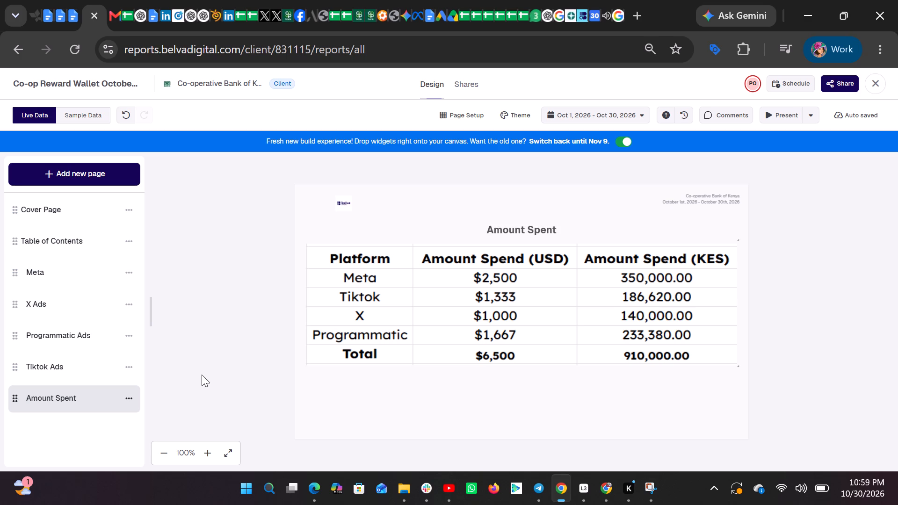
# Open the sharing options for the Co-op Reward Wallet report.
pyautogui.click(838, 87)
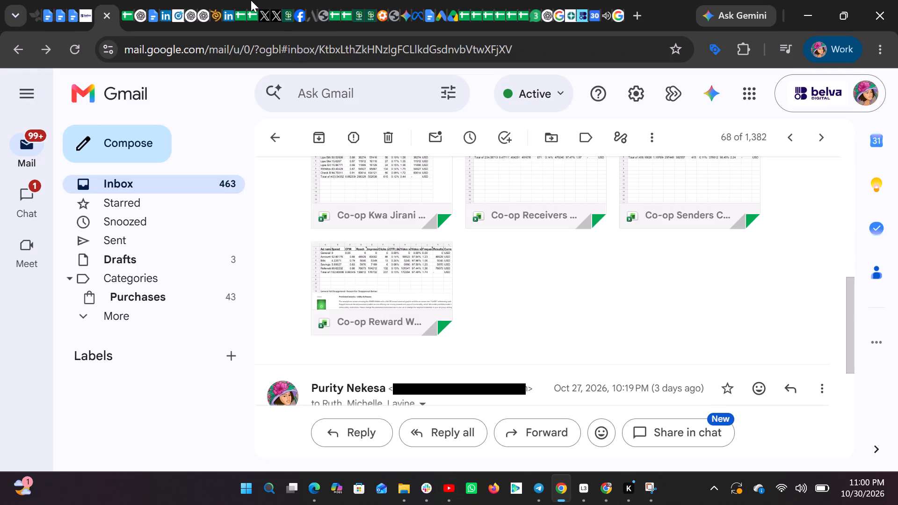
# Switch to Facebook and look through the posts in the home feed.
pyautogui.click(299, 8)
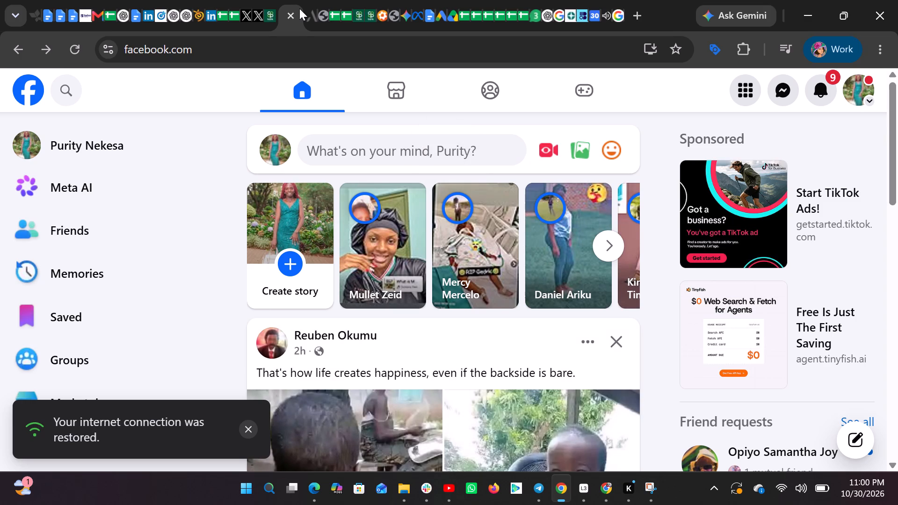
pyautogui.scroll(-4, 464, 332)
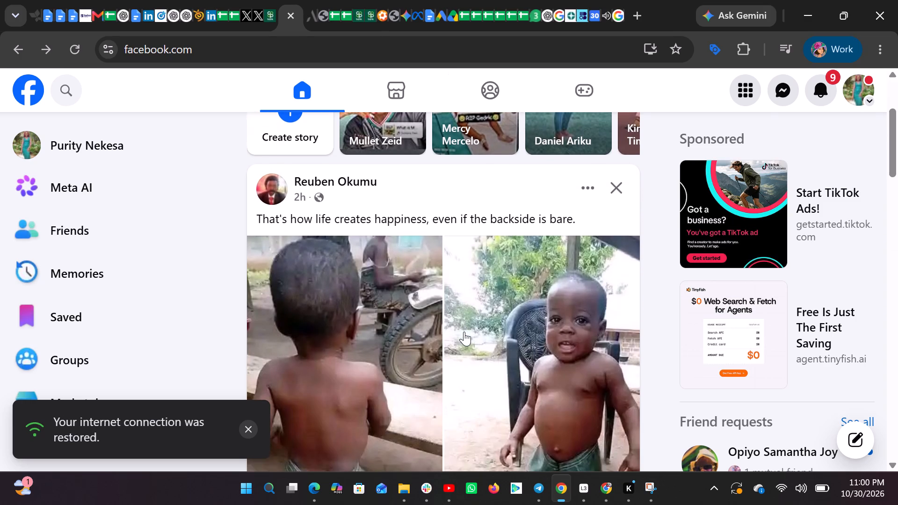
pyautogui.scroll(-1, 464, 332)
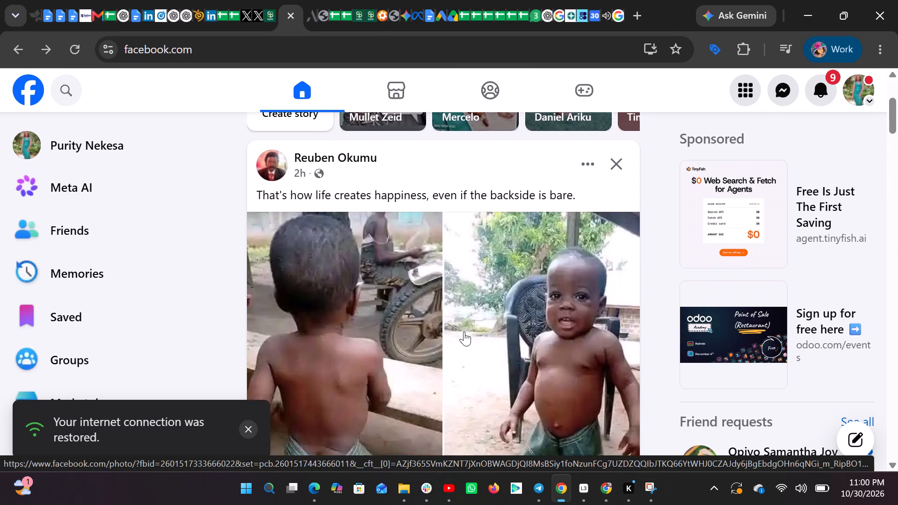
pyautogui.scroll(-1, 464, 332)
pyautogui.scroll(1, 464, 332)
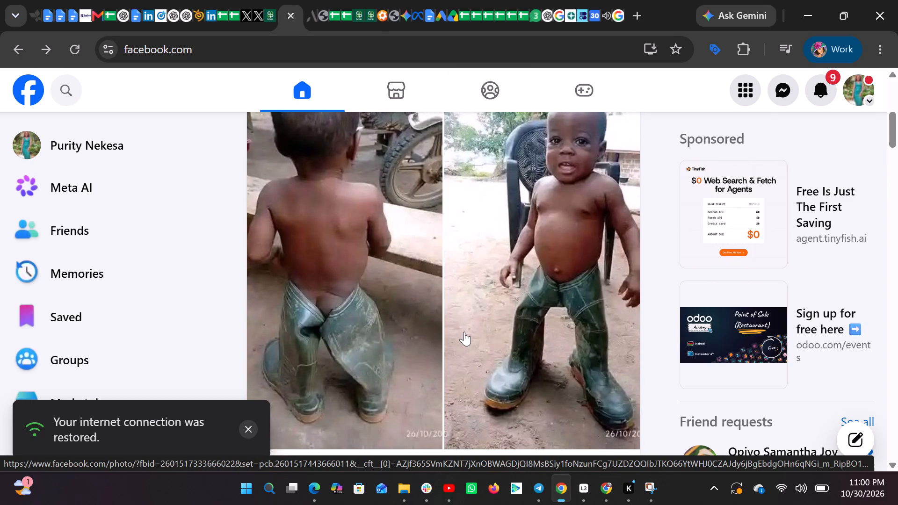
pyautogui.scroll(1, 464, 332)
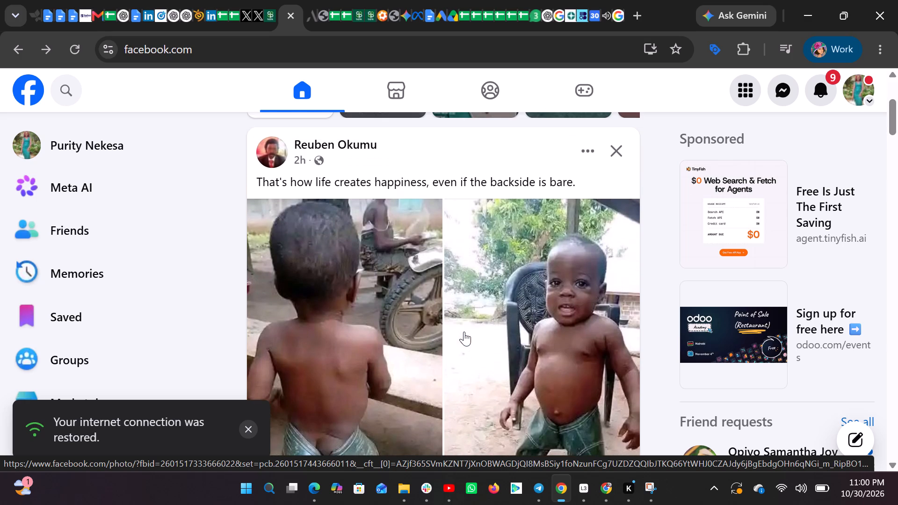
pyautogui.scroll(-3, 464, 332)
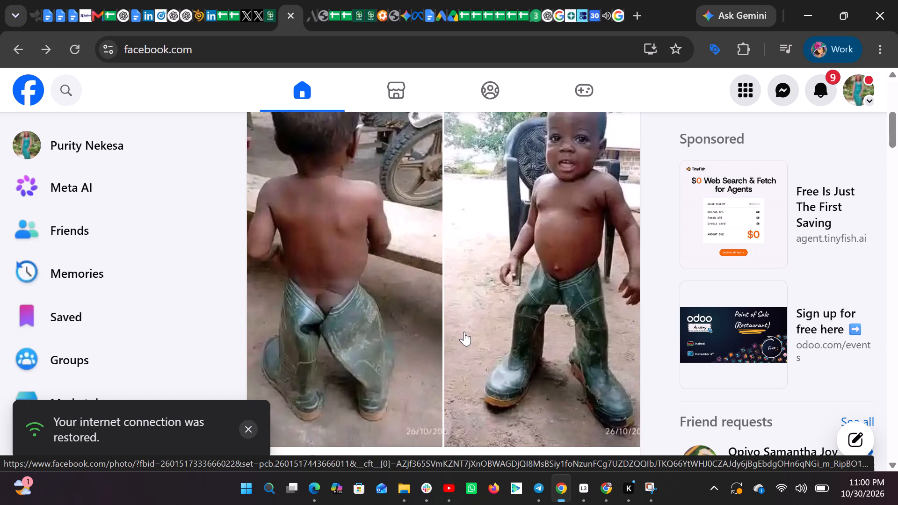
pyautogui.scroll(-9, 464, 332)
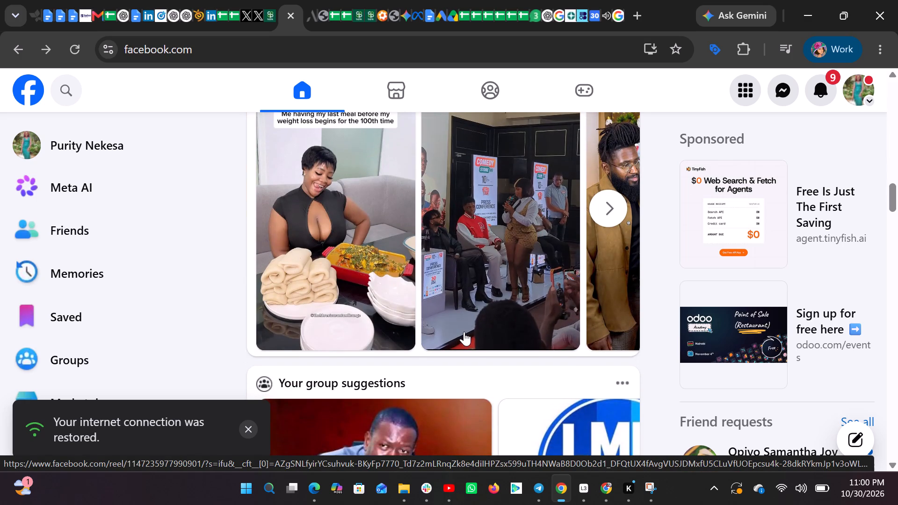
pyautogui.scroll(-8, 464, 332)
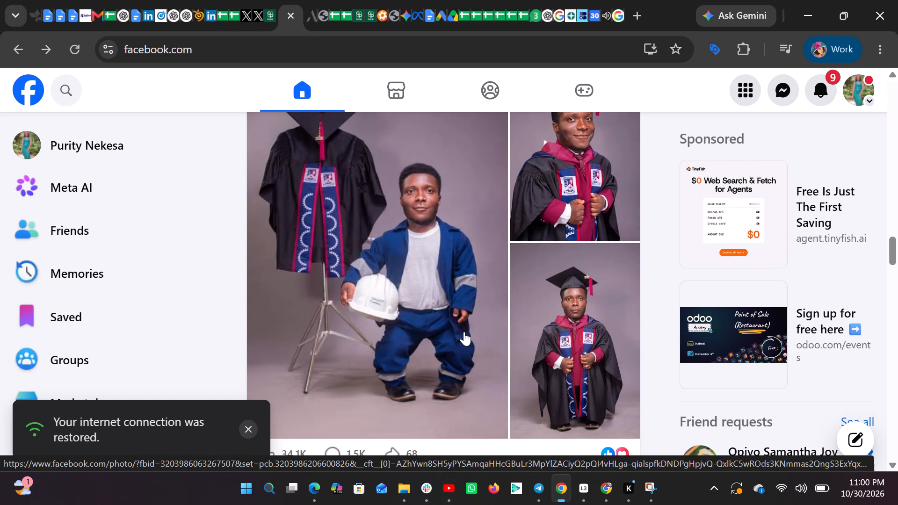
pyautogui.scroll(-1, 464, 332)
pyautogui.scroll(4, 464, 332)
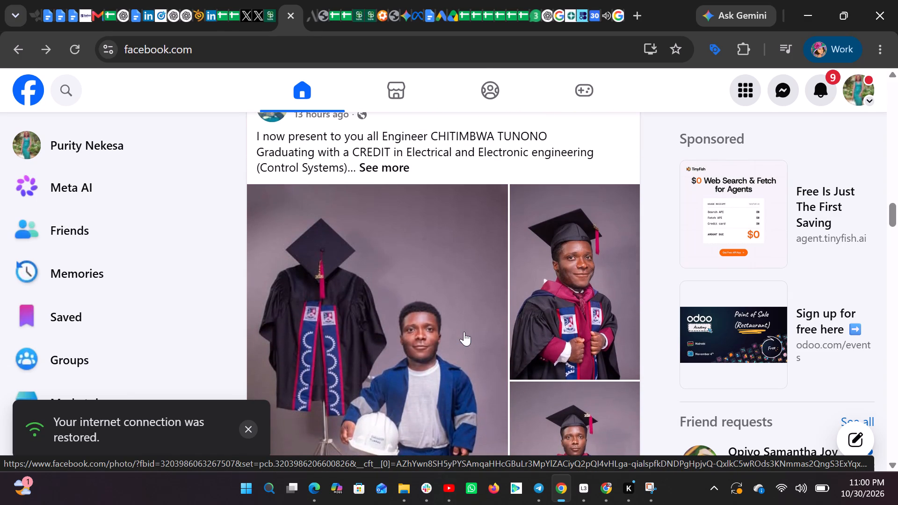
pyautogui.scroll(1, 464, 332)
pyautogui.scroll(-2, 464, 332)
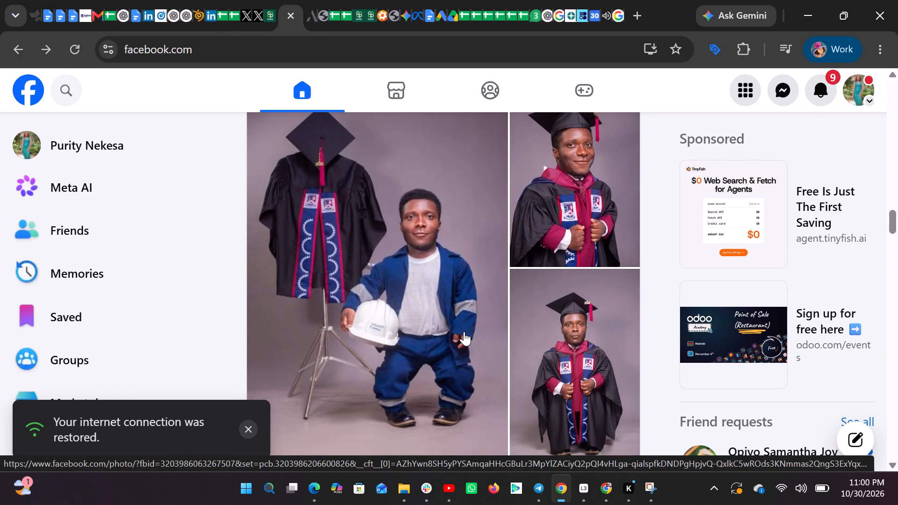
pyautogui.scroll(-5, 464, 332)
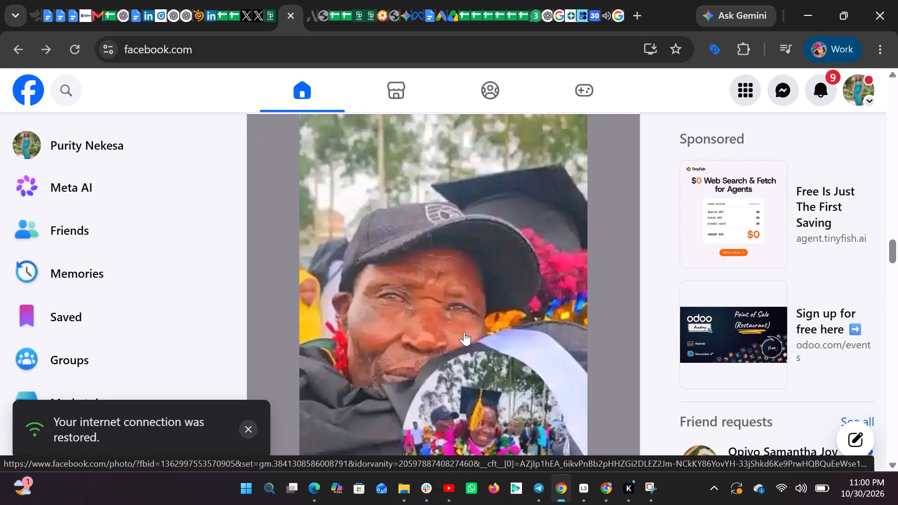
pyautogui.scroll(-3, 464, 332)
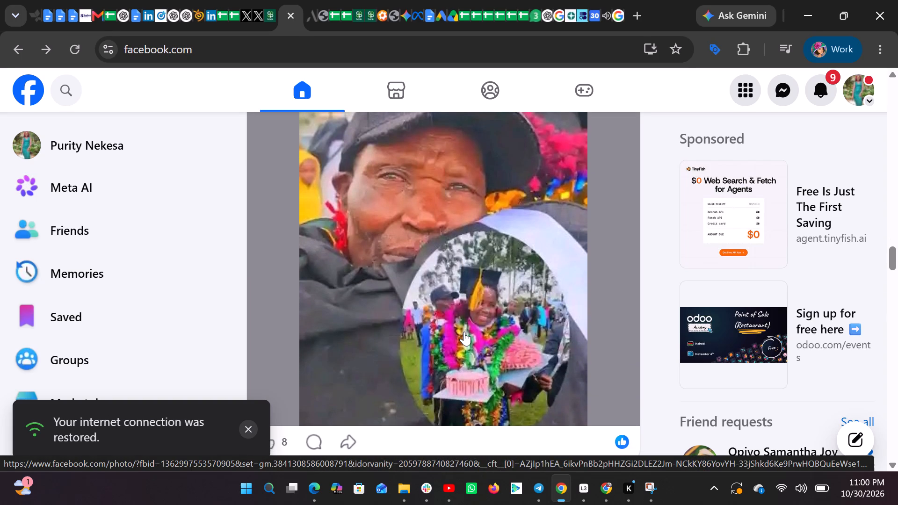
pyautogui.scroll(4, 464, 332)
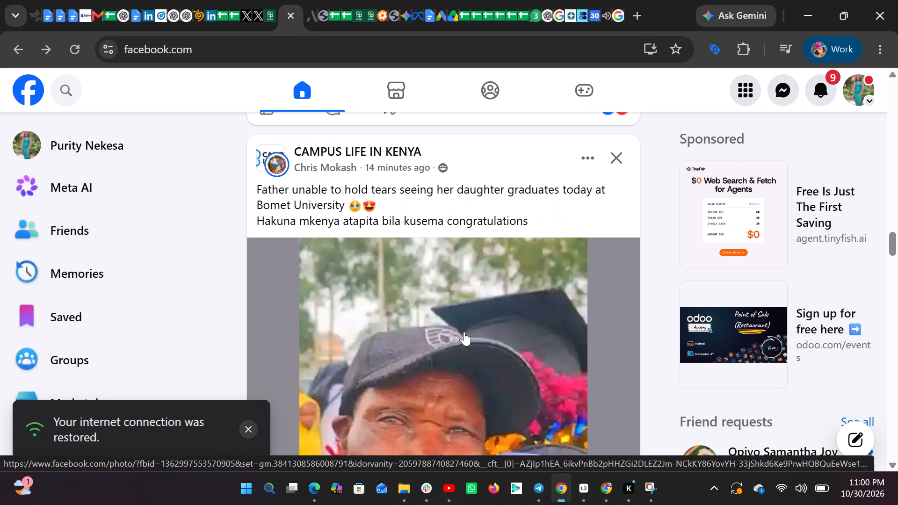
pyautogui.scroll(-3, 464, 332)
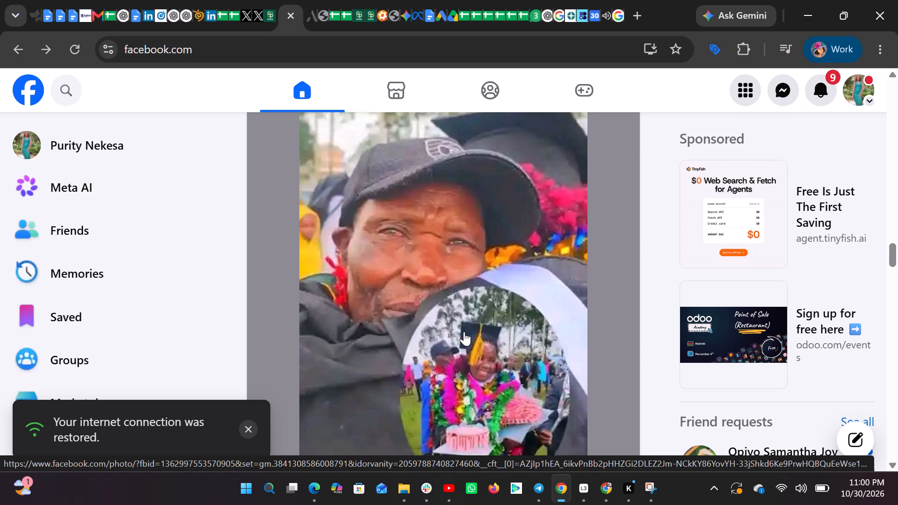
pyautogui.scroll(-8, 464, 332)
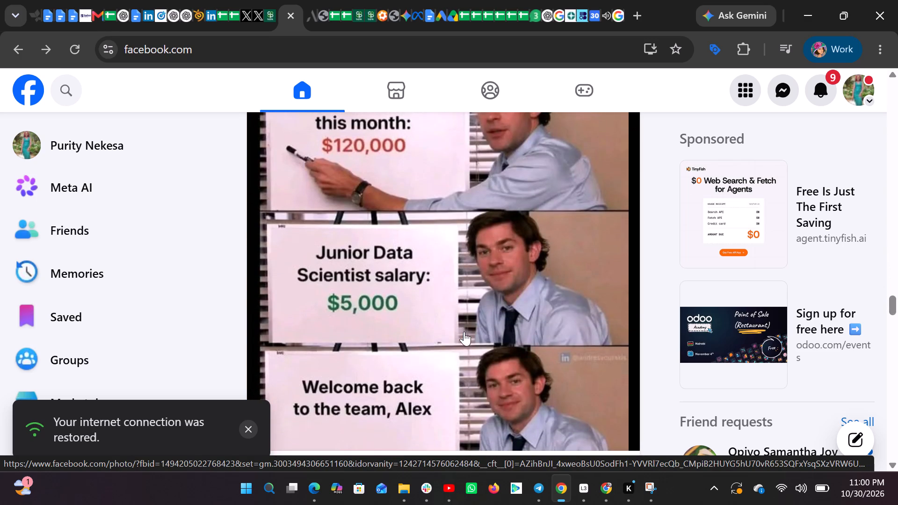
pyautogui.scroll(1, 464, 332)
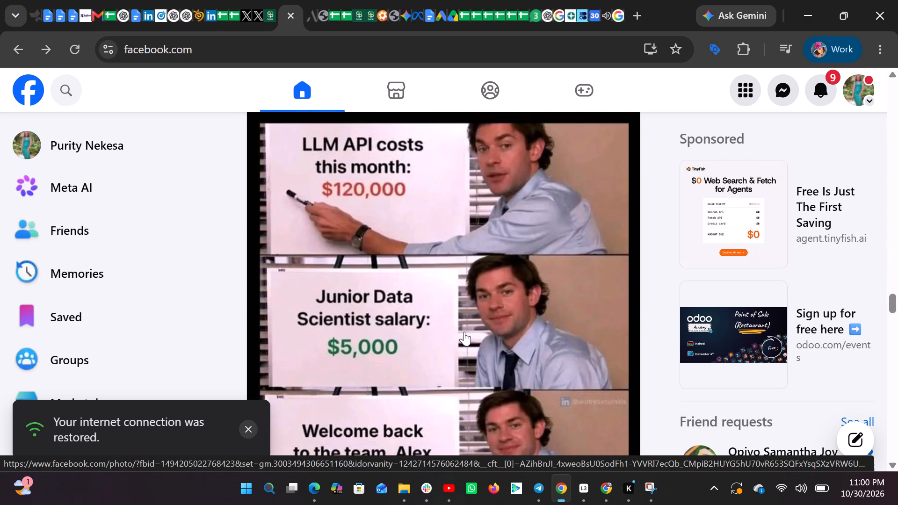
pyautogui.scroll(-1, 464, 332)
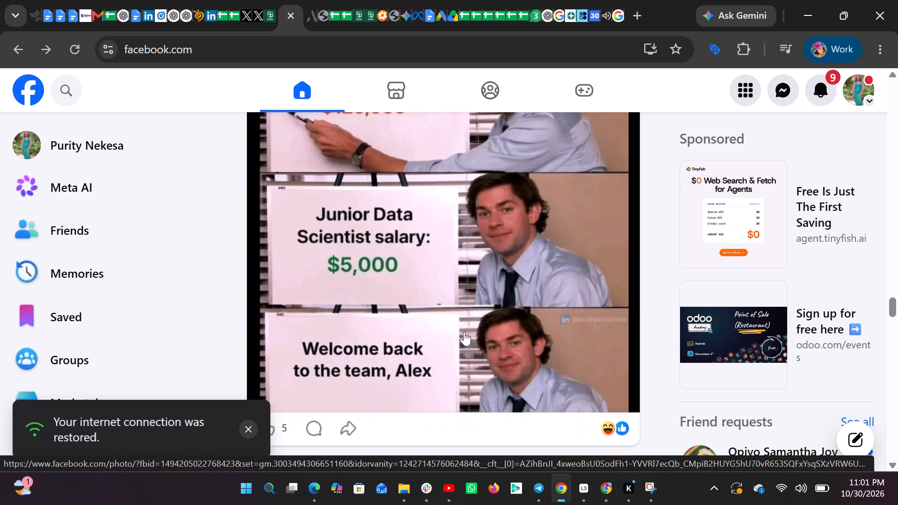
pyautogui.scroll(-9, 464, 332)
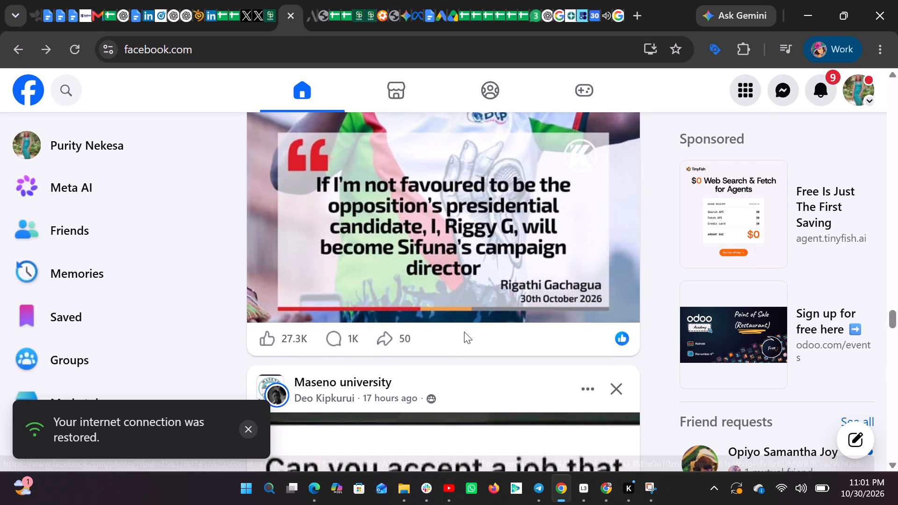
pyautogui.scroll(-1, 464, 332)
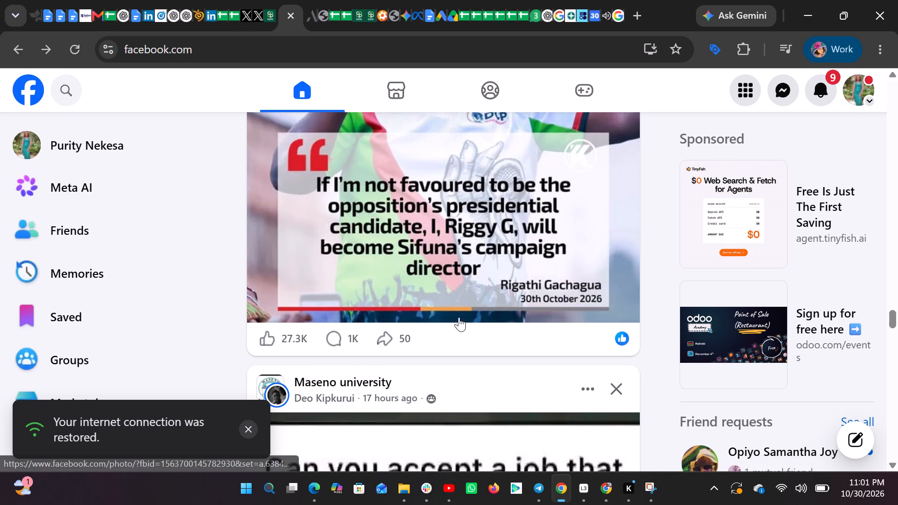
pyautogui.scroll(-7, 459, 317)
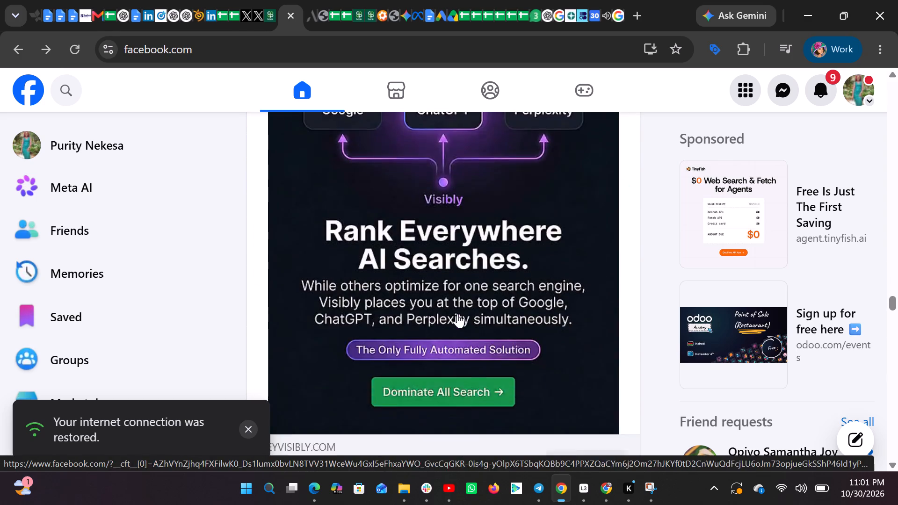
pyautogui.scroll(-3, 457, 314)
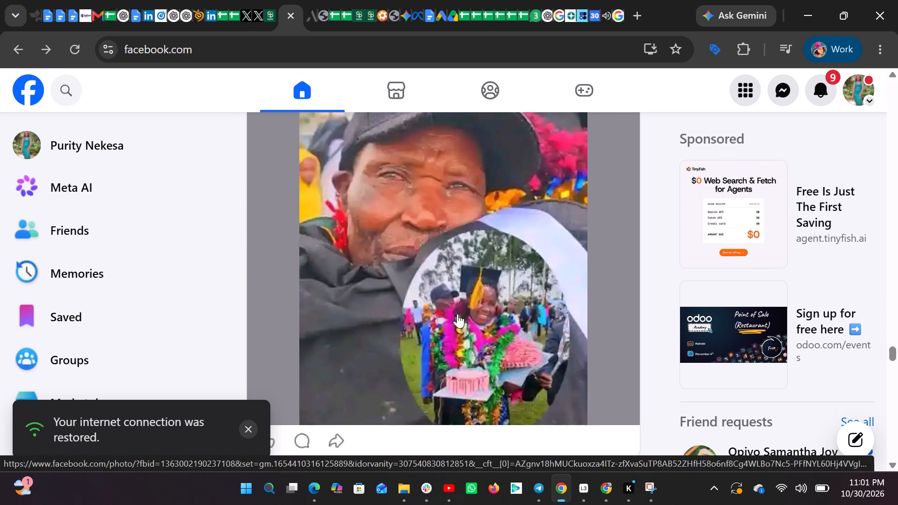
pyautogui.scroll(-5, 457, 314)
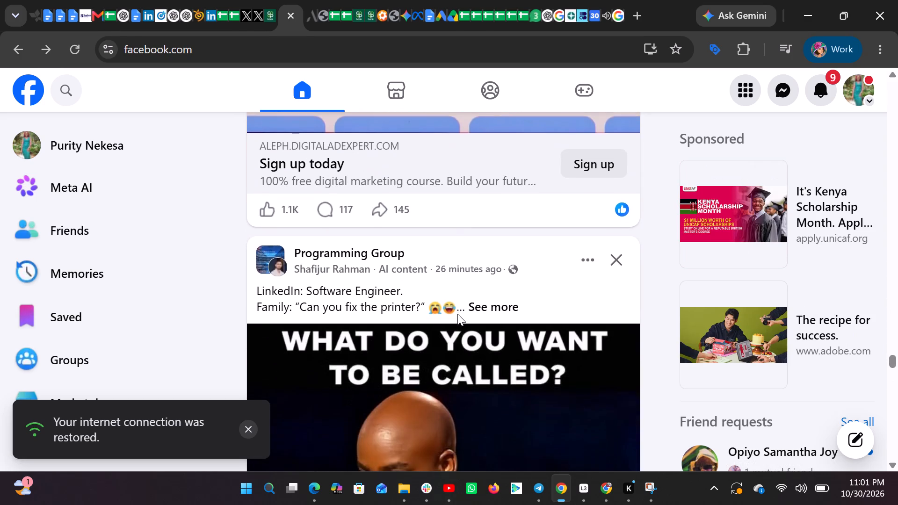
pyautogui.scroll(-5, 457, 314)
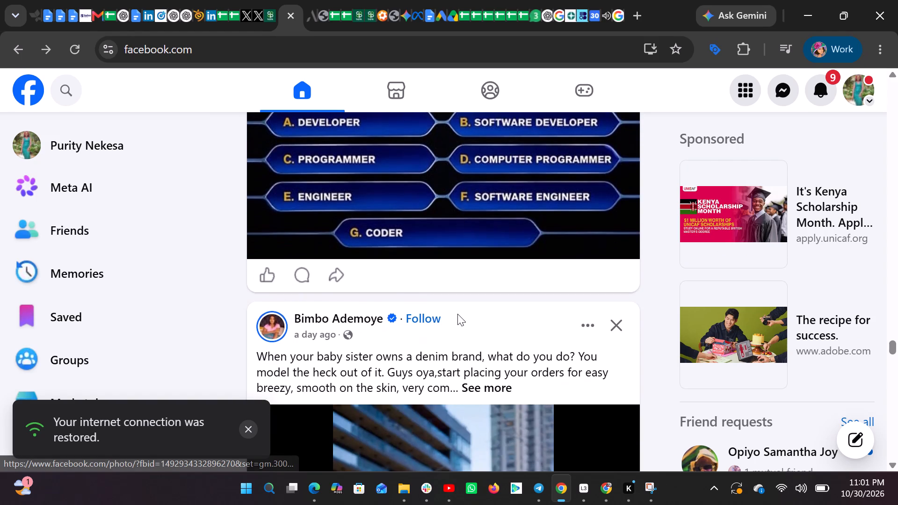
pyautogui.scroll(-6, 457, 314)
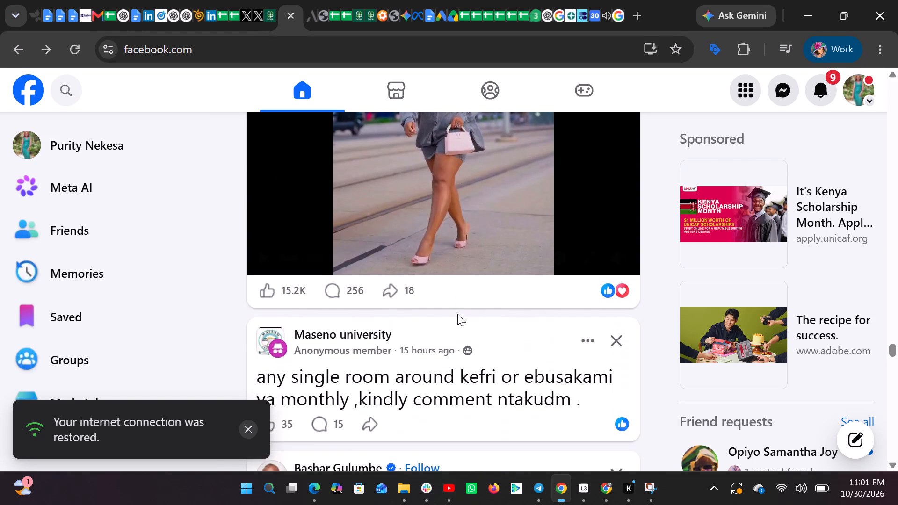
pyautogui.scroll(-6, 457, 314)
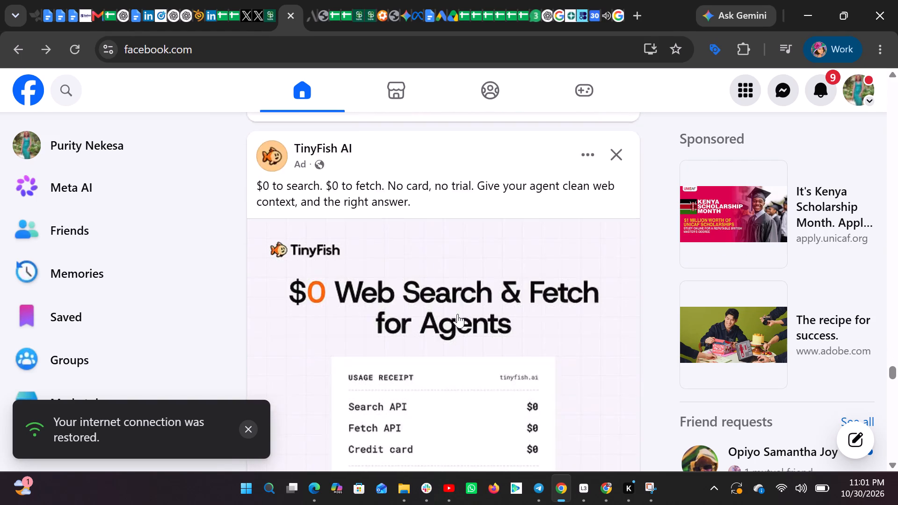
pyautogui.scroll(-3, 457, 314)
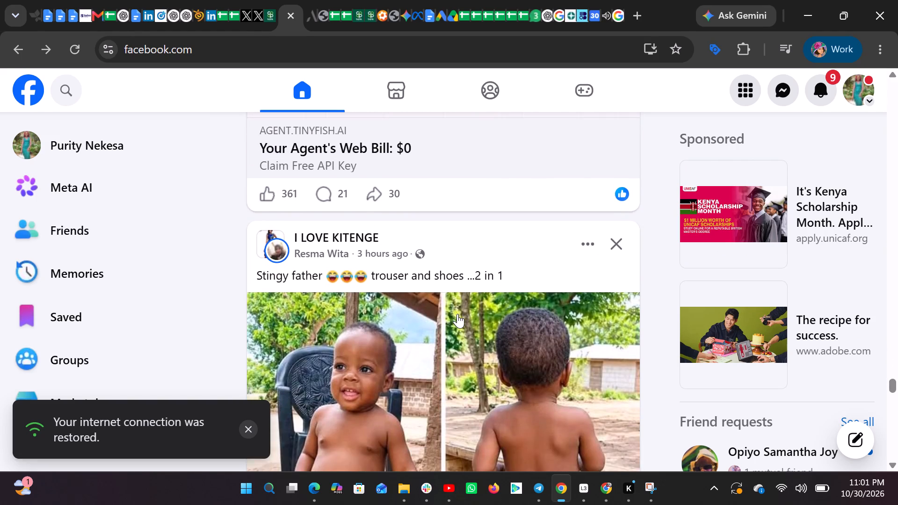
pyautogui.scroll(-6, 457, 314)
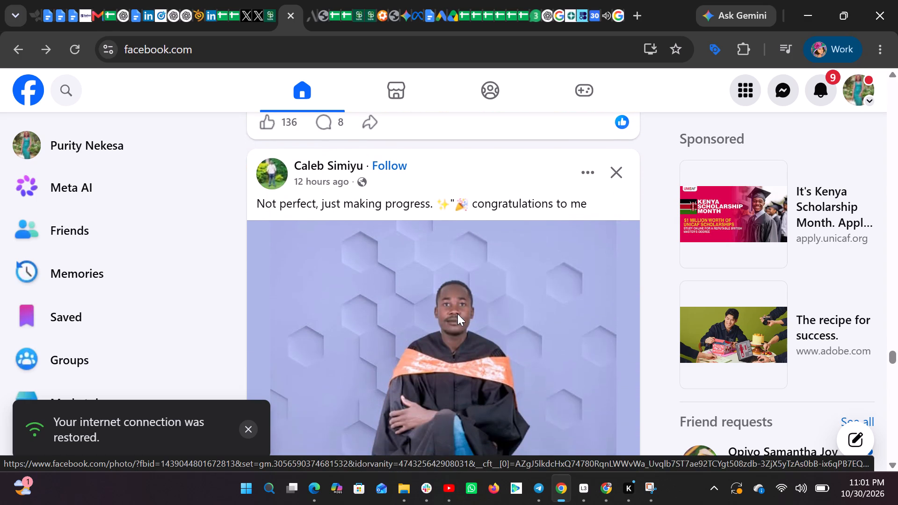
pyautogui.scroll(-6, 457, 314)
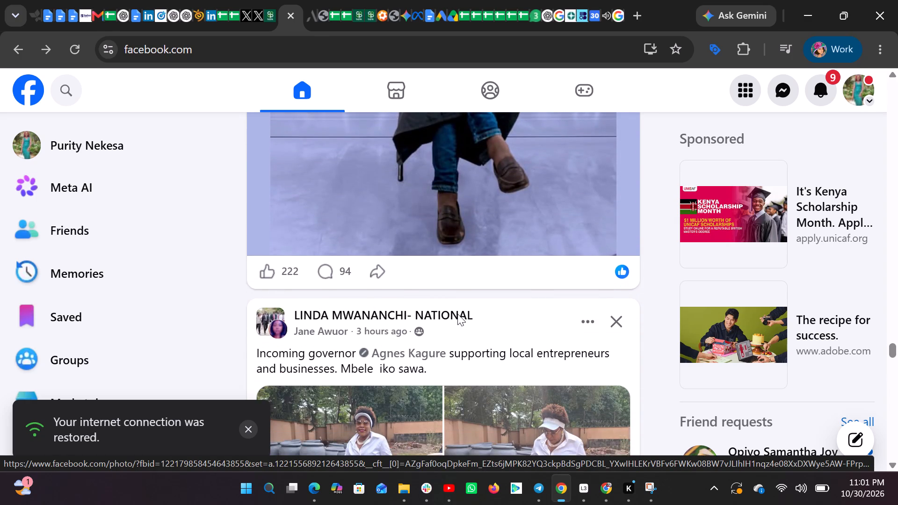
pyautogui.scroll(-1, 457, 314)
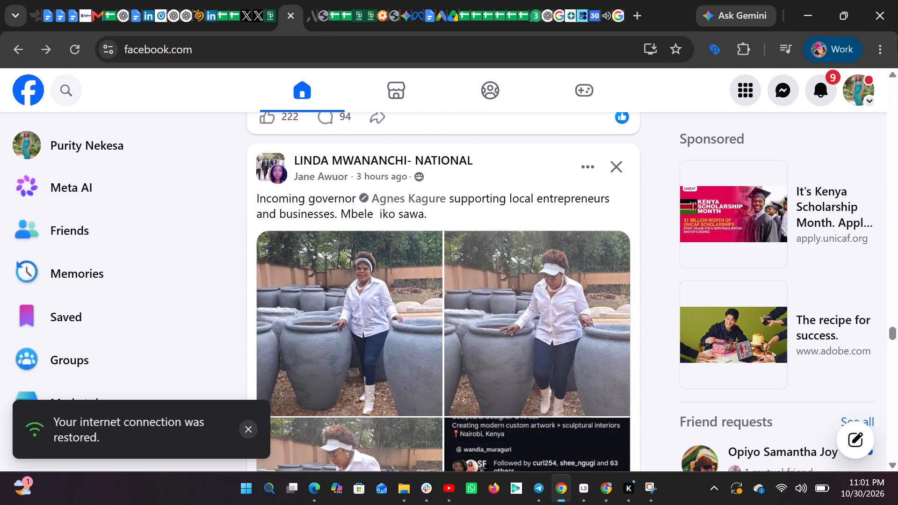
# Accept the pending friend request shown in the Facebook notifications.
pyautogui.click(812, 82)
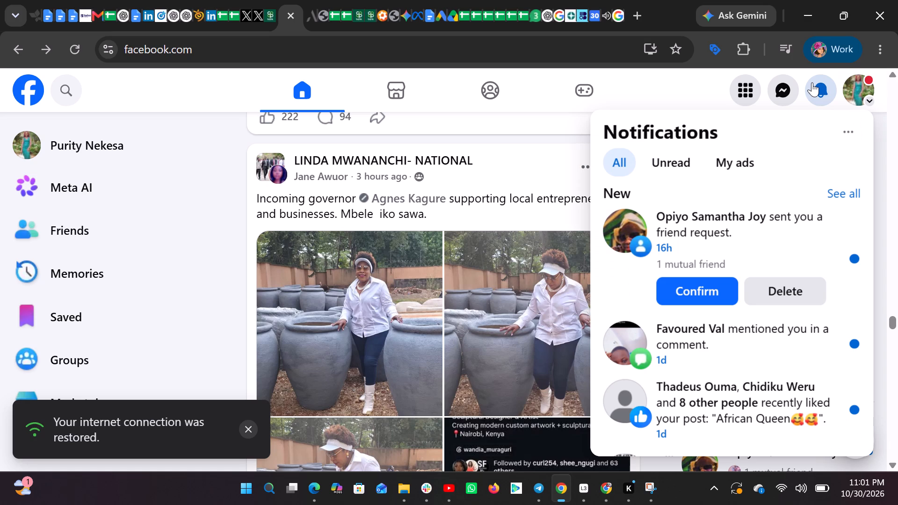
pyautogui.click(675, 284)
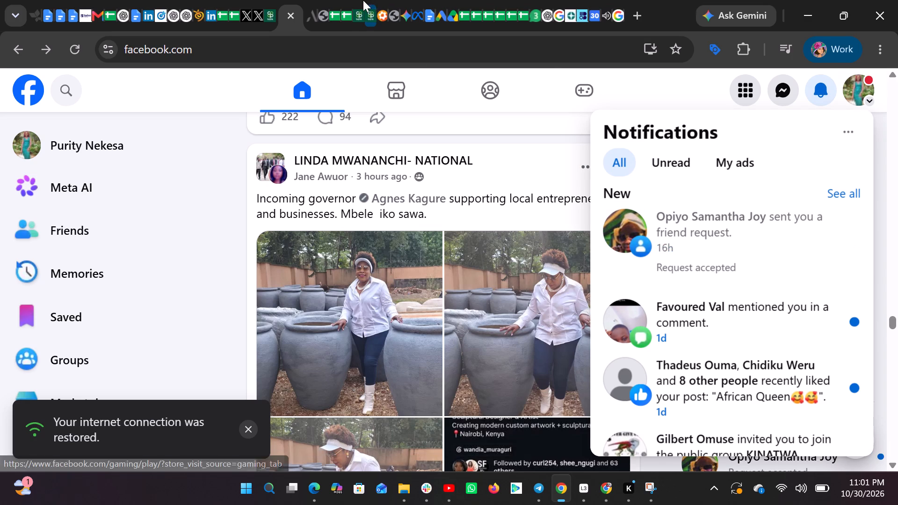
# Start a new photo or video story on Facebook and look through the Screenshots folder for an image to upload.
pyautogui.scroll(5, 279, 225)
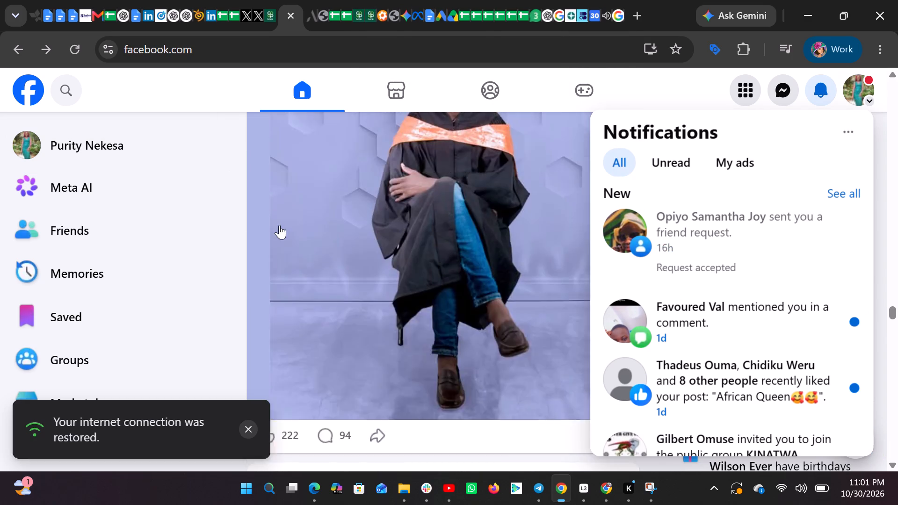
pyautogui.scroll(14, 279, 225)
pyautogui.scroll(14, 279, 225)
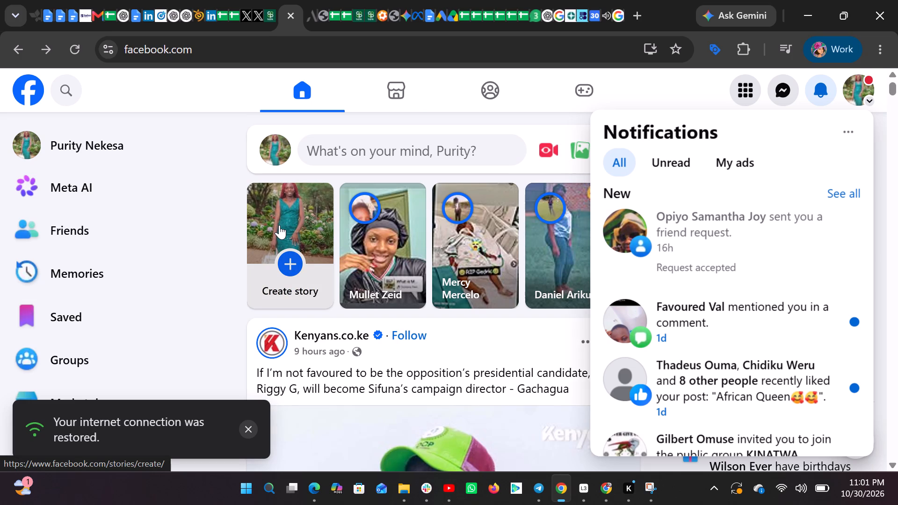
pyautogui.click(292, 221)
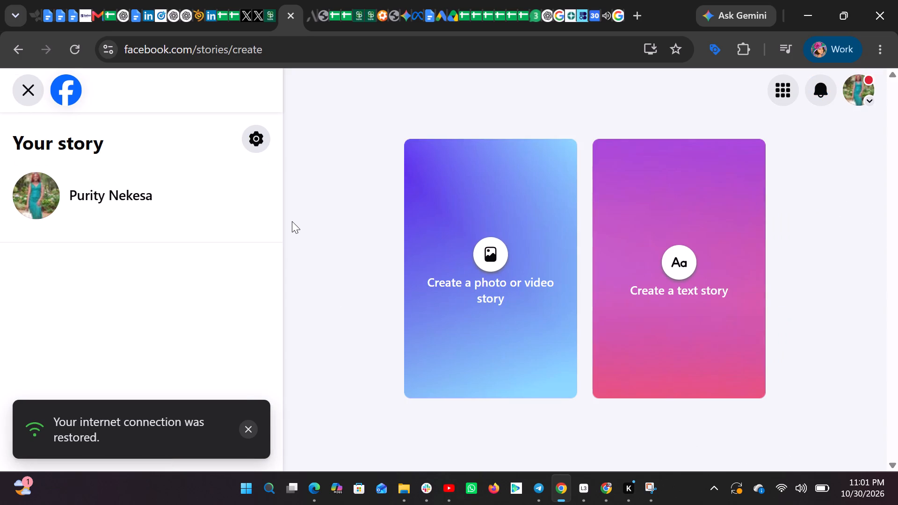
pyautogui.click(480, 265)
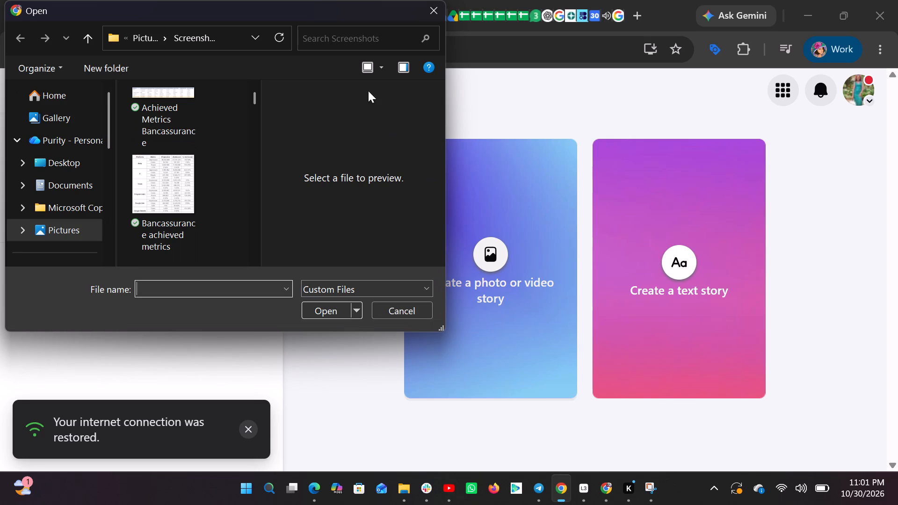
pyautogui.scroll(-5, 176, 171)
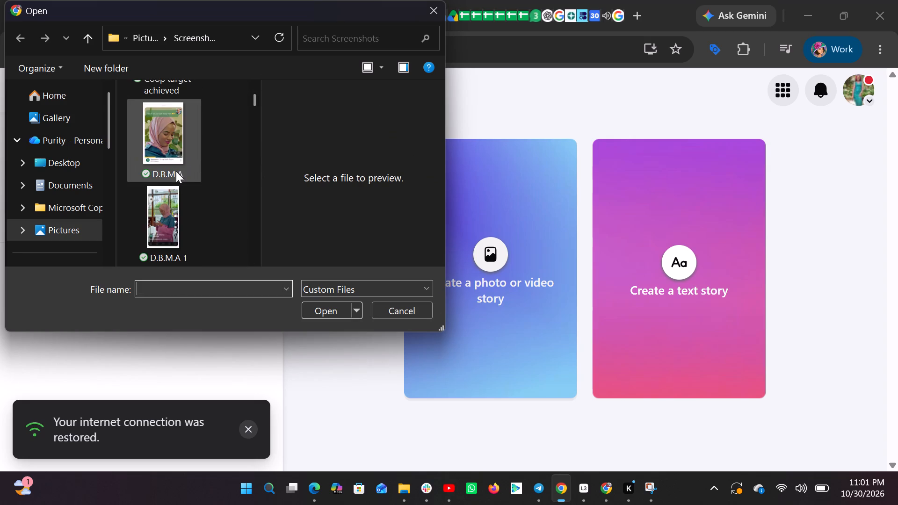
pyautogui.scroll(-3, 176, 171)
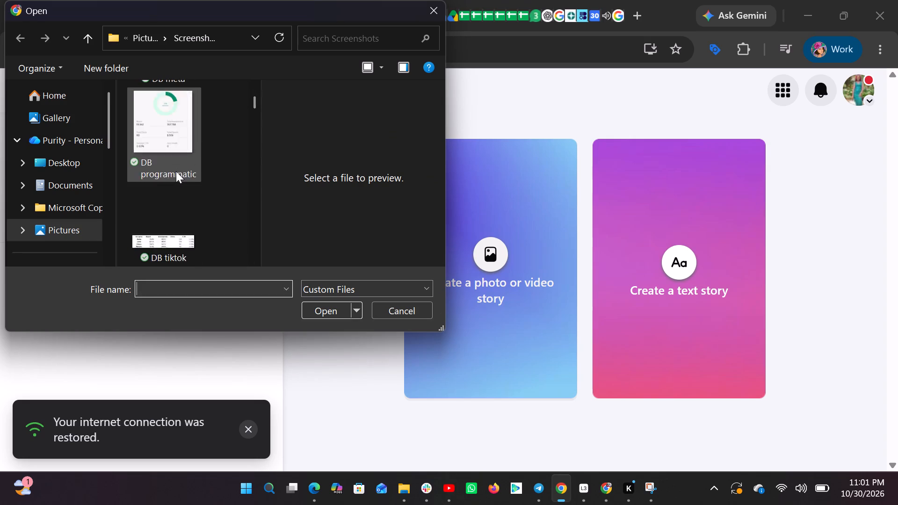
pyautogui.scroll(-5, 176, 171)
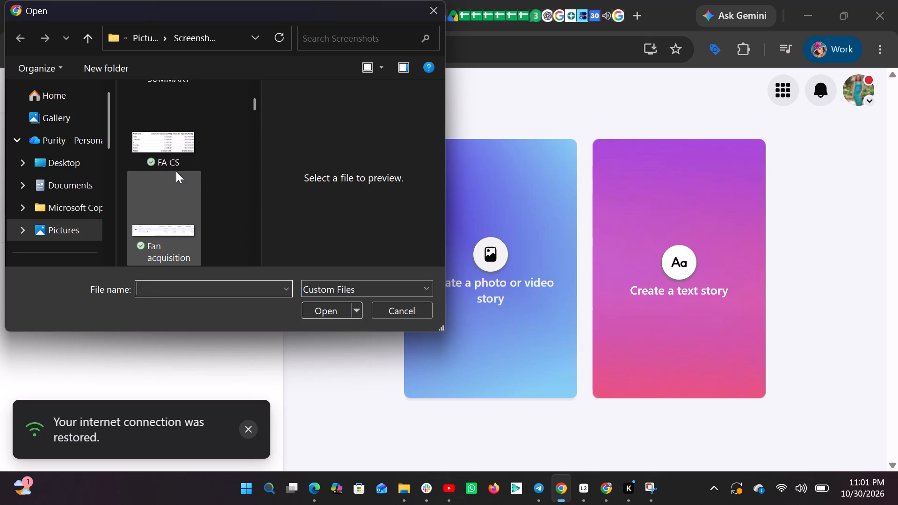
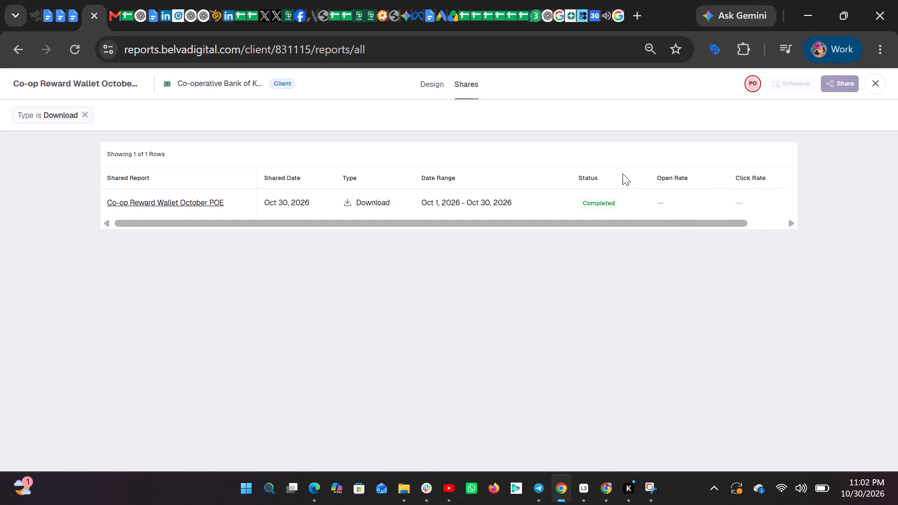
# Close the Co-op Reward Wallet October report and return to the Co-operative Bank of Kenya reports list.
pyautogui.click(114, 8)
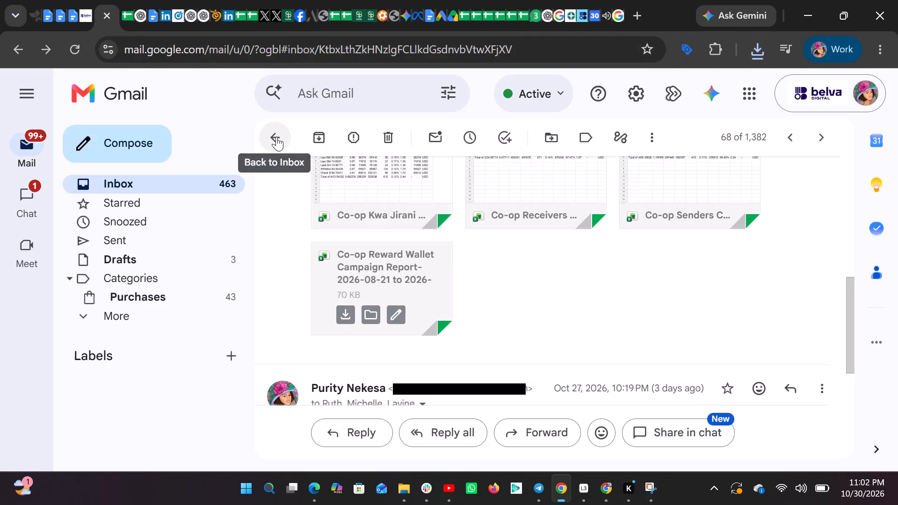
pyautogui.click(88, 12)
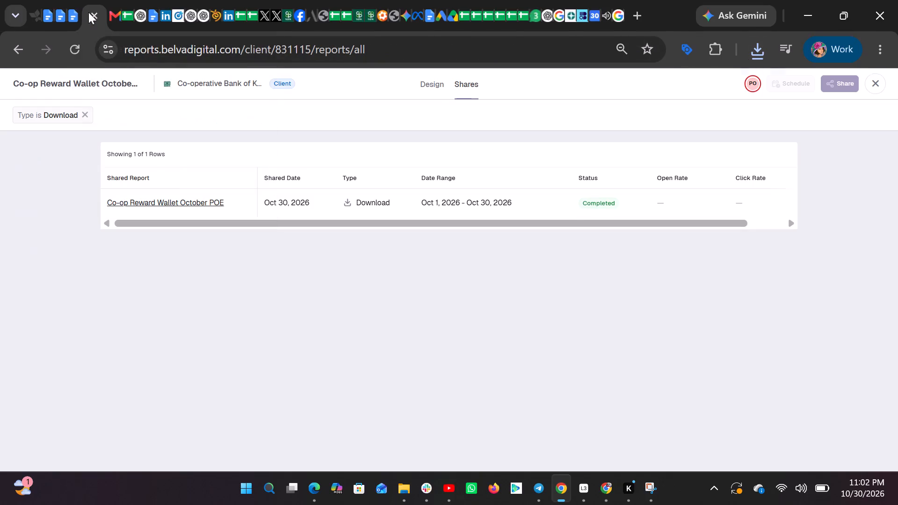
pyautogui.click(882, 81)
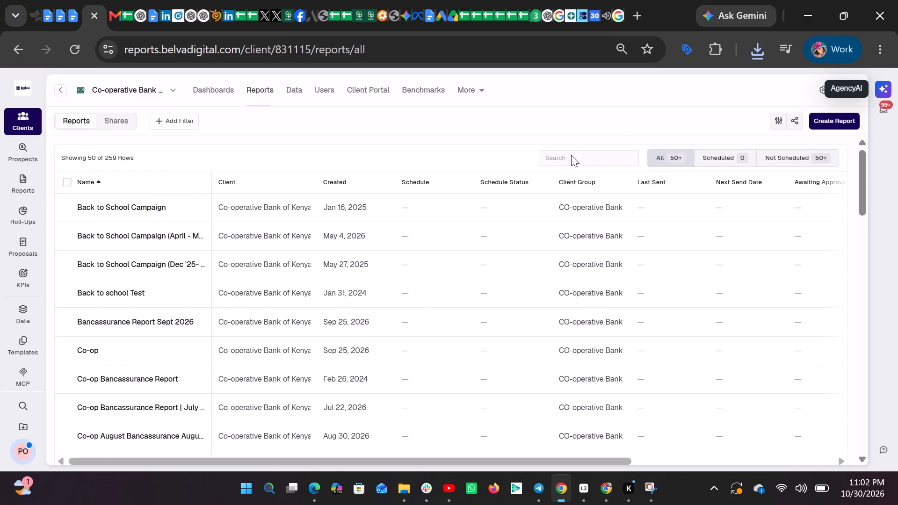
pyautogui.click(571, 155)
pyautogui.write('GOAL')
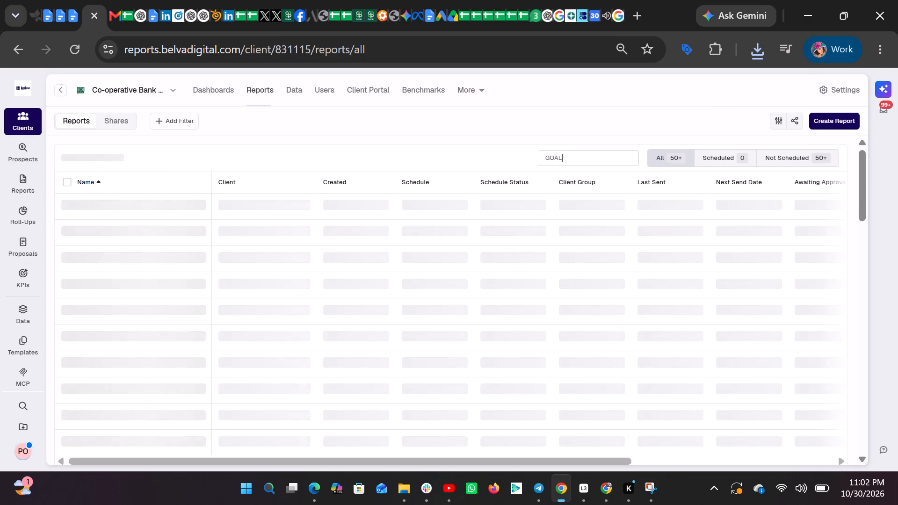
pyautogui.press('space')
pyautogui.write('SAVING')
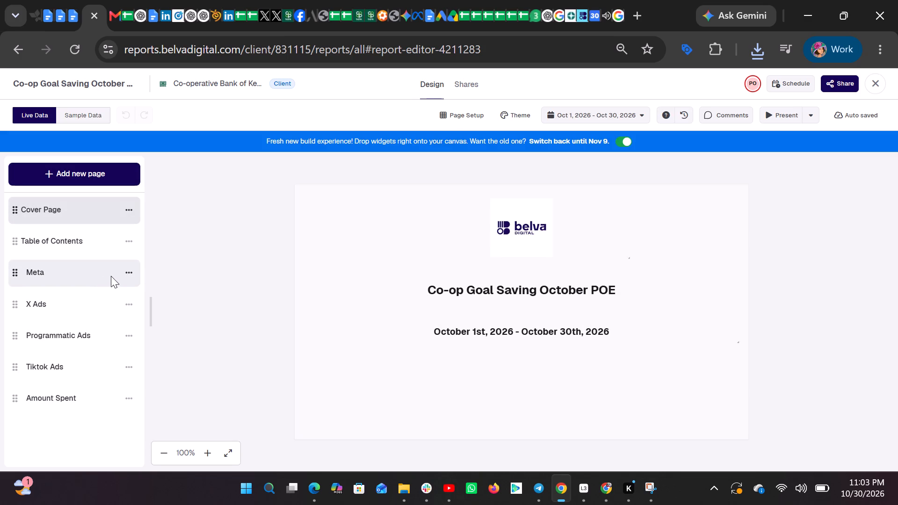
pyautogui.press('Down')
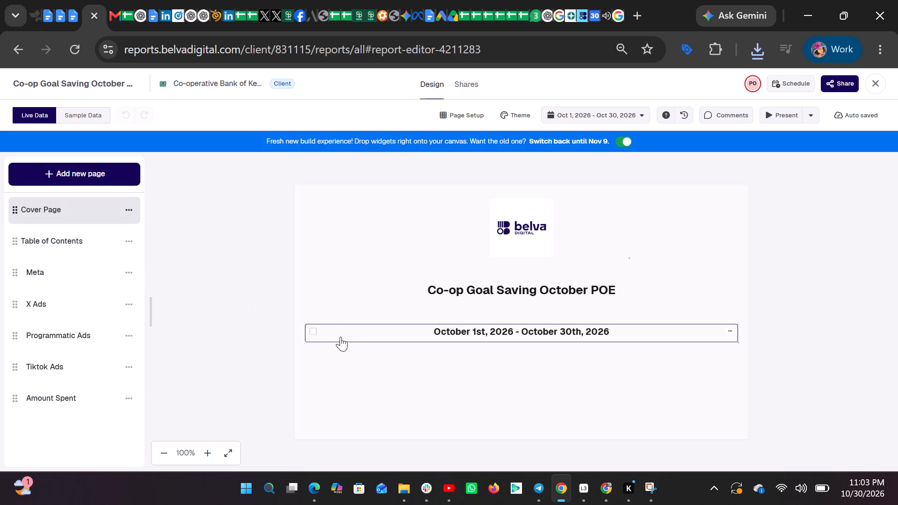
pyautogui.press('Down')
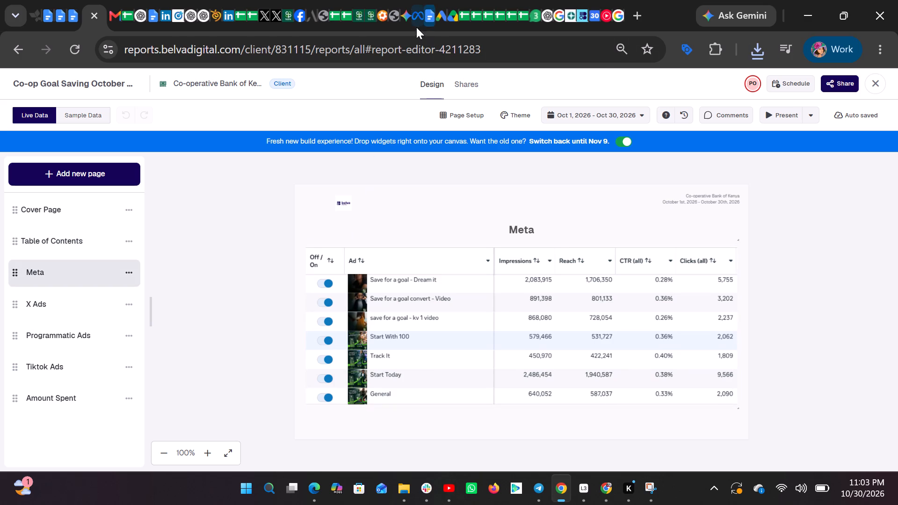
# Switch to Meta Ads Manager and open the goal savings campaign from the campaign list to show its ad sets.
pyautogui.click(415, 15)
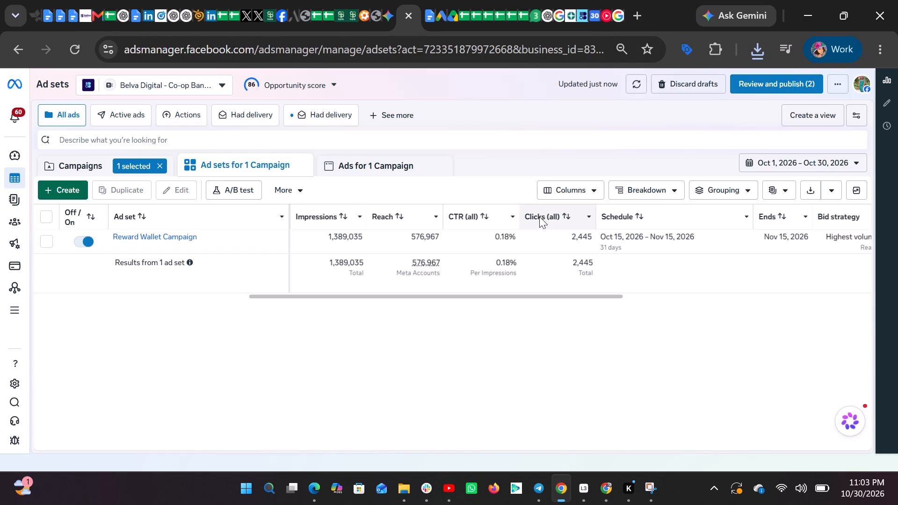
pyautogui.click(88, 166)
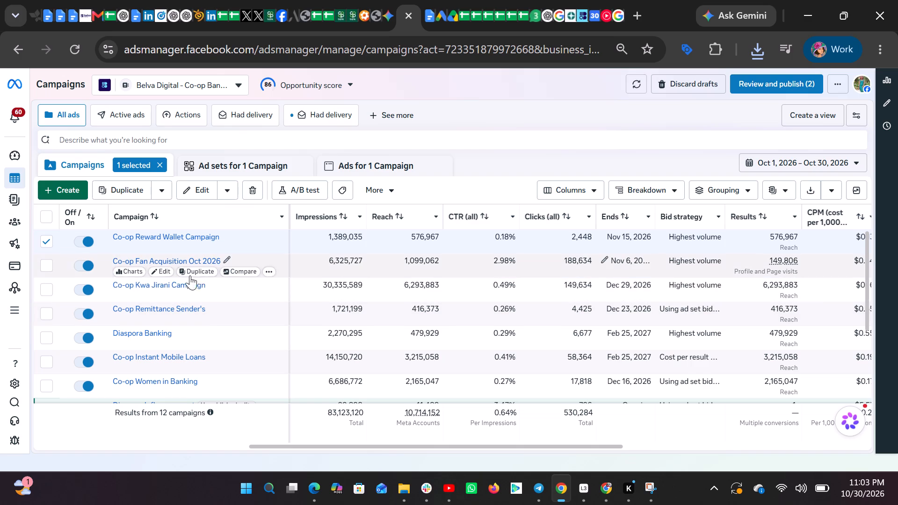
pyautogui.scroll(-3, 179, 315)
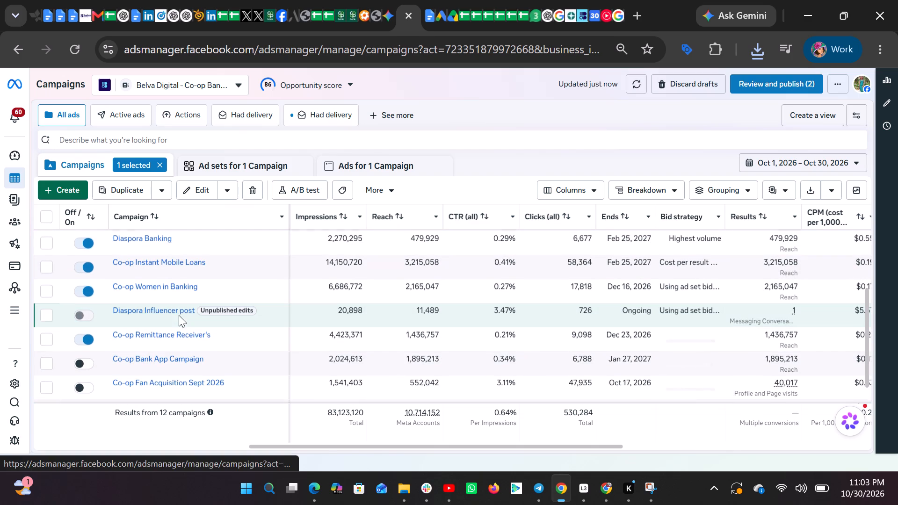
pyautogui.scroll(-1, 179, 315)
pyautogui.click(154, 385)
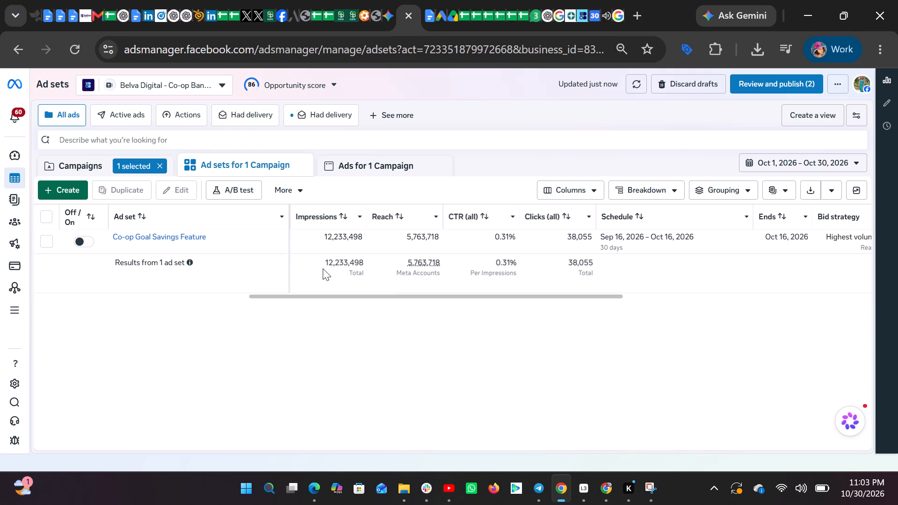
# Capture a Snipping Tool screenshot of the Co-op Goal Savings Feature ad set table, from Off/On to Clicks (all), including the results row.
pyautogui.click(651, 483)
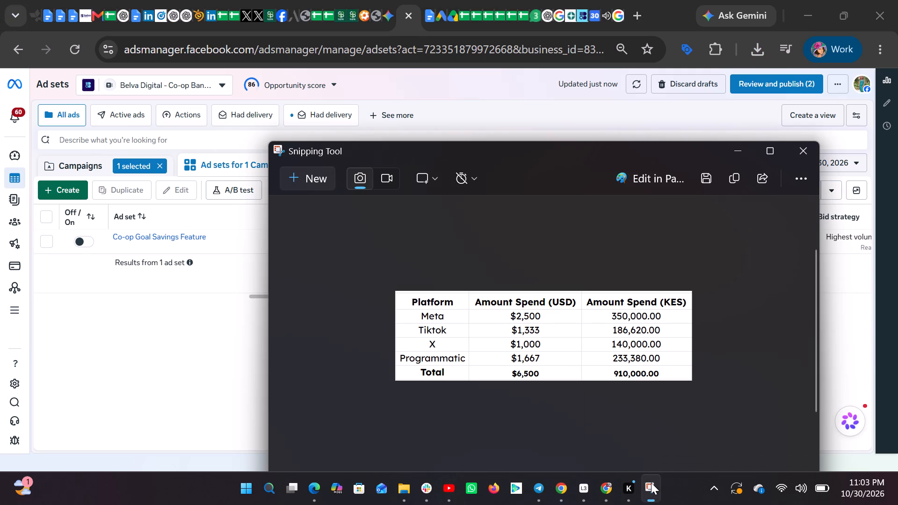
pyautogui.click(311, 172)
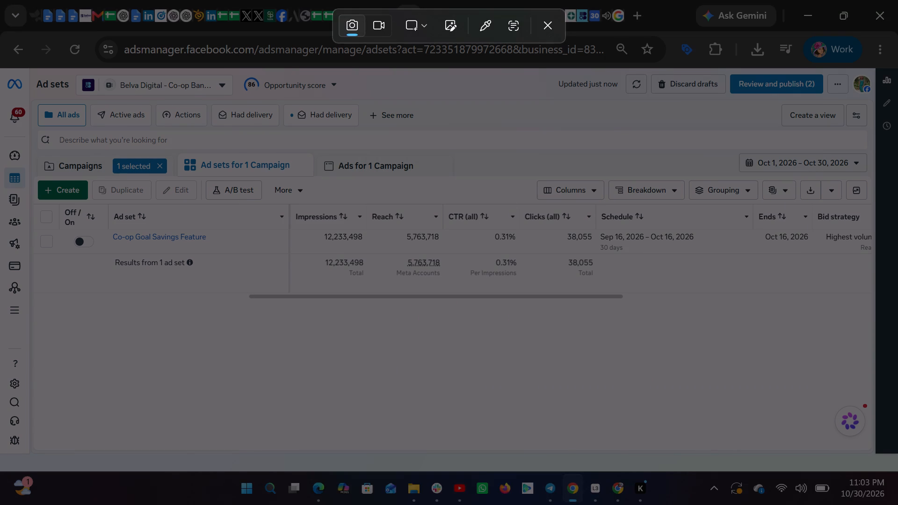
pyautogui.moveTo(57, 202); pyautogui.dragTo(82, 202)
pyautogui.moveTo(82, 202); pyautogui.dragTo(594, 253)
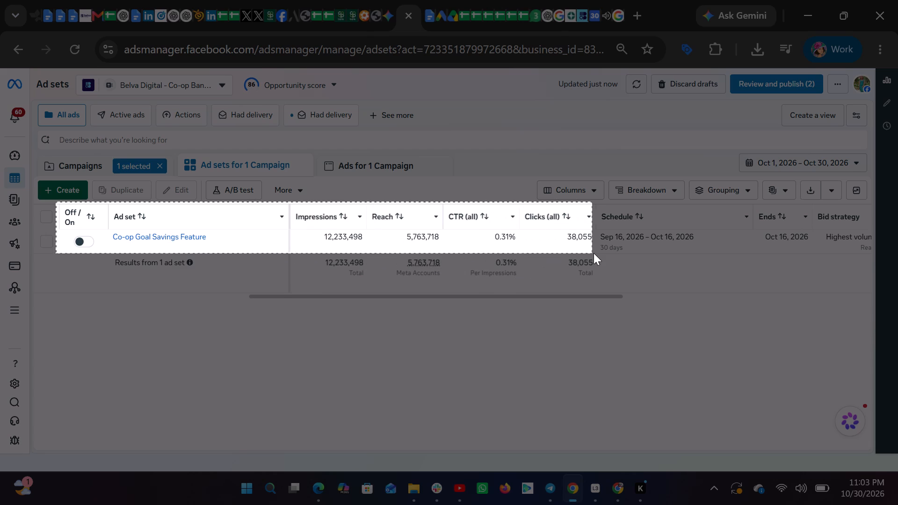
pyautogui.moveTo(594, 253); pyautogui.dragTo(597, 295)
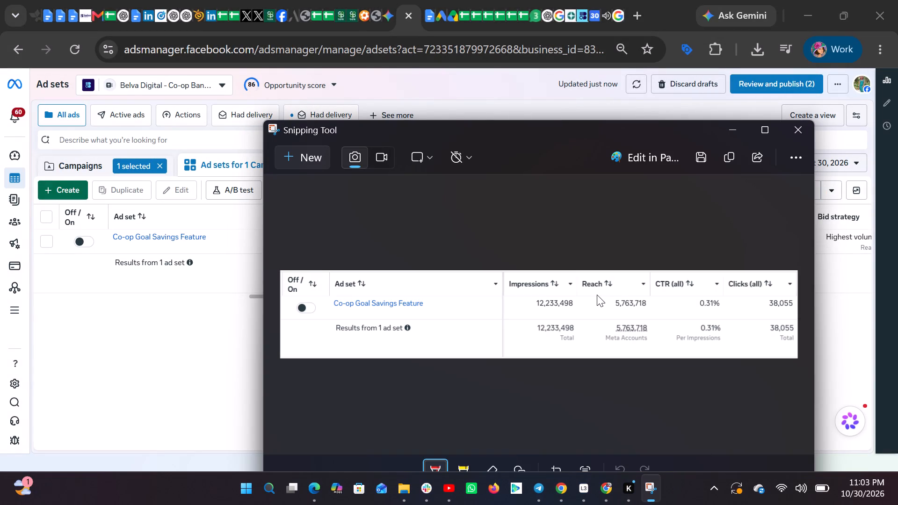
# Save the ad set screenshot as C.K.J in the Screenshots folder, replacing the existing file.
pyautogui.click(702, 155)
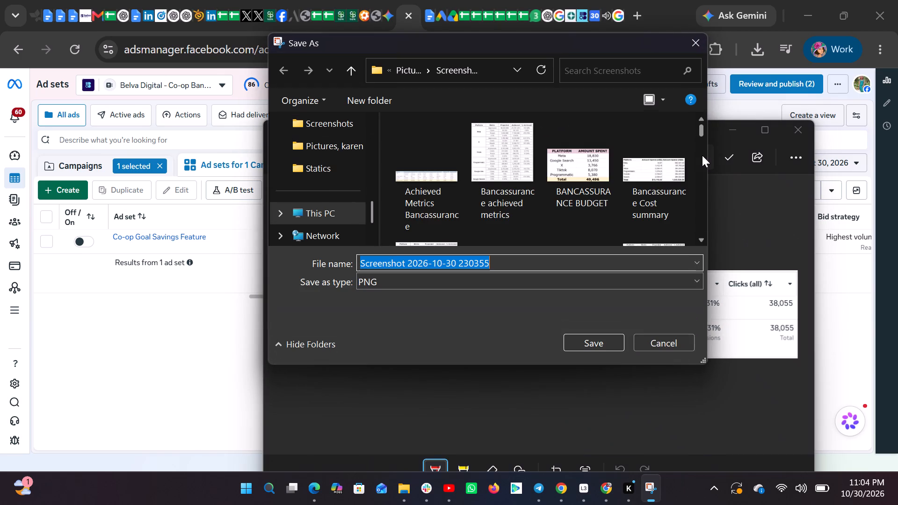
pyautogui.write('C.K.J')
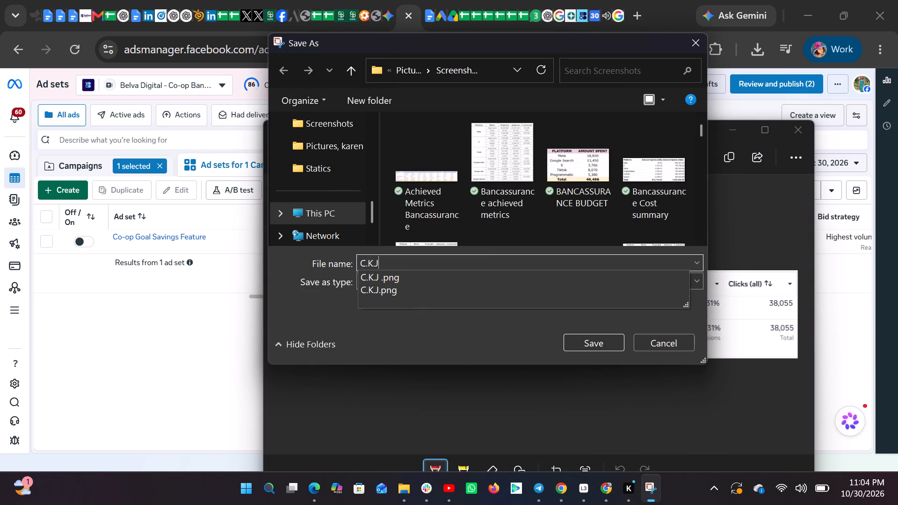
pyautogui.press('Return')
pyautogui.click(489, 250)
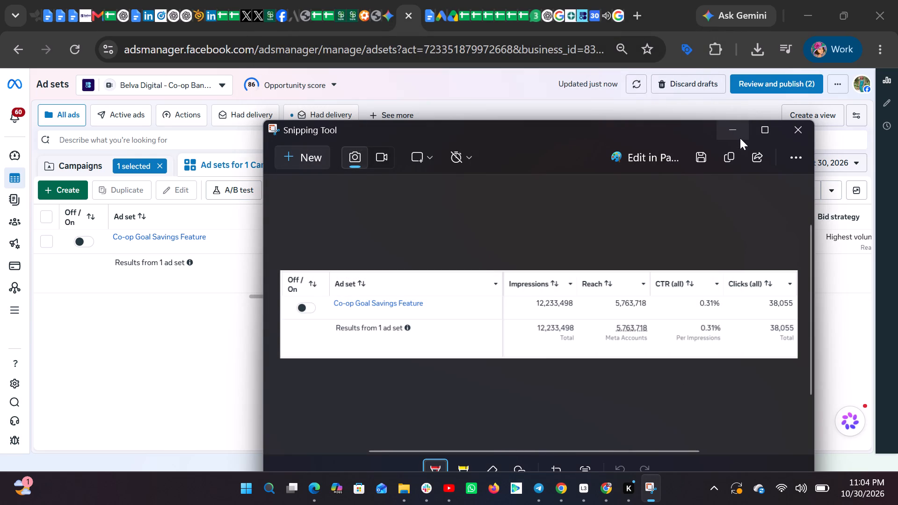
pyautogui.click(740, 138)
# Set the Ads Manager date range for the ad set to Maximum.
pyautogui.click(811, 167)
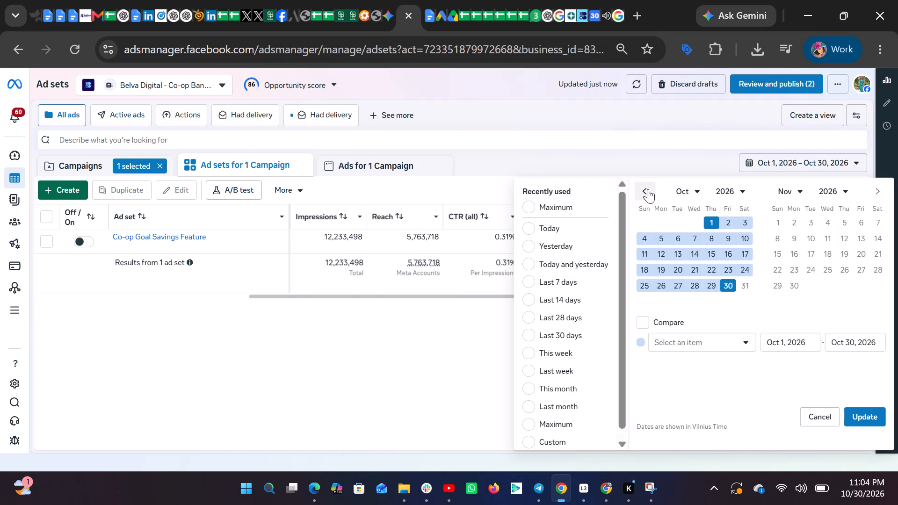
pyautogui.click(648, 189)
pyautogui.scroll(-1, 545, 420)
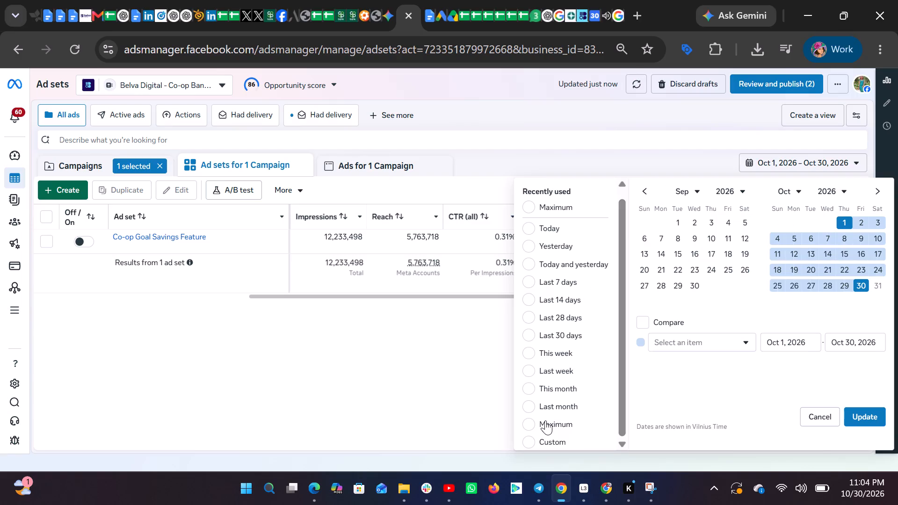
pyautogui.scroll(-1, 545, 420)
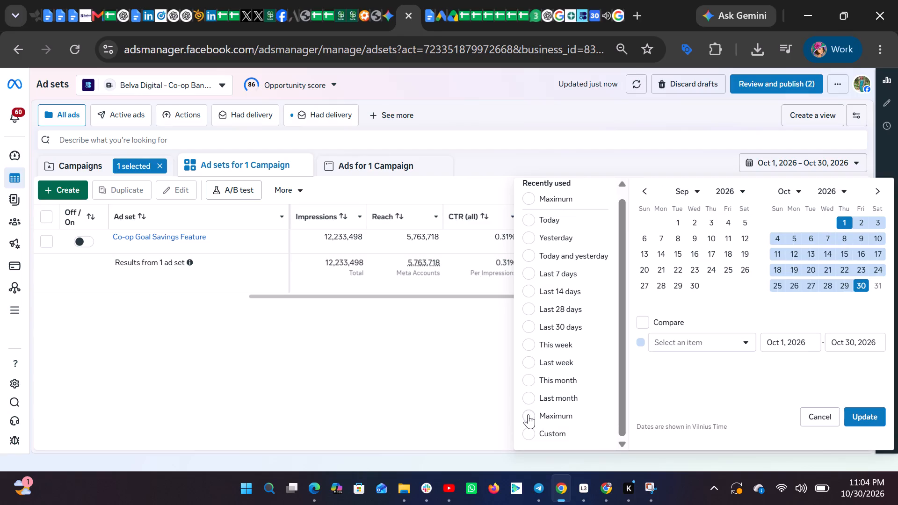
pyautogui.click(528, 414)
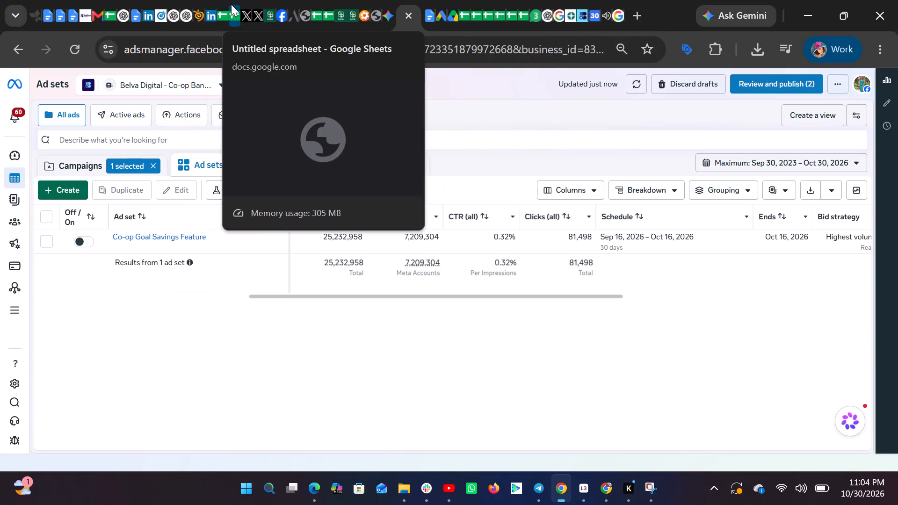
# Check the Meta page of the Goal Saving report, and open the ads of the Co-op Goal Savings Feature ad set in Ads Manager.
pyautogui.click(87, 17)
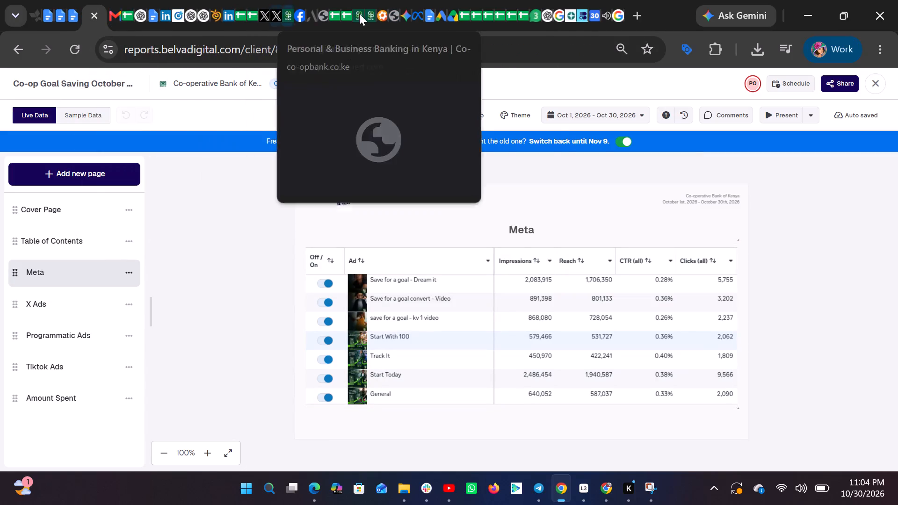
pyautogui.click(418, 14)
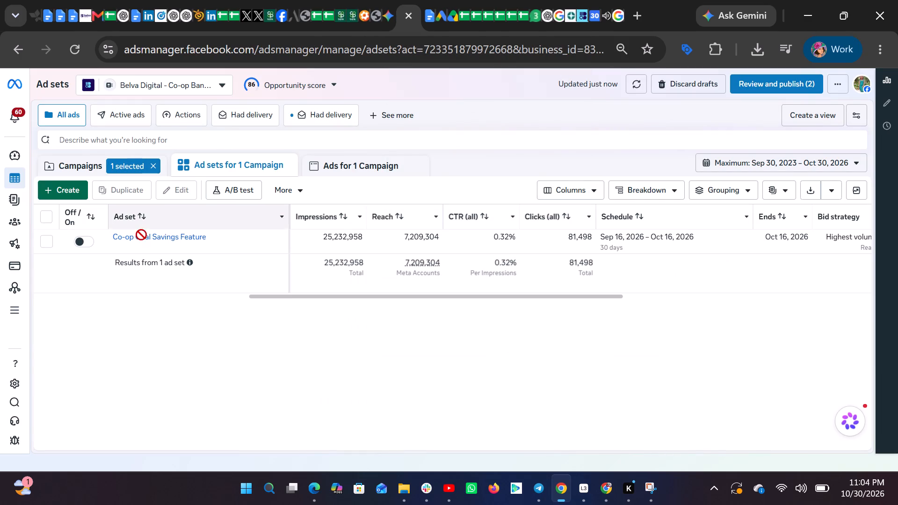
pyautogui.click(144, 238)
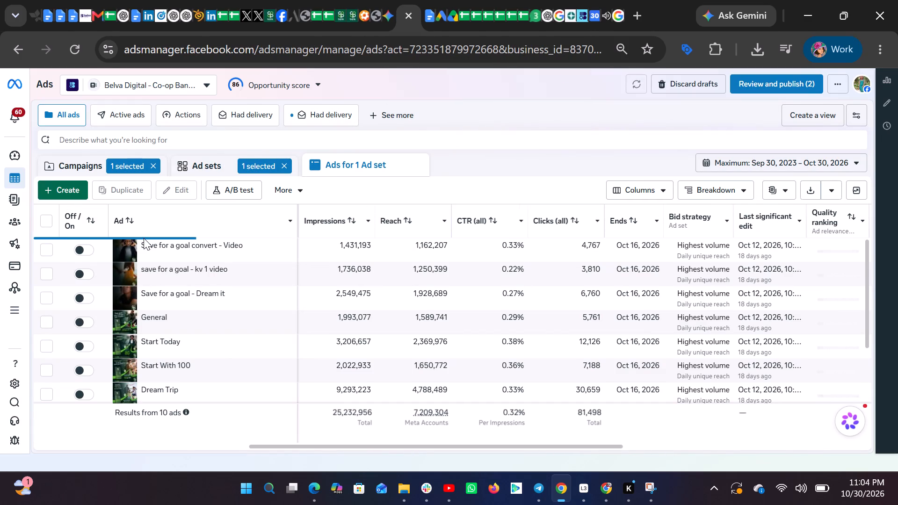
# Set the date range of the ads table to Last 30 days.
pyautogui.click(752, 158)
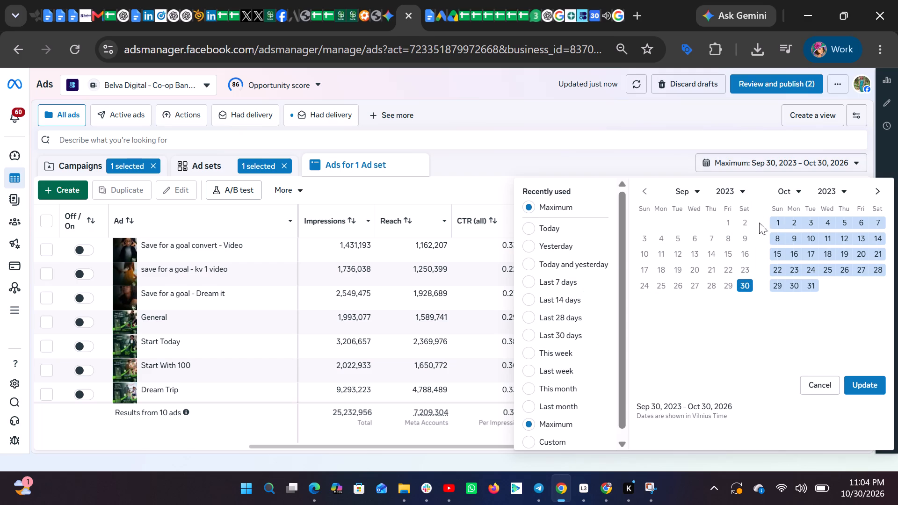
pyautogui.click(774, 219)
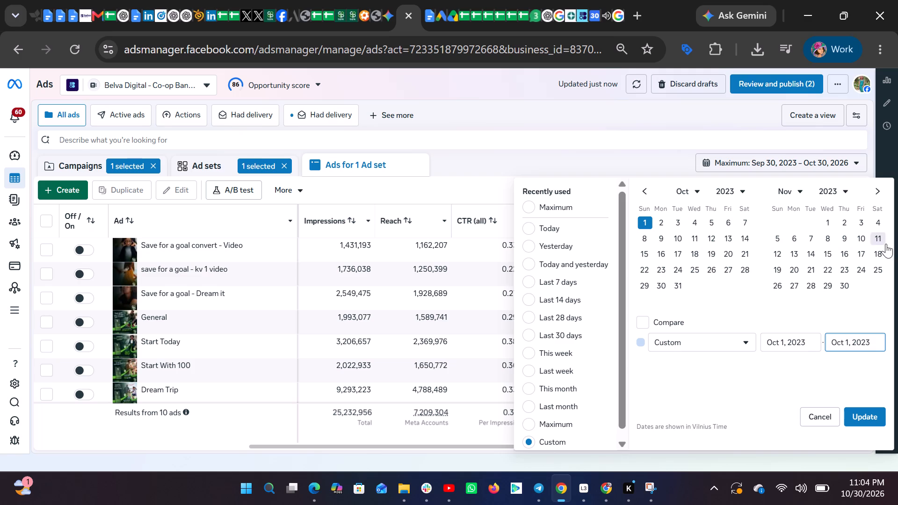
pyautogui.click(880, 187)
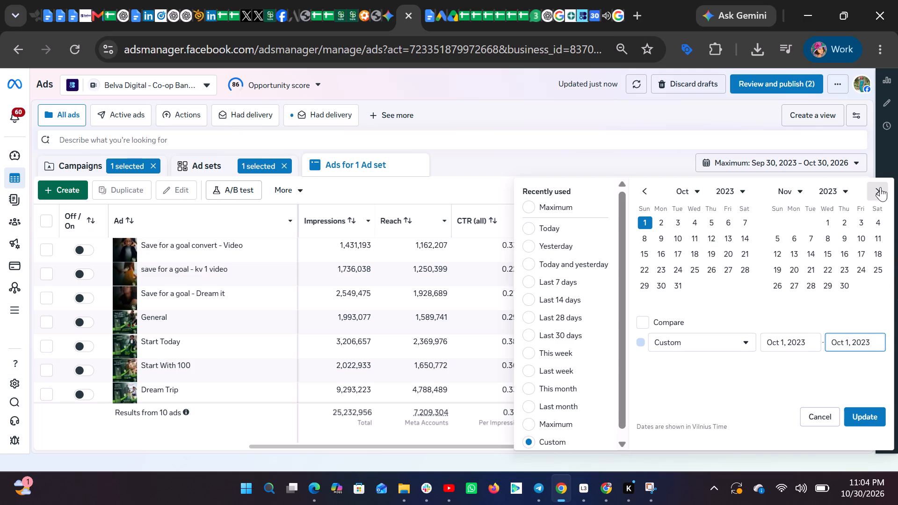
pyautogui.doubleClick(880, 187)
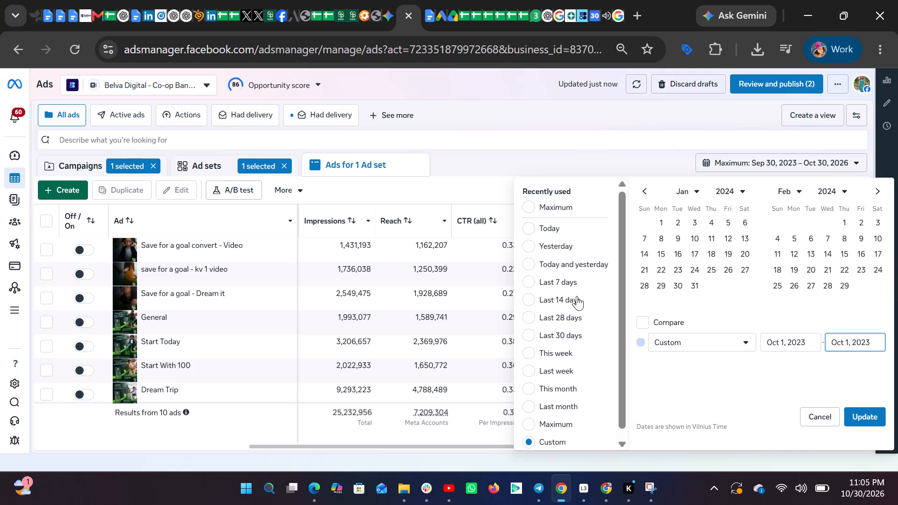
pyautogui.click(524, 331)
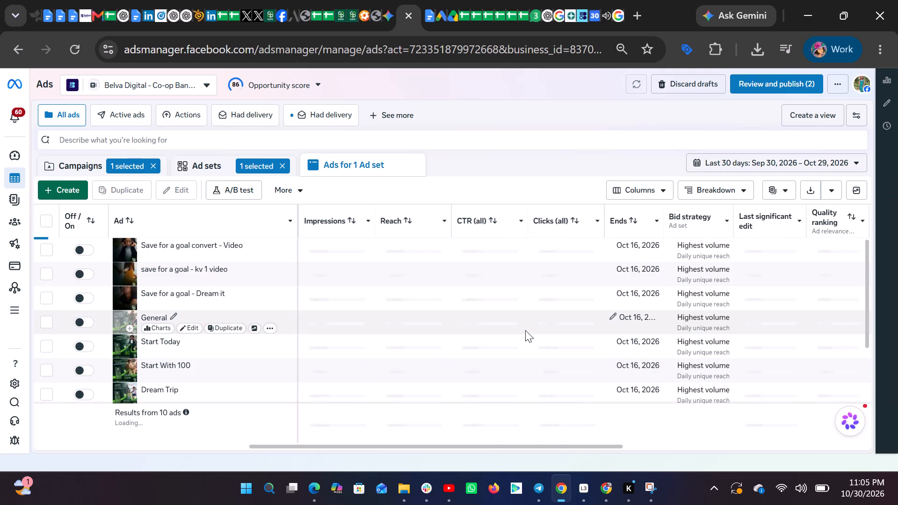
# Set a custom date range of Oct 1, 2026 to Oct 30, 2026 for the ads table.
pyautogui.click(806, 168)
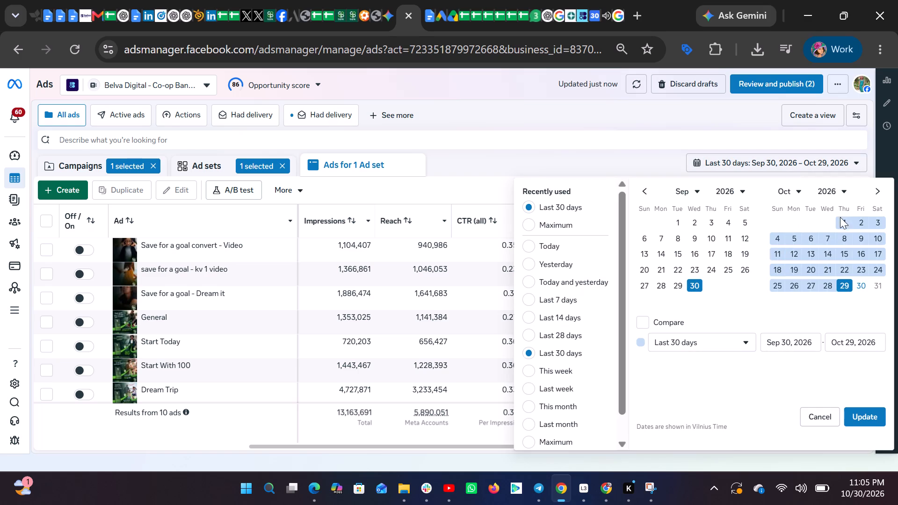
pyautogui.click(839, 220)
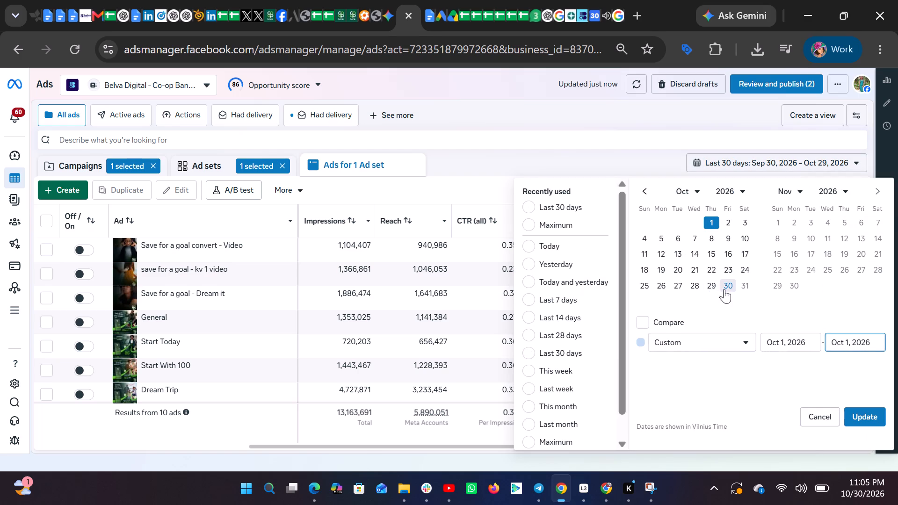
pyautogui.click(730, 284)
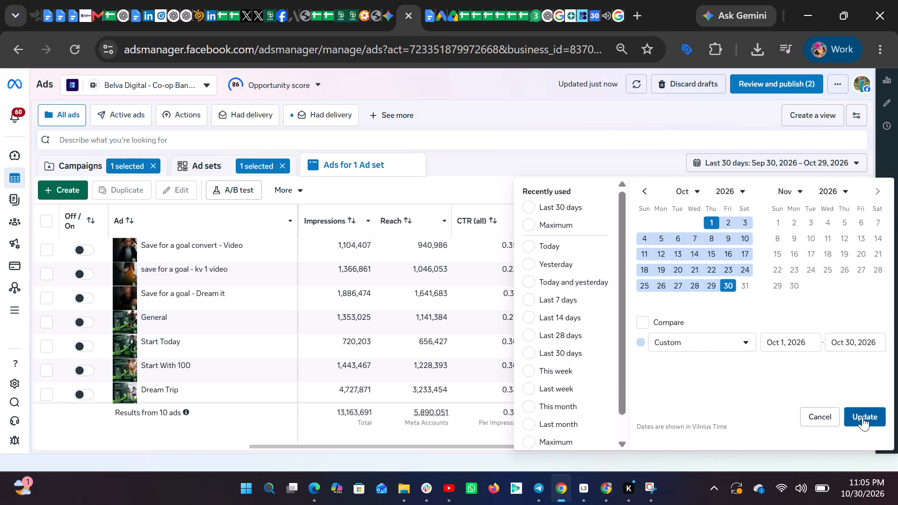
pyautogui.click(862, 417)
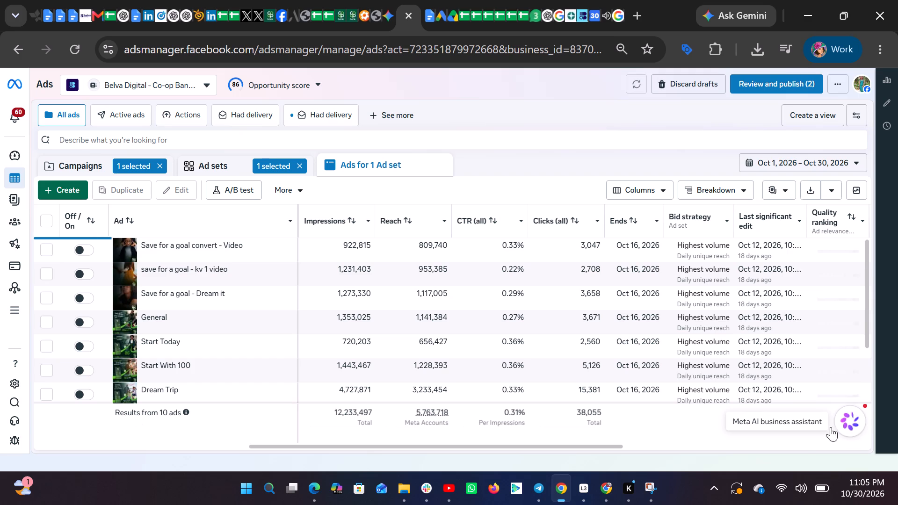
# Capture a new Snipping Tool screenshot of the ads table rows, from the Off/On column through Clicks (all).
pyautogui.click(648, 484)
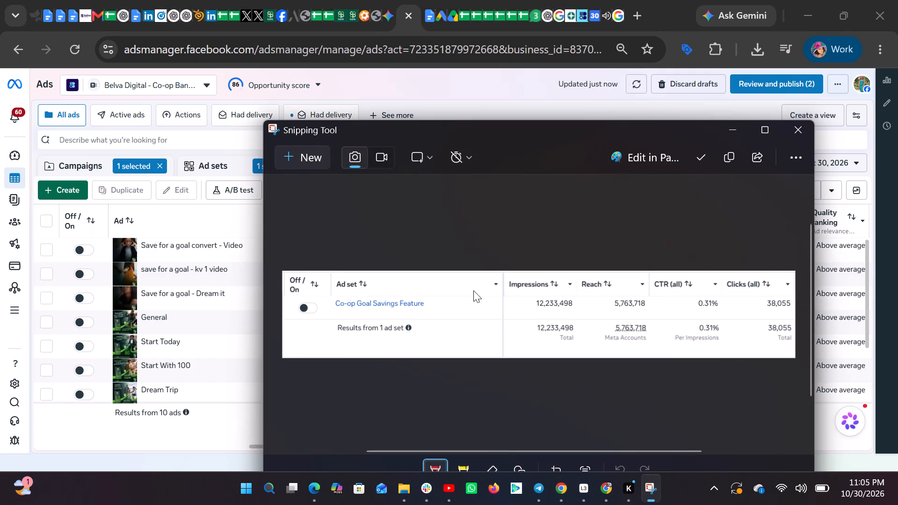
pyautogui.click(314, 160)
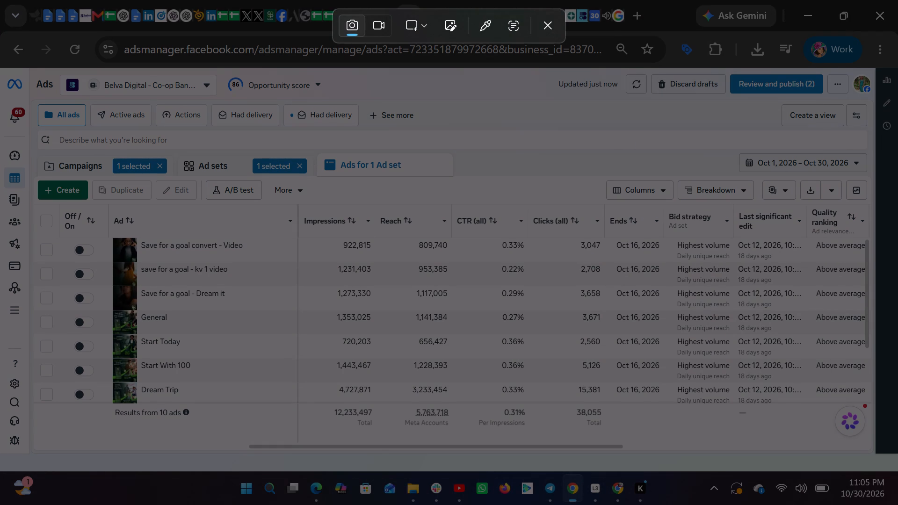
pyautogui.moveTo(57, 203); pyautogui.dragTo(282, 307)
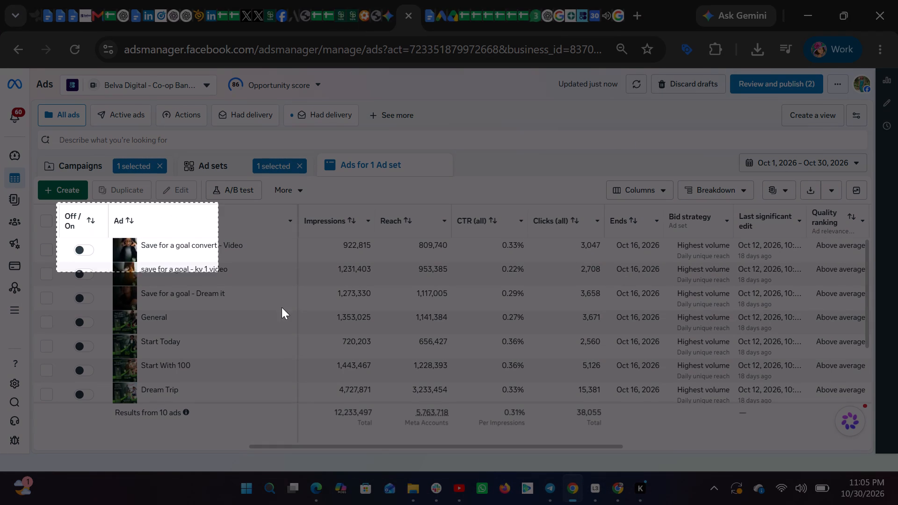
pyautogui.moveTo(282, 307); pyautogui.dragTo(611, 408)
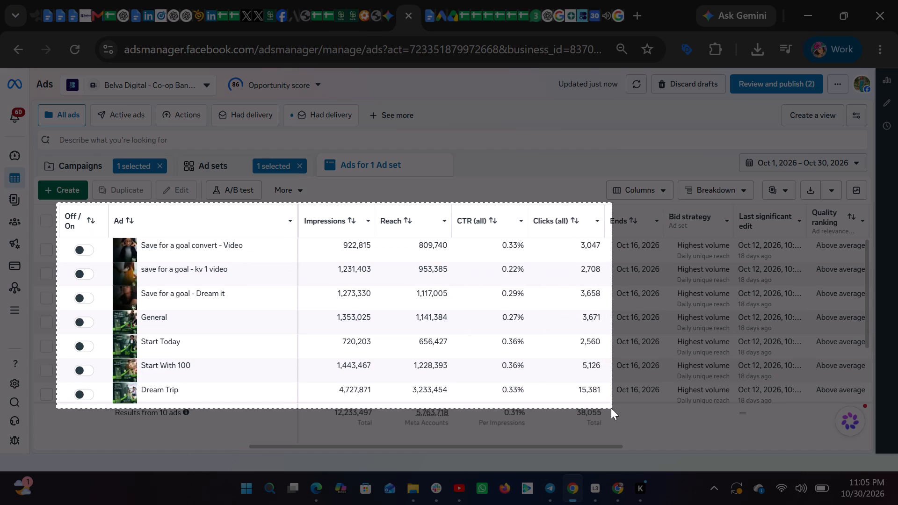
pyautogui.moveTo(611, 408); pyautogui.dragTo(607, 406)
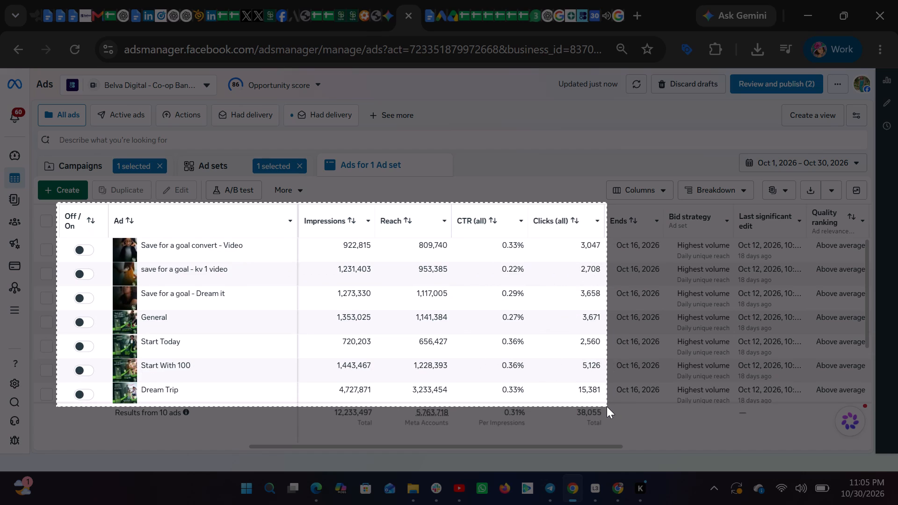
pyautogui.moveTo(607, 406); pyautogui.dragTo(605, 404)
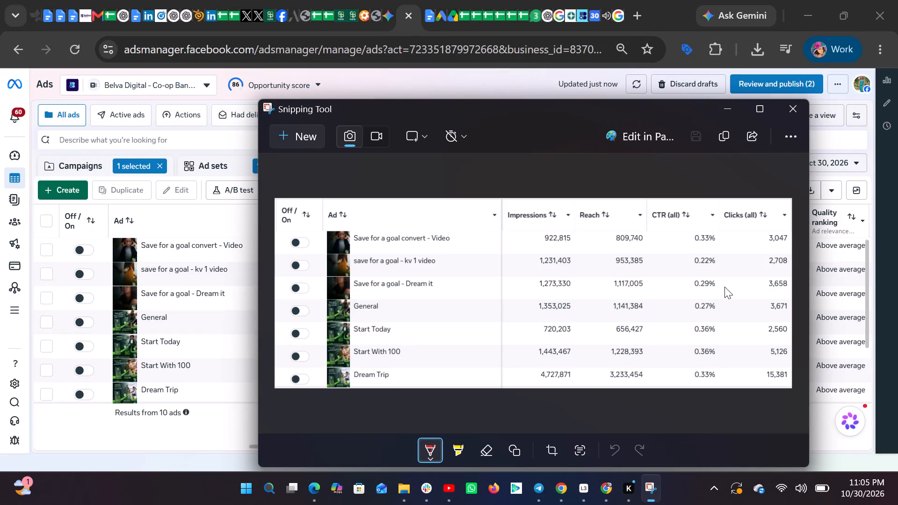
# Save the ads table screenshot as the PNG file C.K.J in Screenshots, replacing the existing file.
pyautogui.click(698, 137)
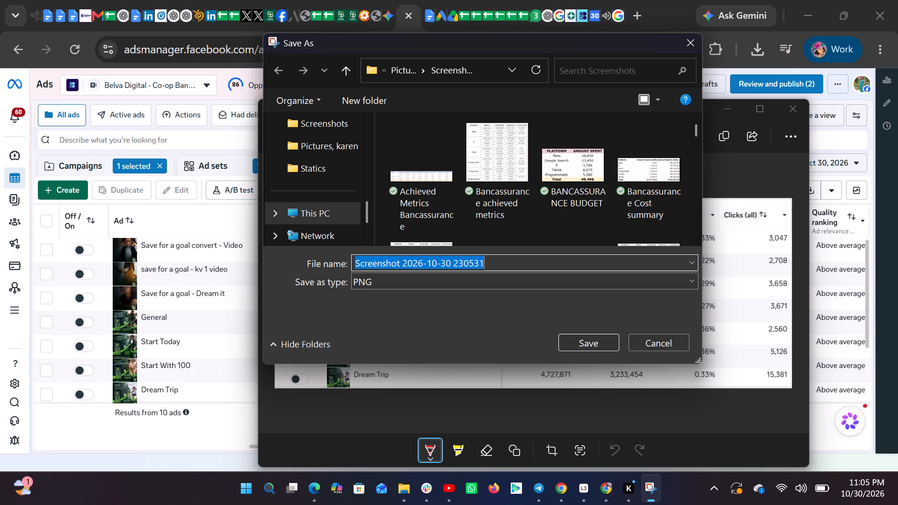
pyautogui.press('c')
pyautogui.write('.K.J')
pyautogui.press('Return')
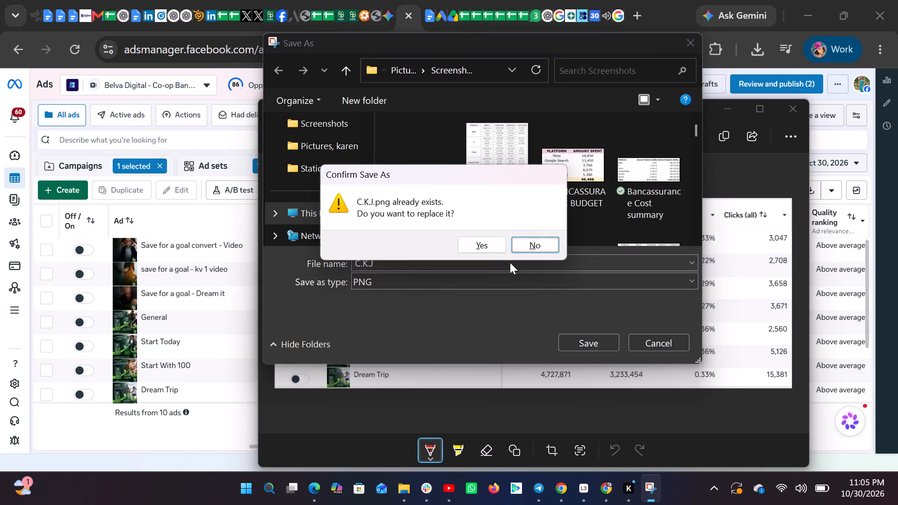
pyautogui.click(485, 243)
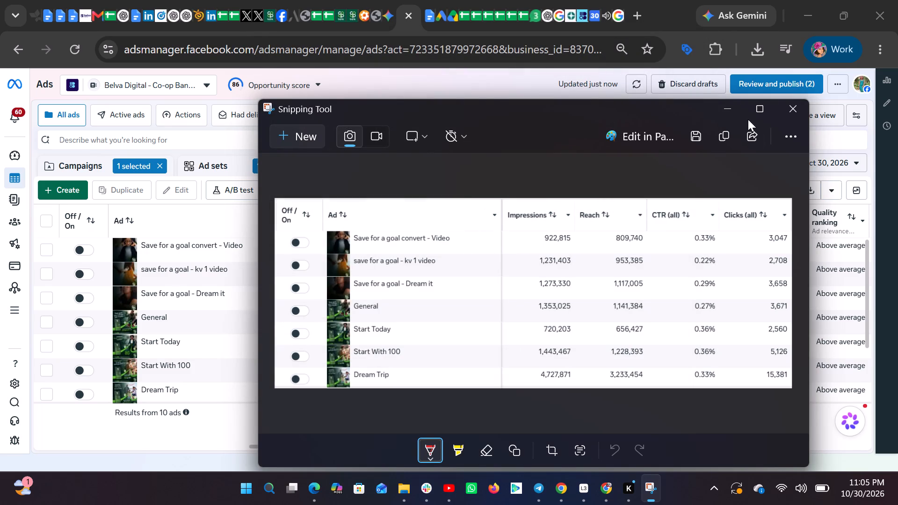
pyautogui.click(731, 115)
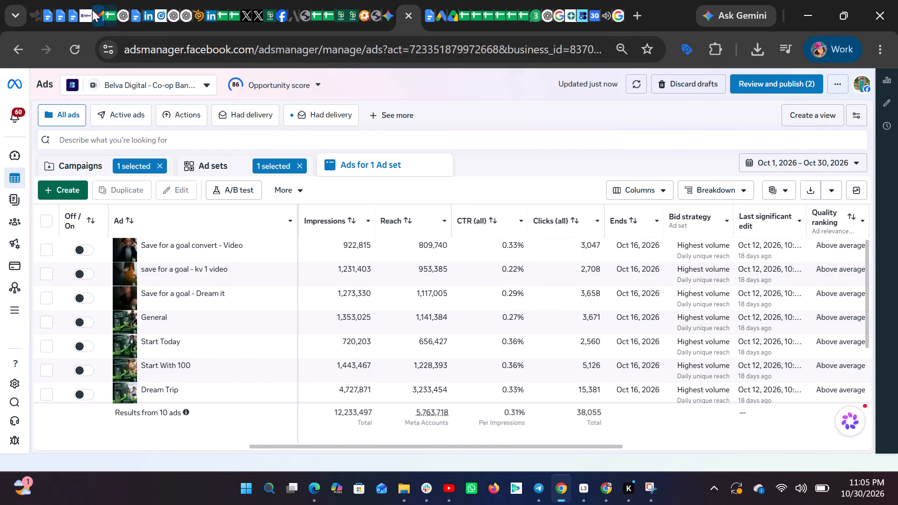
# Replace the table image on the Meta page of the Goal Saving report with the uploaded C.K.J screenshot.
pyautogui.click(84, 12)
pyautogui.click(485, 311)
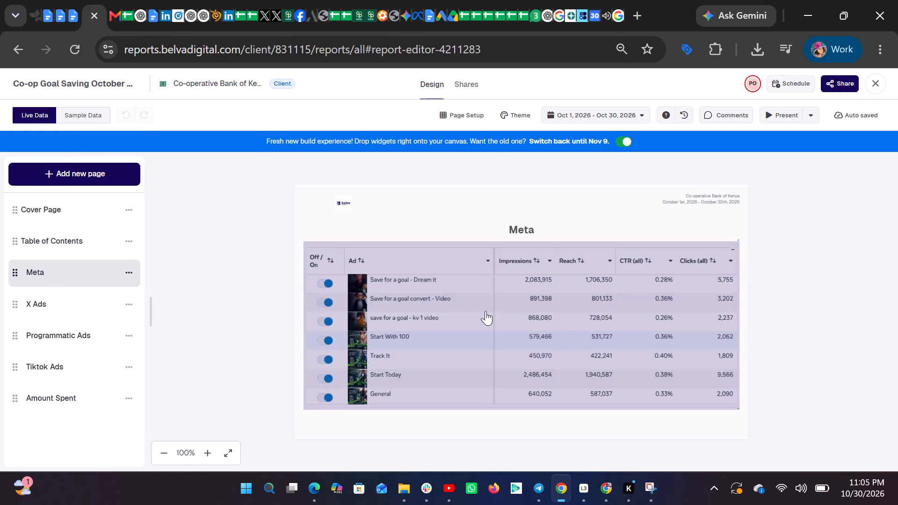
pyautogui.click(153, 336)
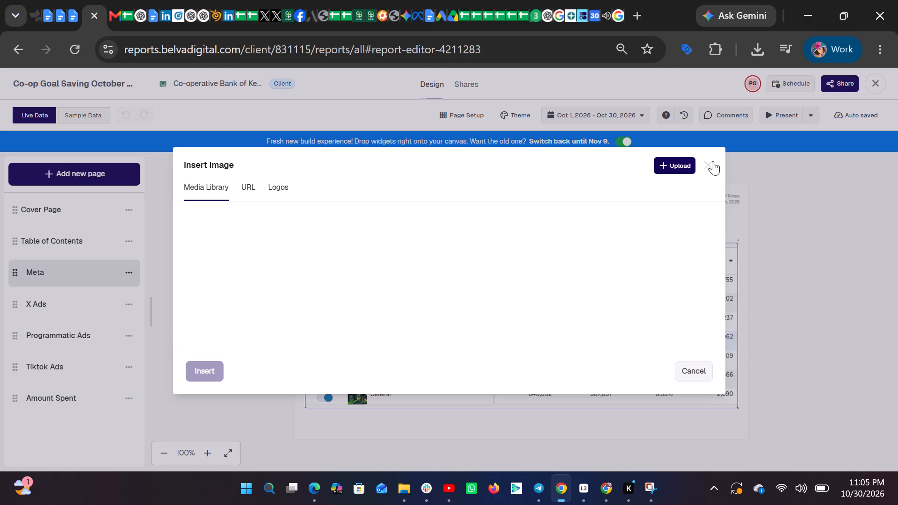
pyautogui.click(681, 163)
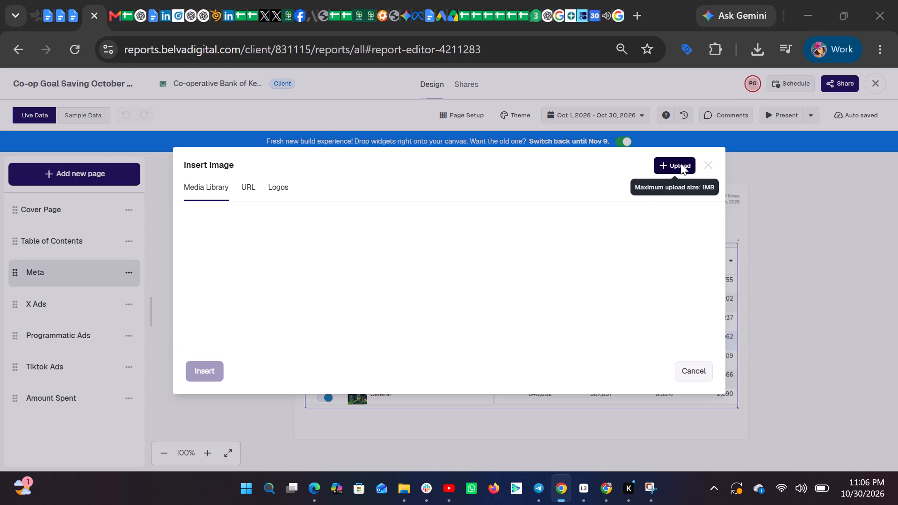
pyautogui.click(319, 33)
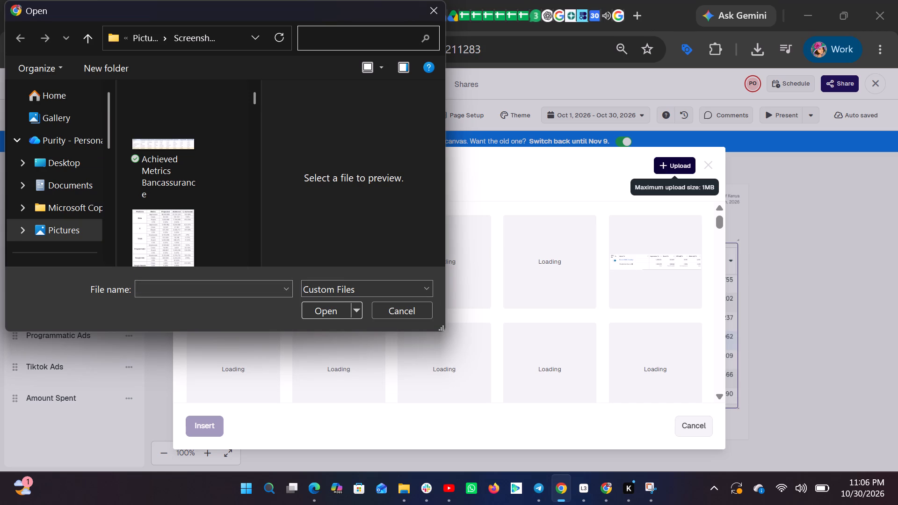
pyautogui.write('C.K.J')
pyautogui.press('Return')
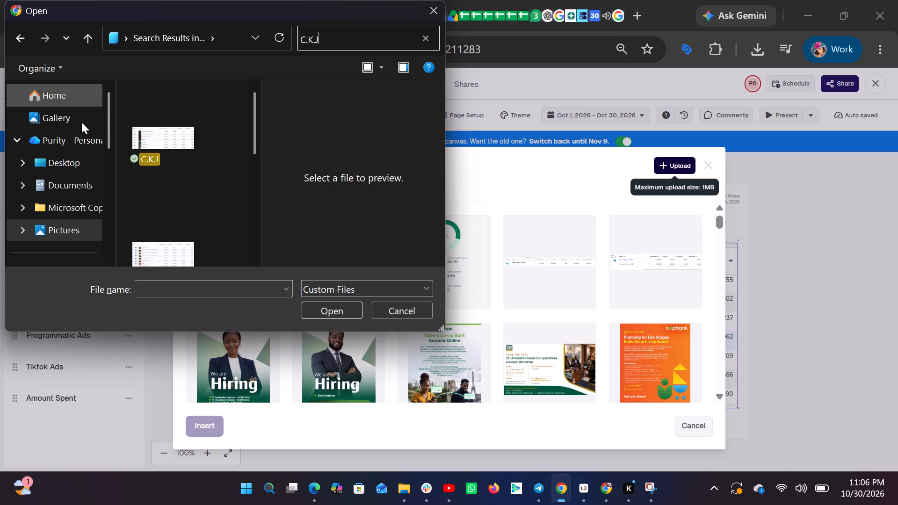
pyautogui.doubleClick(154, 129)
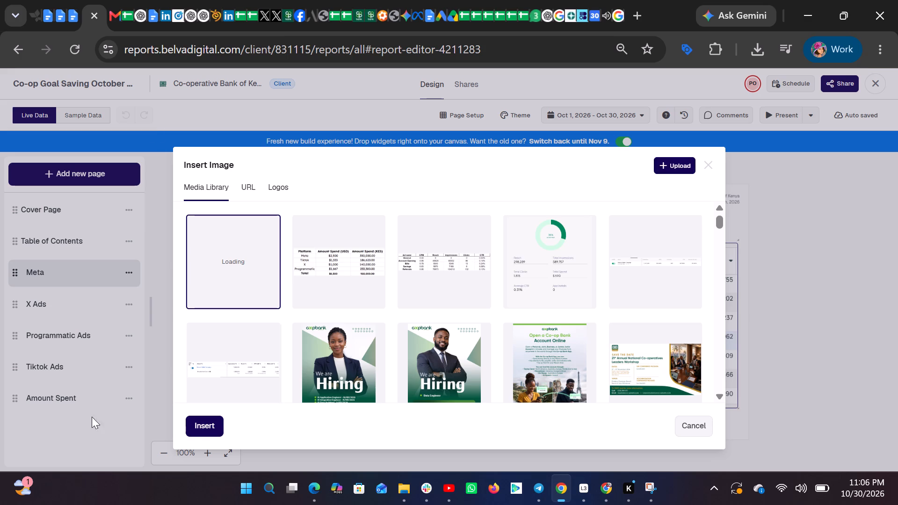
pyautogui.click(204, 428)
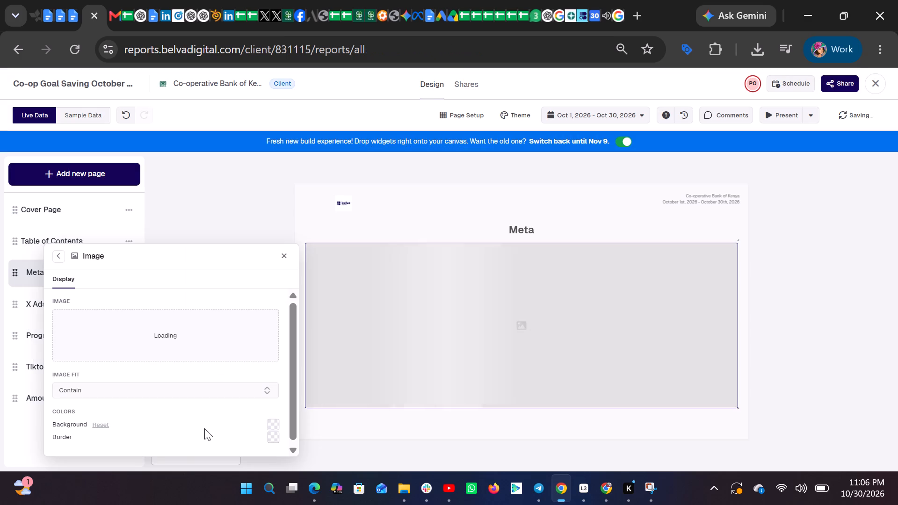
pyautogui.click(232, 228)
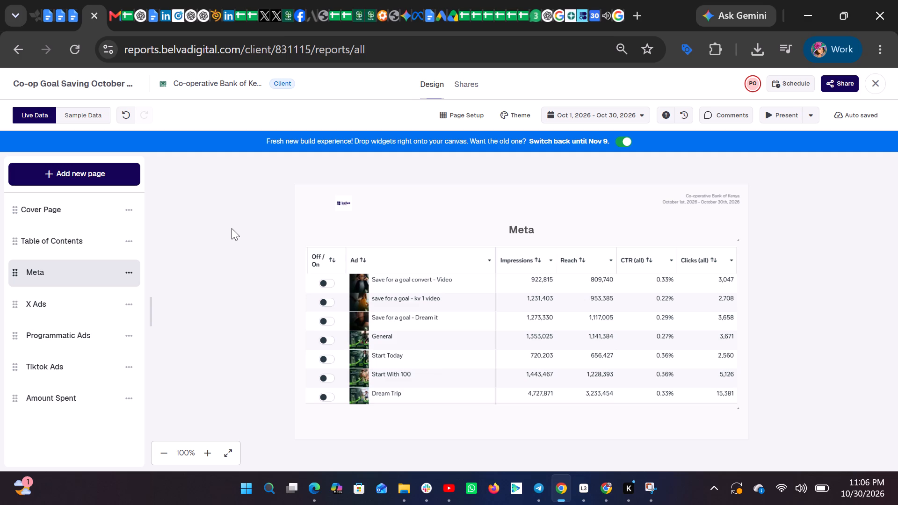
# Check the report's X Ads page, and open the ads of Goal Saving Campaign '26 in X Ads Manager.
pyautogui.click(51, 300)
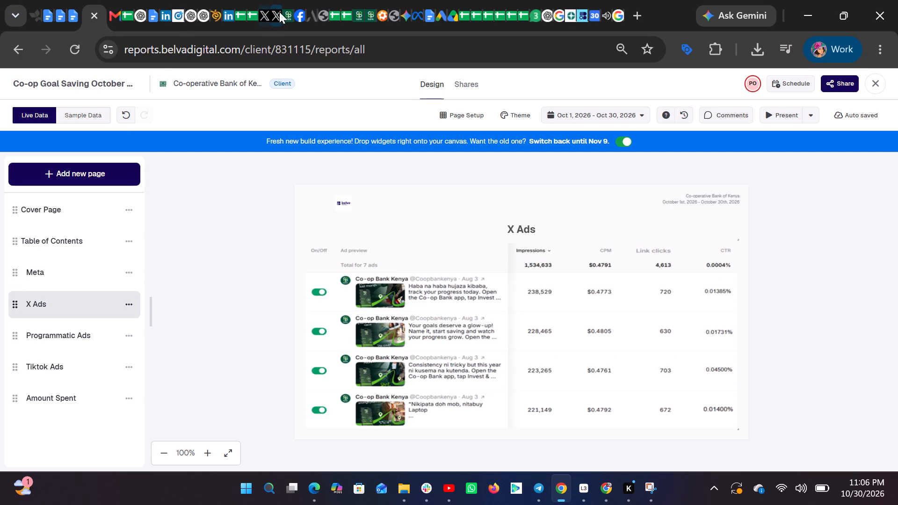
pyautogui.click(264, 14)
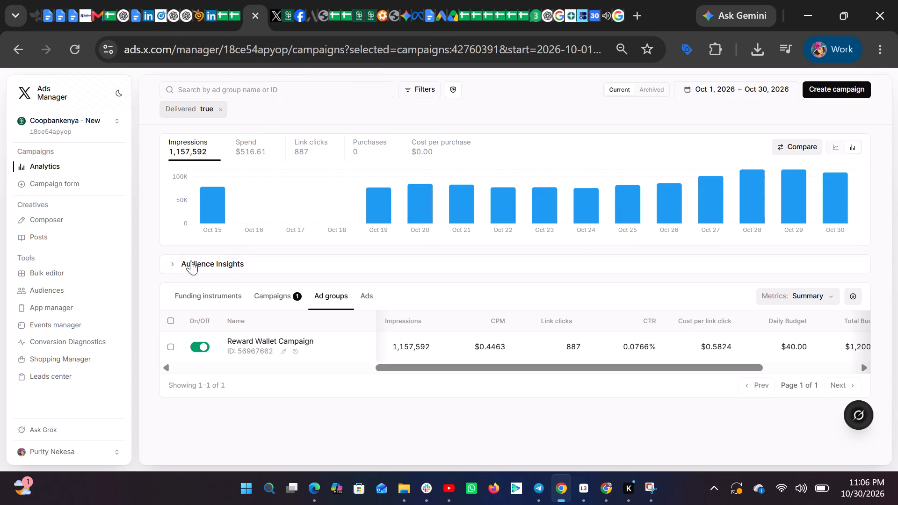
pyautogui.click(269, 293)
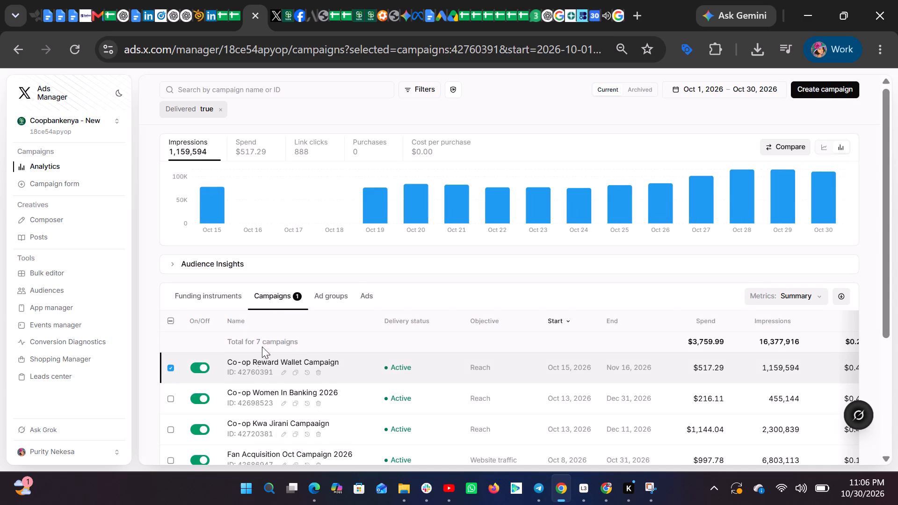
pyautogui.scroll(-4, 258, 366)
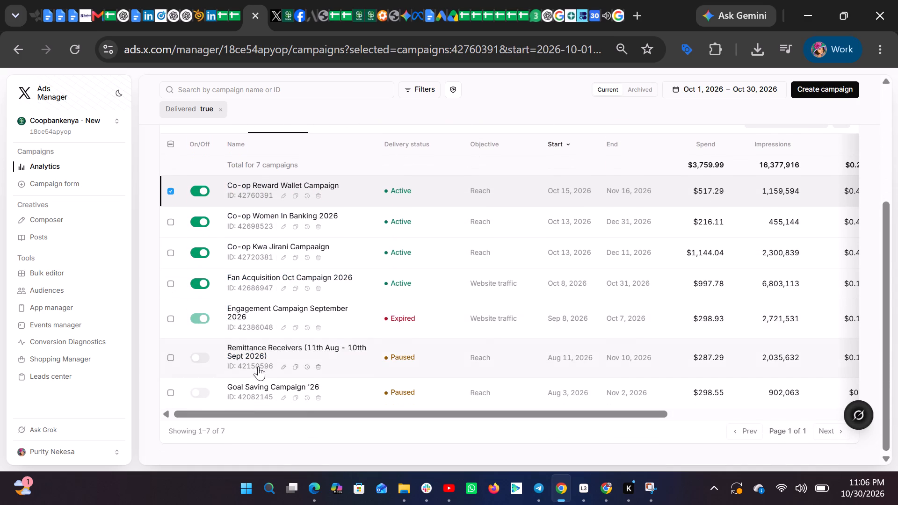
pyautogui.scroll(-1, 258, 366)
pyautogui.click(258, 384)
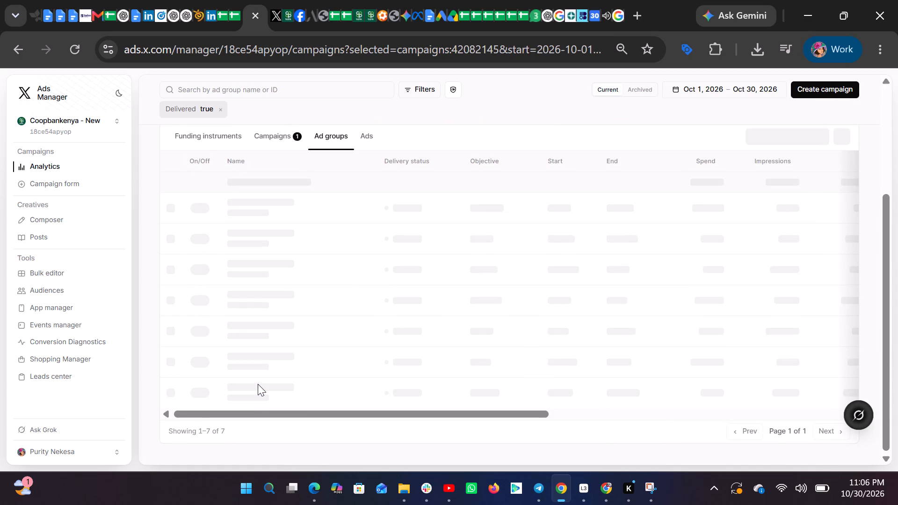
pyautogui.click(247, 340)
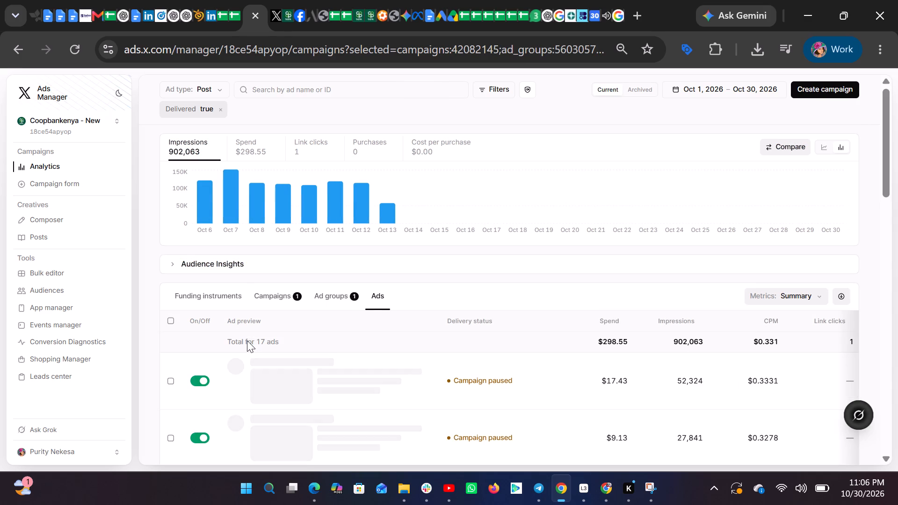
# Look through the list of ads in Goal Saving Campaign '26 for October 1 to 30, 2026.
pyautogui.scroll(-3, 247, 340)
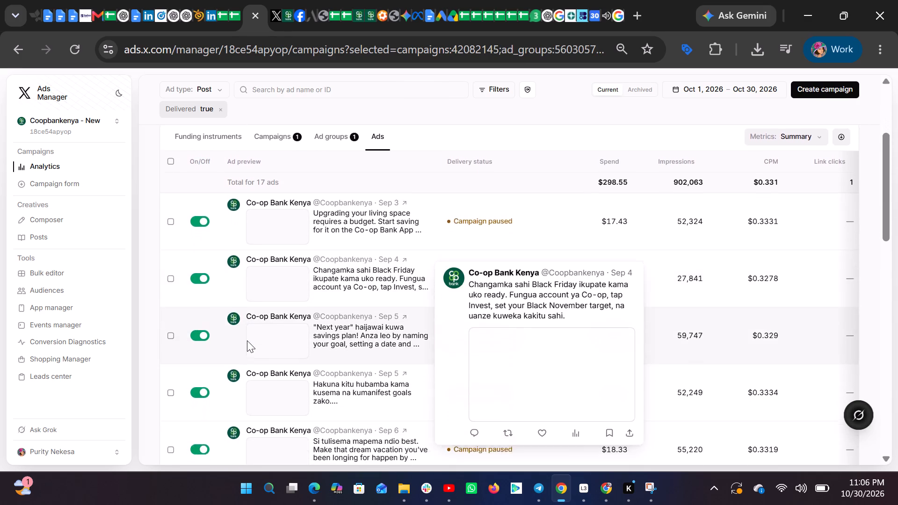
pyautogui.scroll(-1, 247, 340)
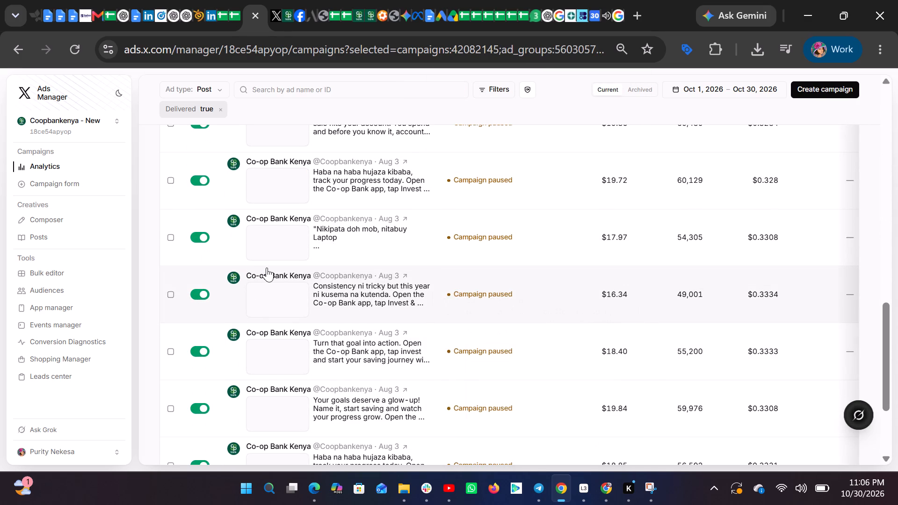
pyautogui.scroll(5, 267, 267)
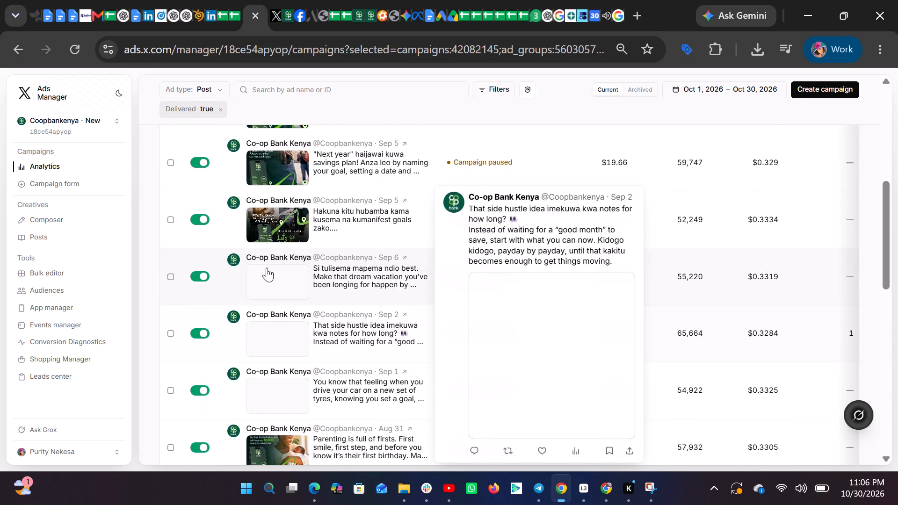
pyautogui.scroll(1, 267, 267)
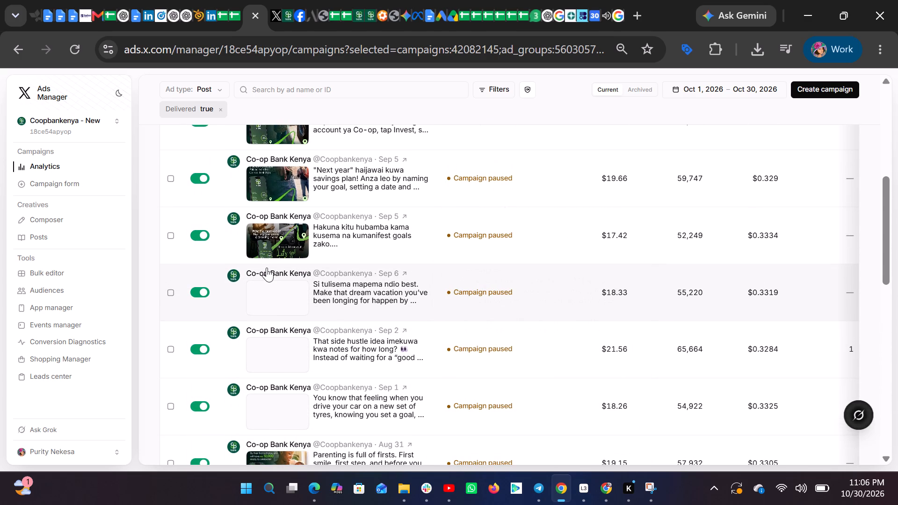
pyautogui.scroll(2, 267, 267)
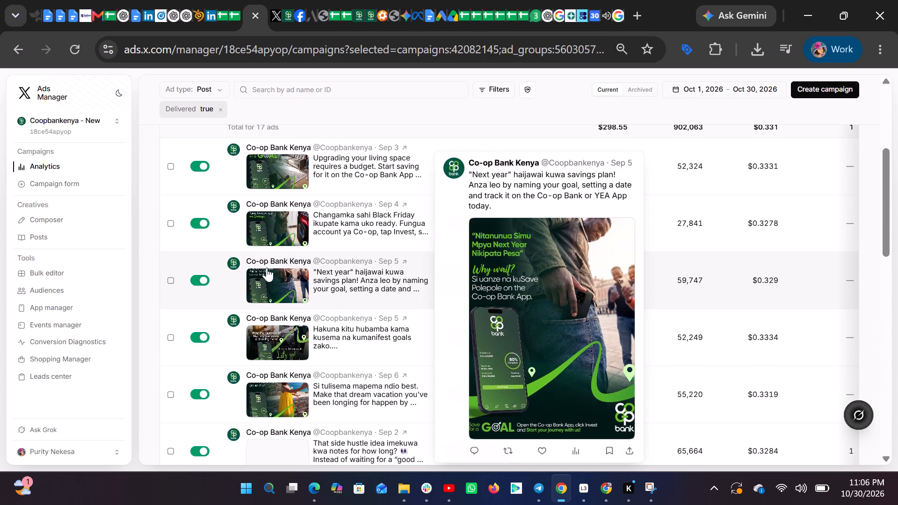
pyautogui.scroll(1, 267, 267)
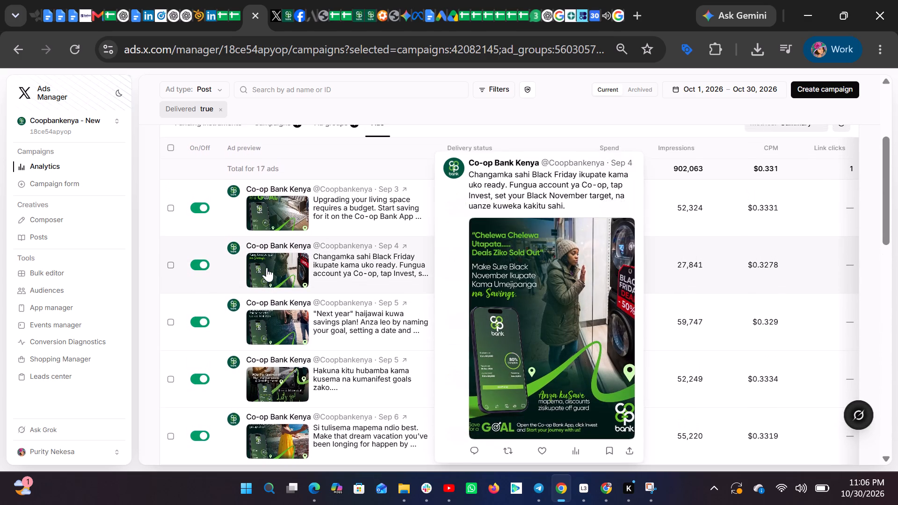
pyautogui.scroll(1, 267, 267)
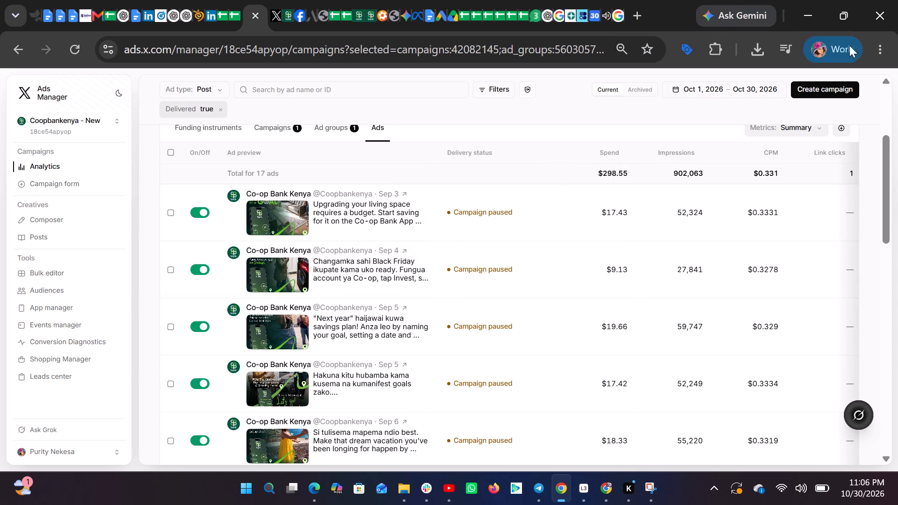
# Examine the ads' Impressions, CPM, Link clicks, CTR and Cost per link click columns.
pyautogui.click(877, 49)
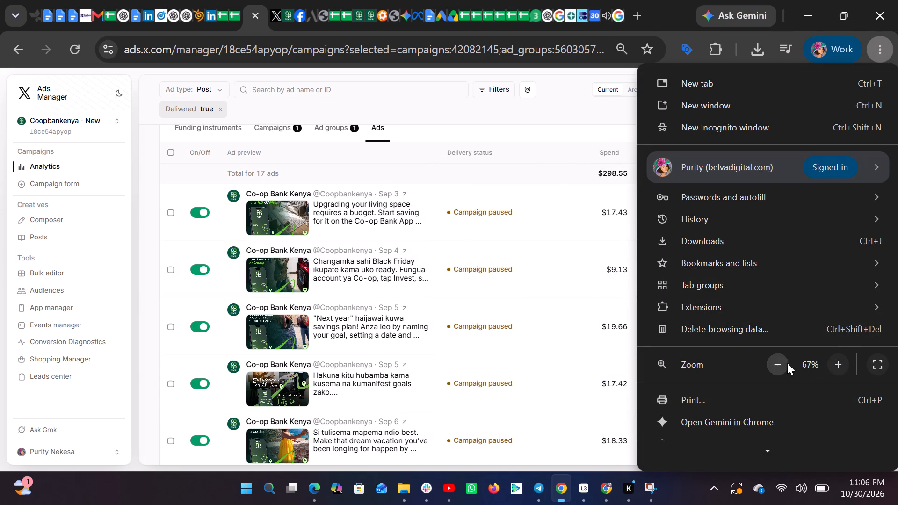
pyautogui.click(772, 361)
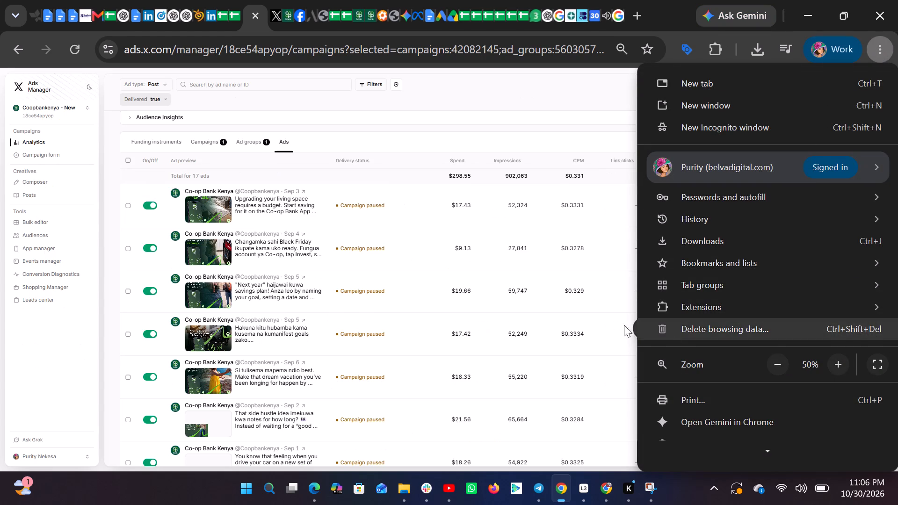
pyautogui.click(836, 363)
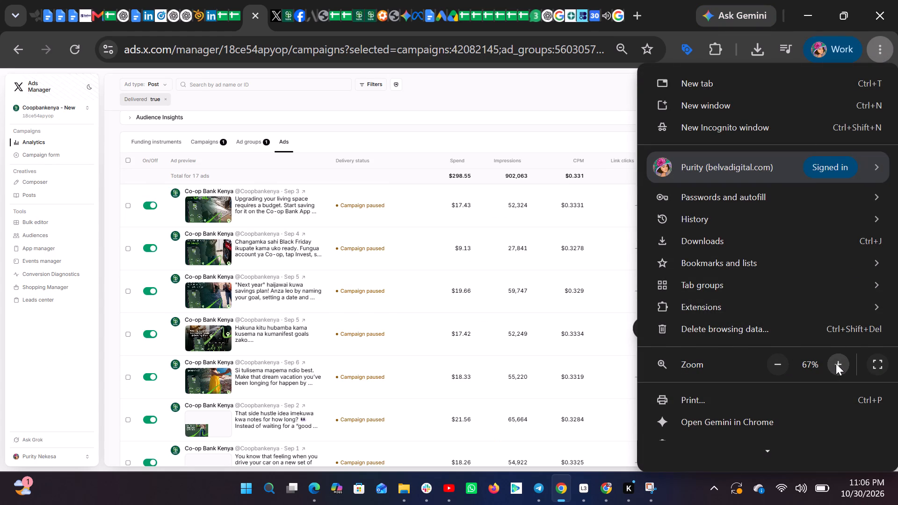
pyautogui.hscroll(-1, 571, 269)
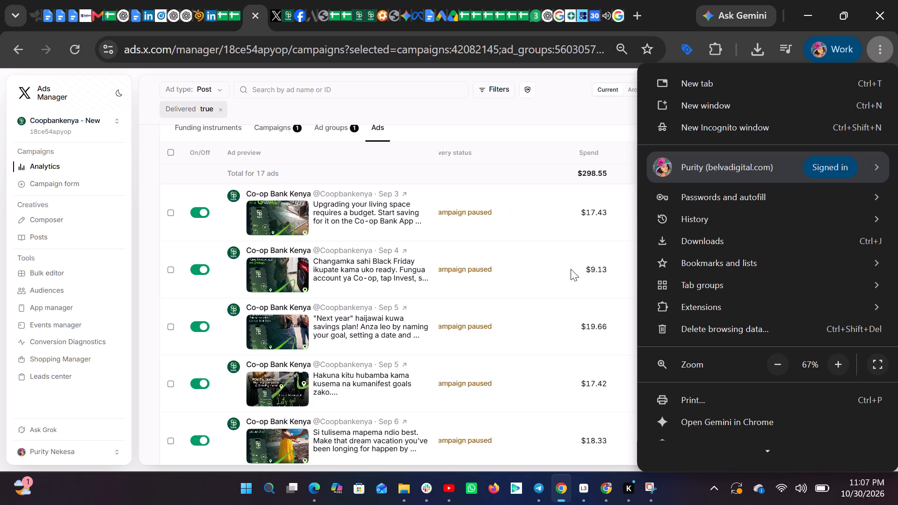
pyautogui.hscroll(-2, 571, 269)
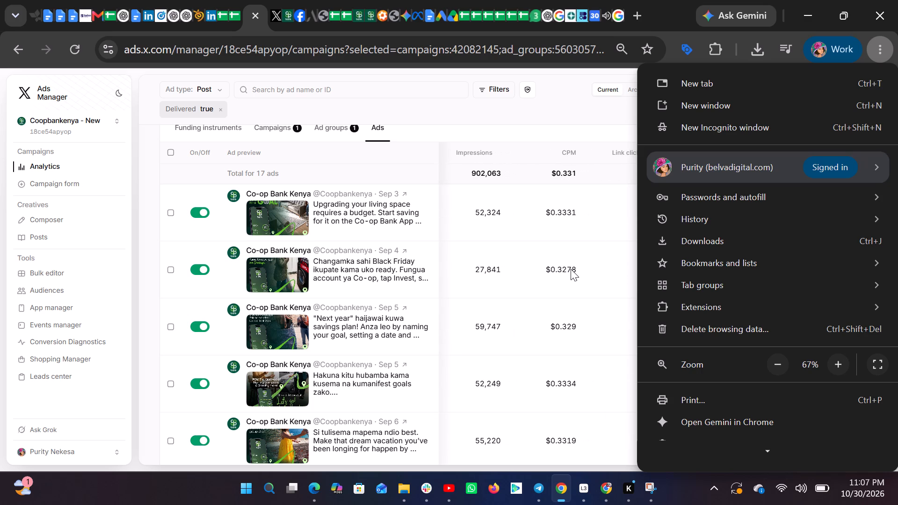
pyautogui.hscroll(-1, 571, 269)
pyautogui.click(536, 131)
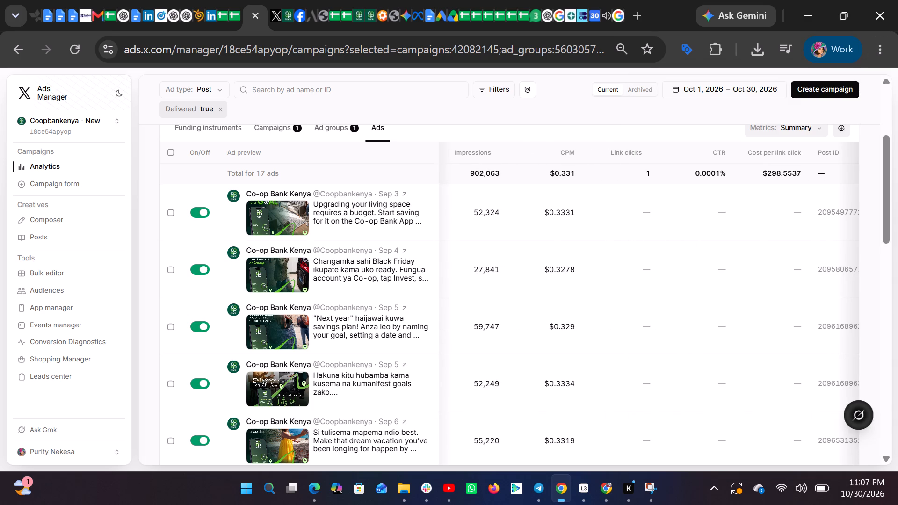
pyautogui.scroll(-3, 550, 300)
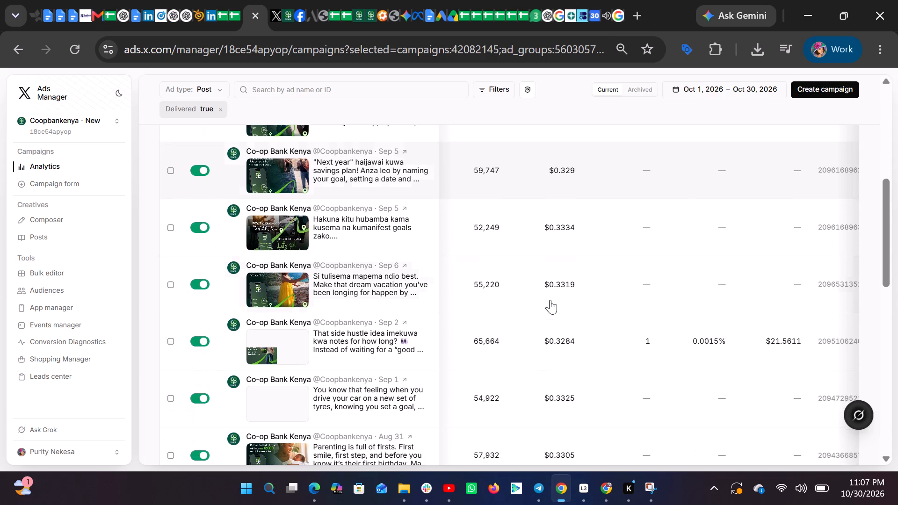
pyautogui.scroll(-1, 550, 300)
pyautogui.scroll(6, 550, 300)
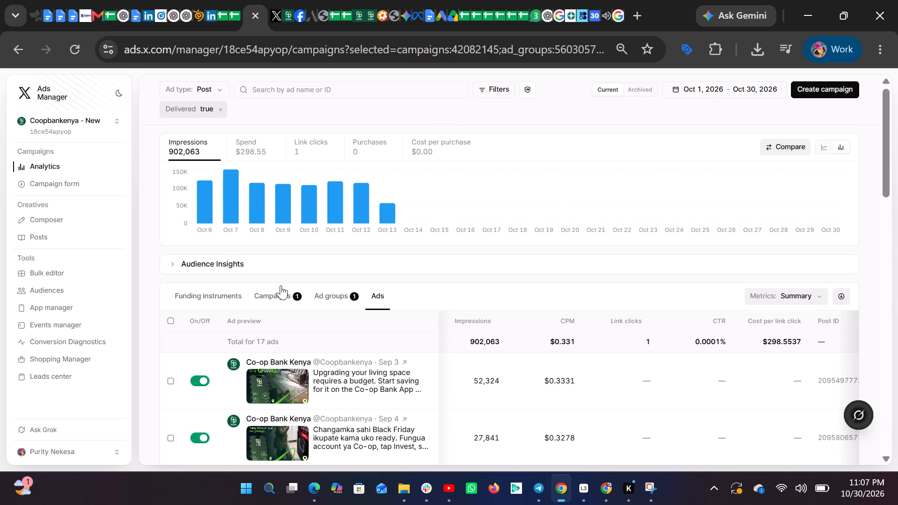
# Open the campaign's ad groups and review Goal Saving's metrics from Impressions through Daily Budget.
pyautogui.click(321, 301)
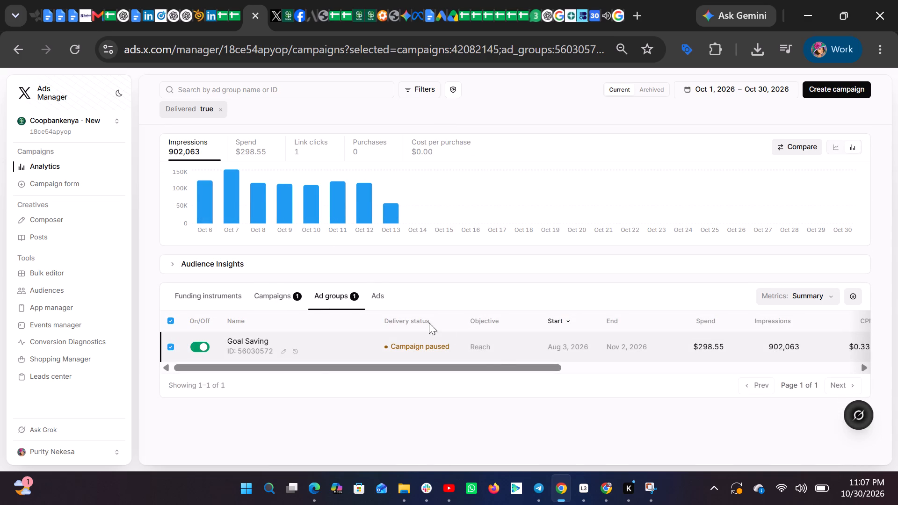
pyautogui.hscroll(-4, 515, 342)
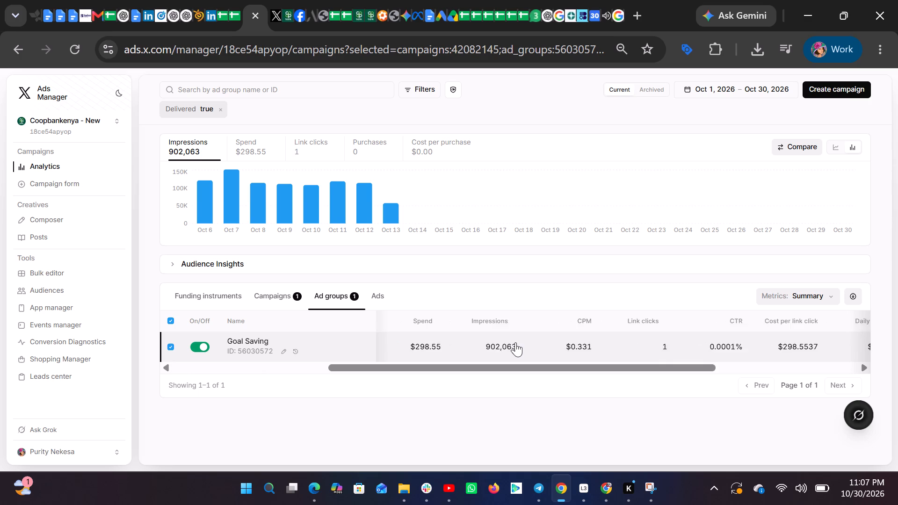
pyautogui.hscroll(-2, 515, 342)
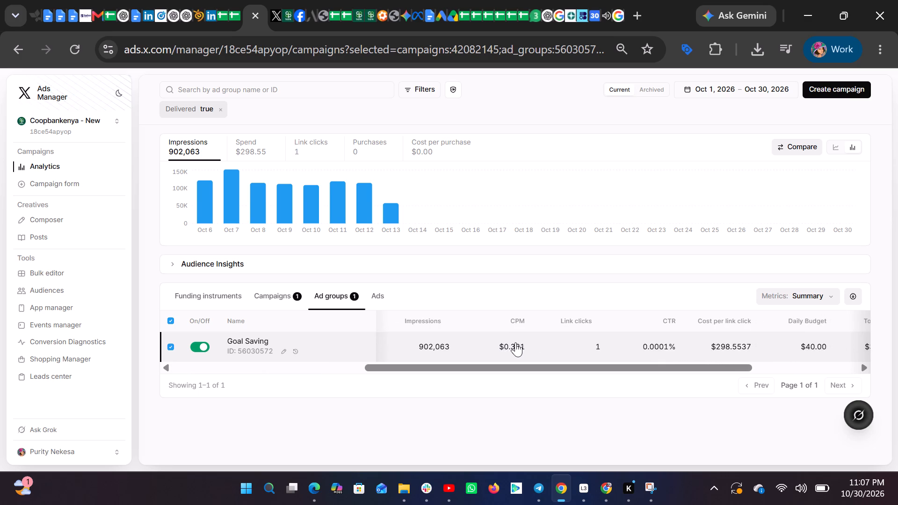
pyautogui.hscroll(-1, 515, 342)
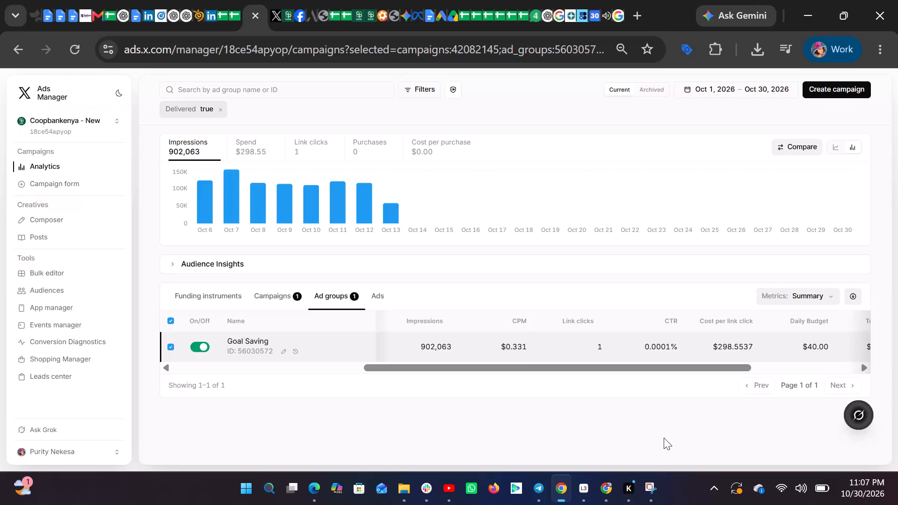
# Change the Ads Manager reporting period to Apr 5, 2026 – Oct 30, 2026.
pyautogui.click(646, 490)
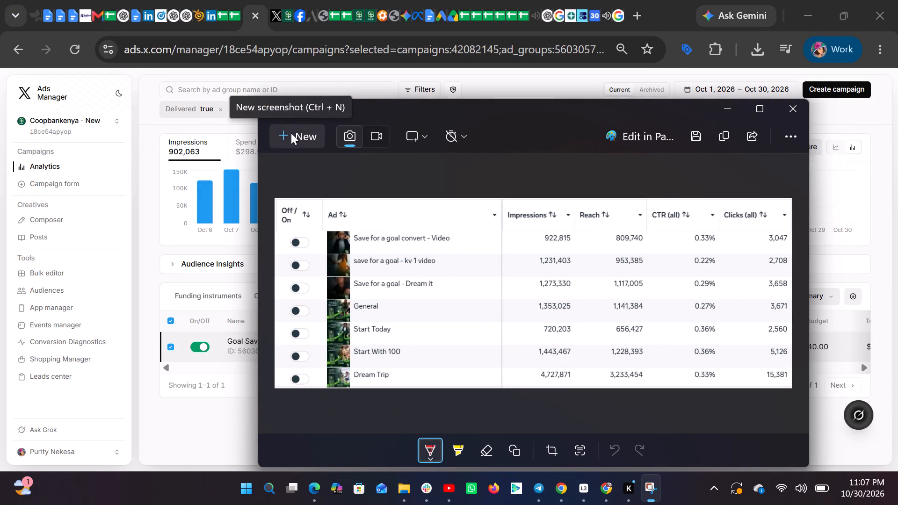
pyautogui.click(219, 422)
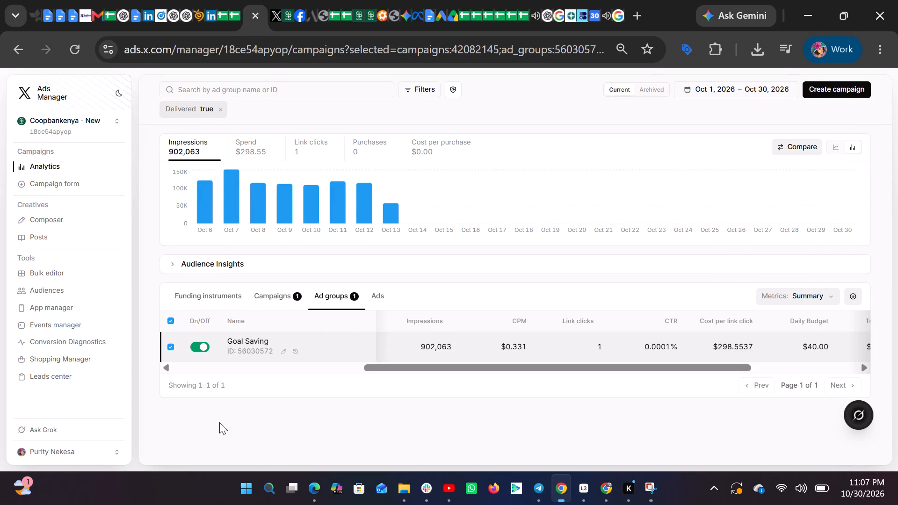
pyautogui.click(775, 90)
pyautogui.click(604, 288)
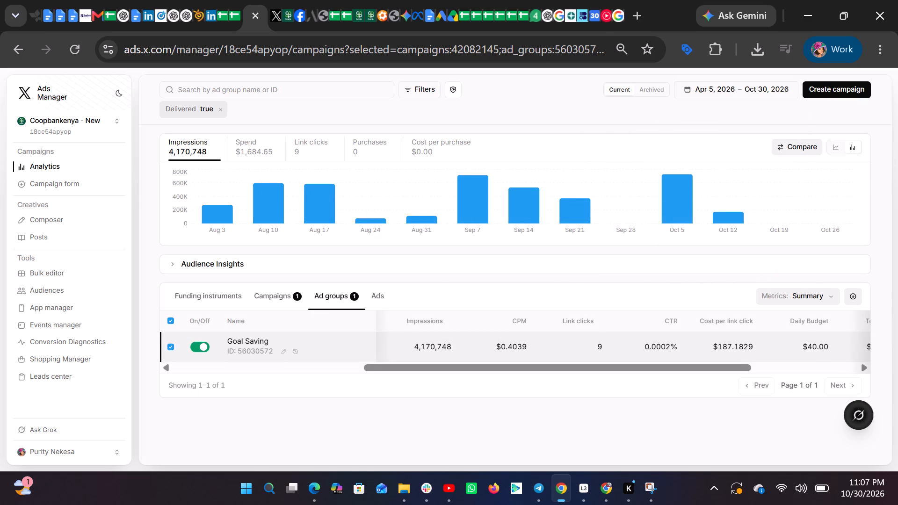
# Capture a new Snipping Tool screenshot of the Goal Saving ad group row with its headers, from On/Off through Cost per link click.
pyautogui.click(651, 489)
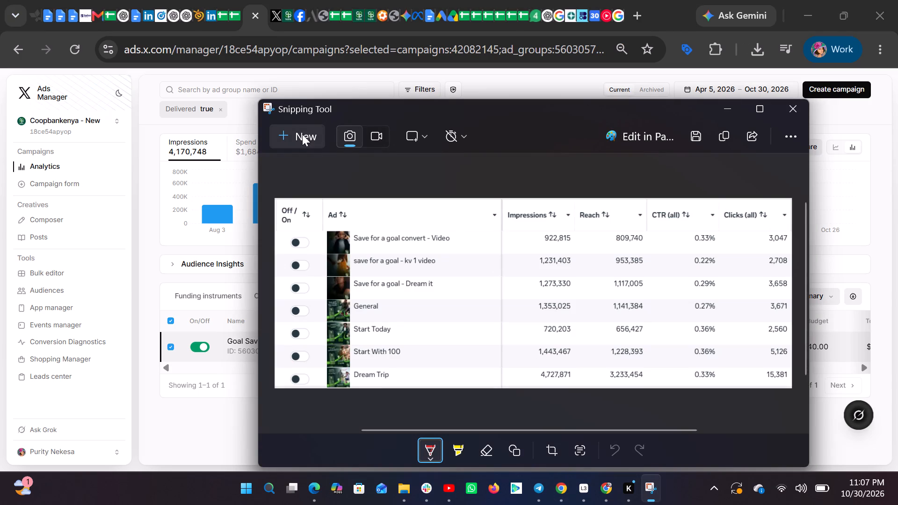
pyautogui.click(302, 134)
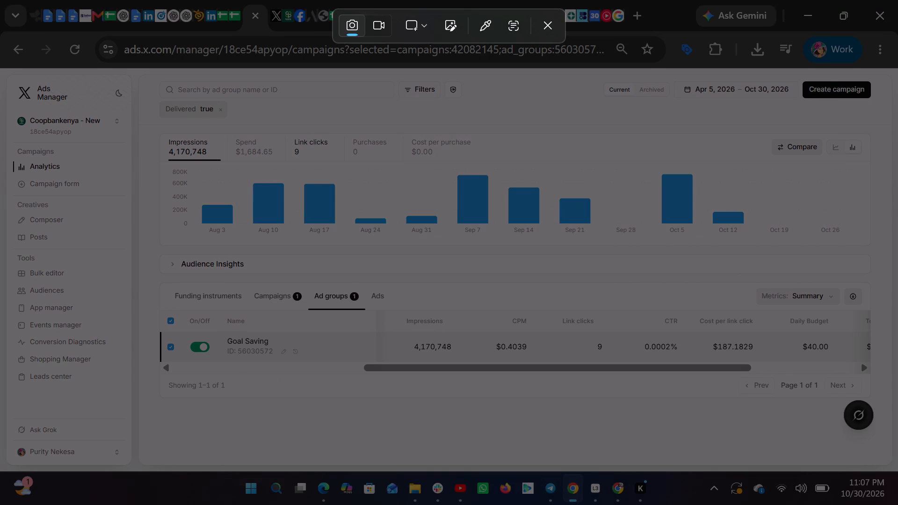
pyautogui.moveTo(181, 306); pyautogui.dragTo(184, 268)
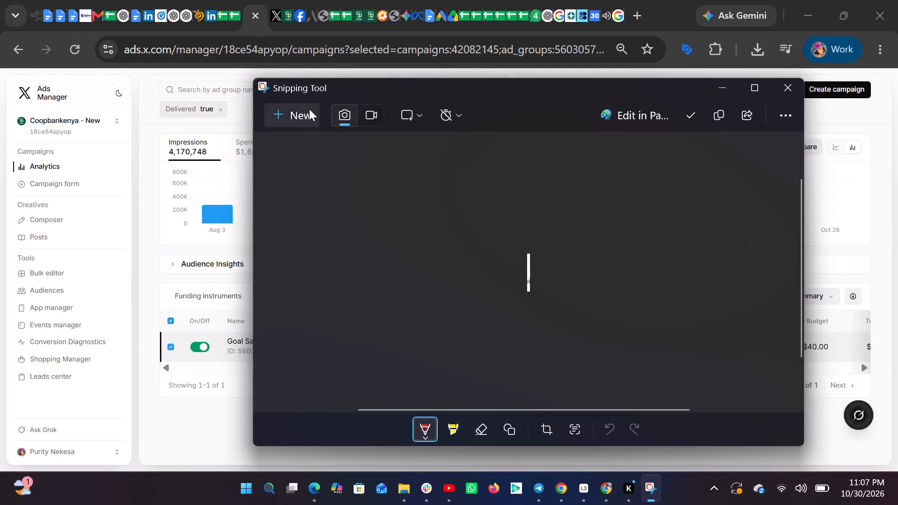
pyautogui.click(297, 119)
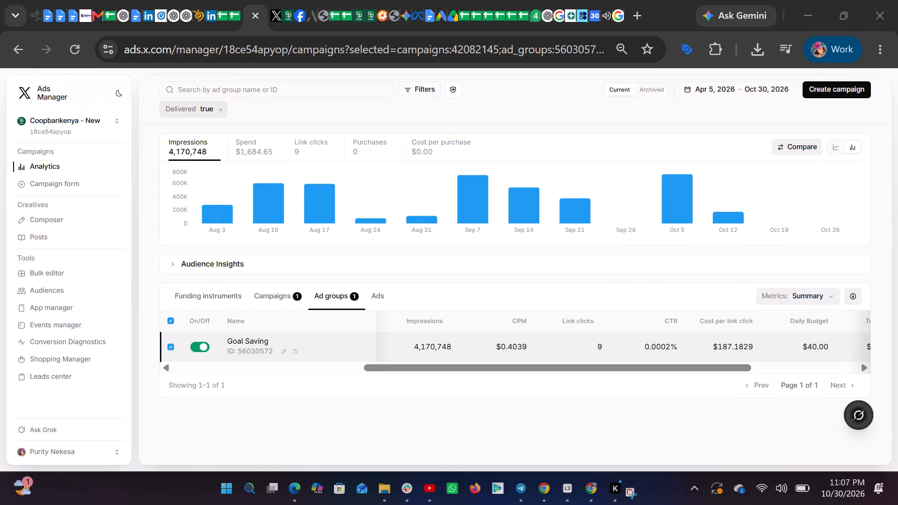
pyautogui.moveTo(177, 308); pyautogui.dragTo(207, 326)
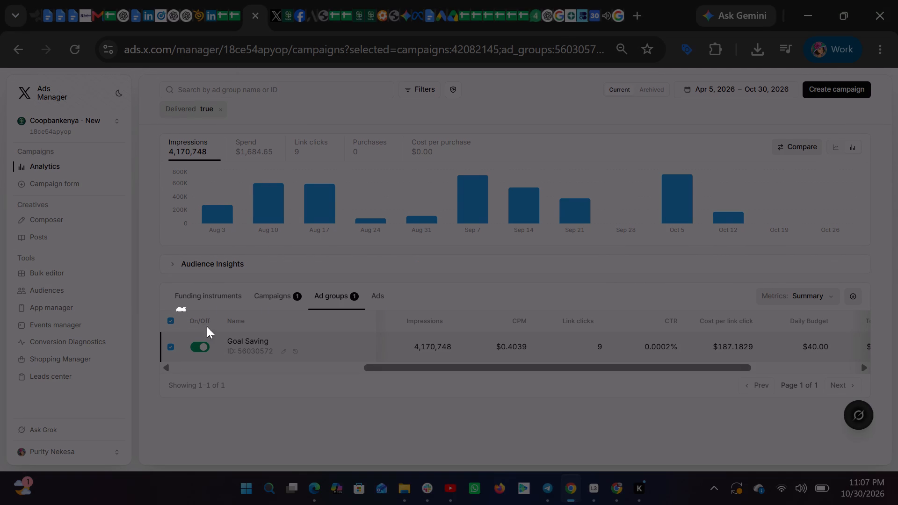
pyautogui.moveTo(207, 326); pyautogui.dragTo(511, 358)
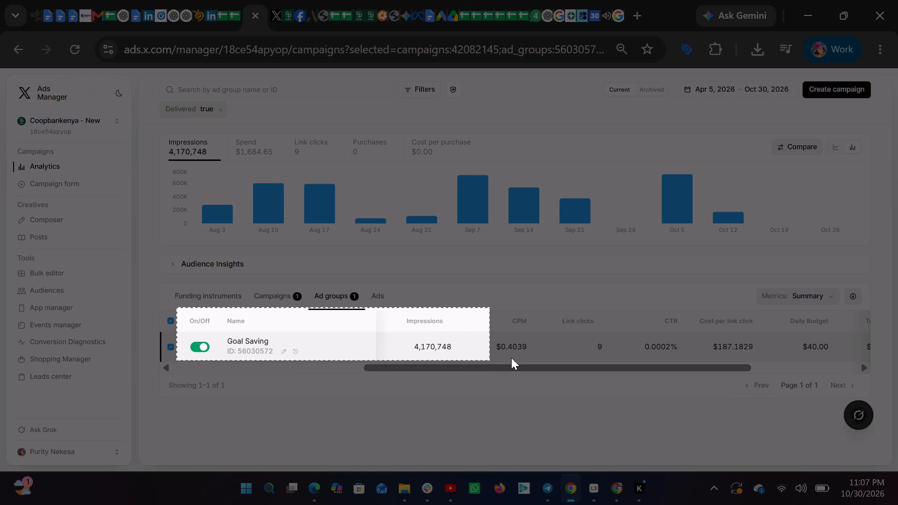
pyautogui.moveTo(511, 358); pyautogui.dragTo(702, 367)
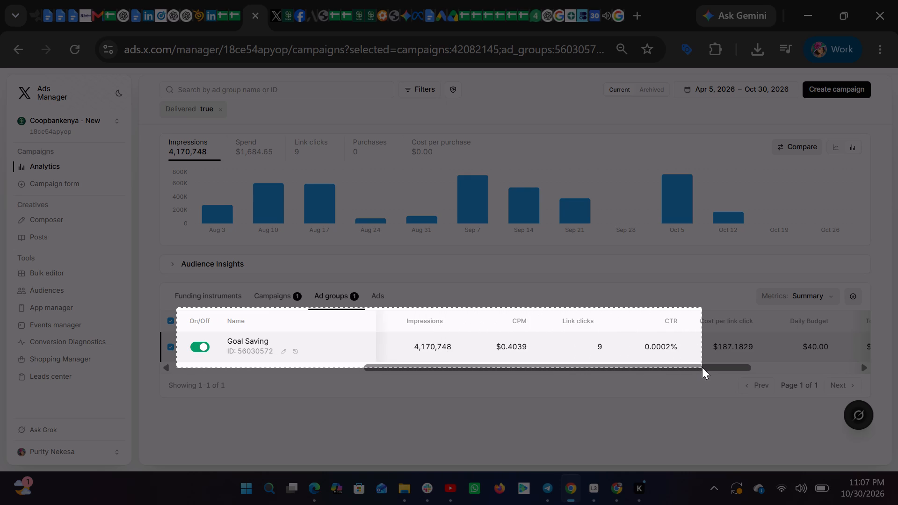
pyautogui.moveTo(702, 367); pyautogui.dragTo(765, 366)
pyautogui.click(765, 366)
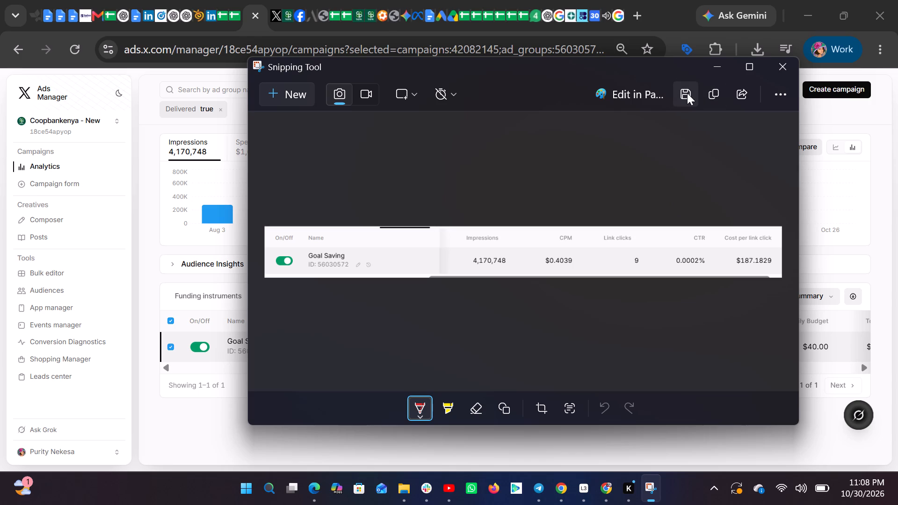
# Save the ad group screenshot as the PNG file C.K.J in Screenshots, replacing the existing file.
pyautogui.click(687, 93)
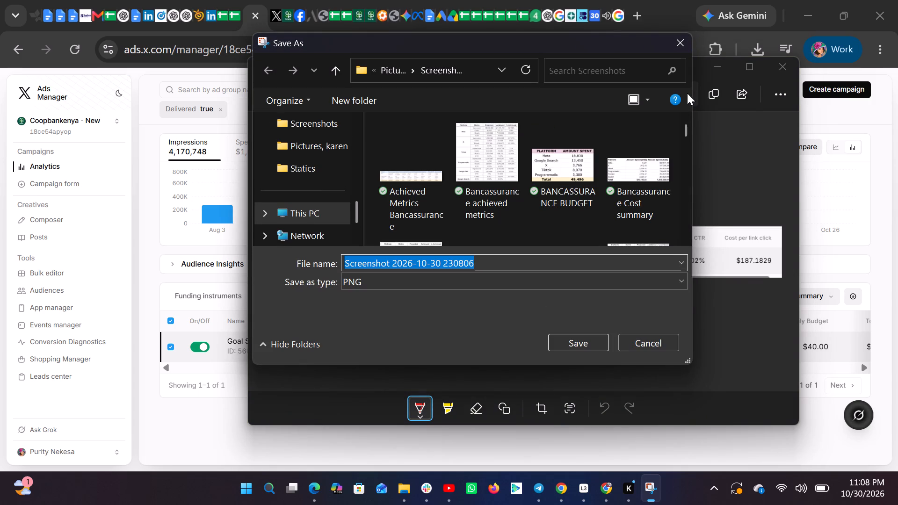
pyautogui.press('c')
pyautogui.write('.K.J')
pyautogui.press('Return')
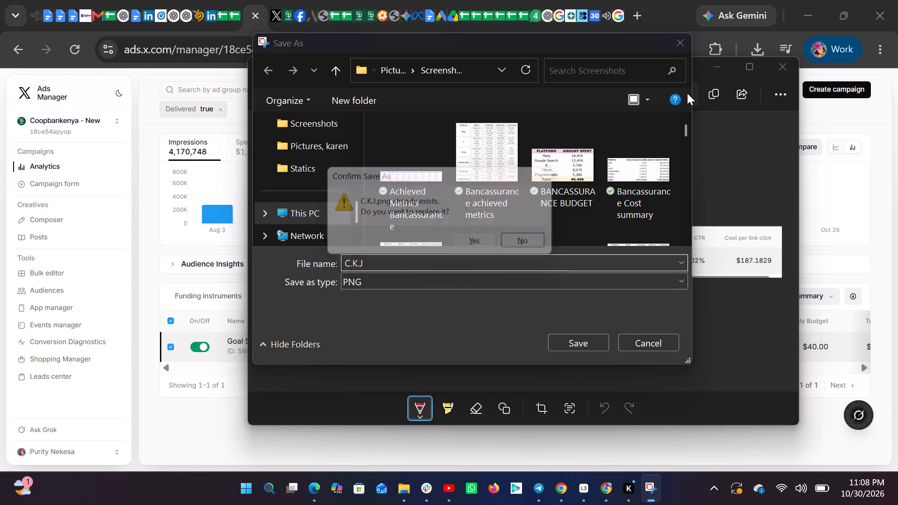
pyautogui.click(472, 253)
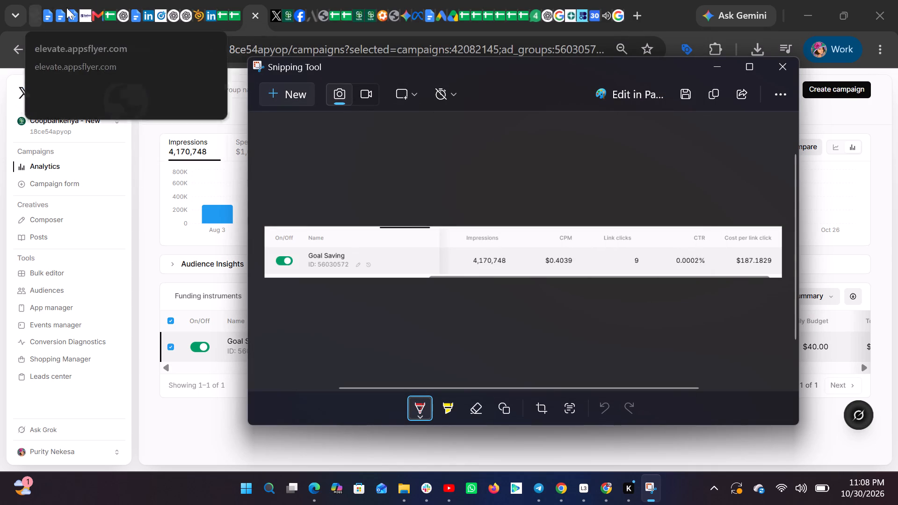
# Check the table layout on the Goal Saving report's X Ads page, and return to the ad groups in X Ads Manager.
pyautogui.click(84, 12)
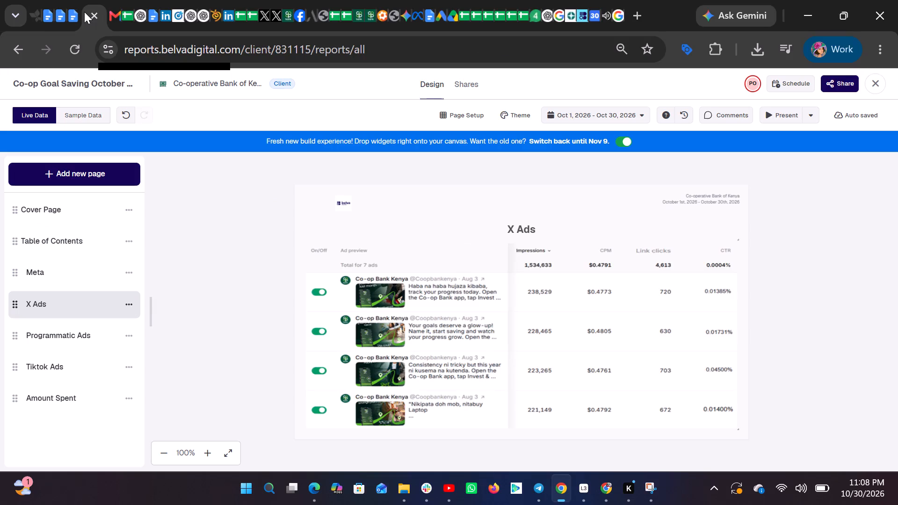
pyautogui.click(259, 7)
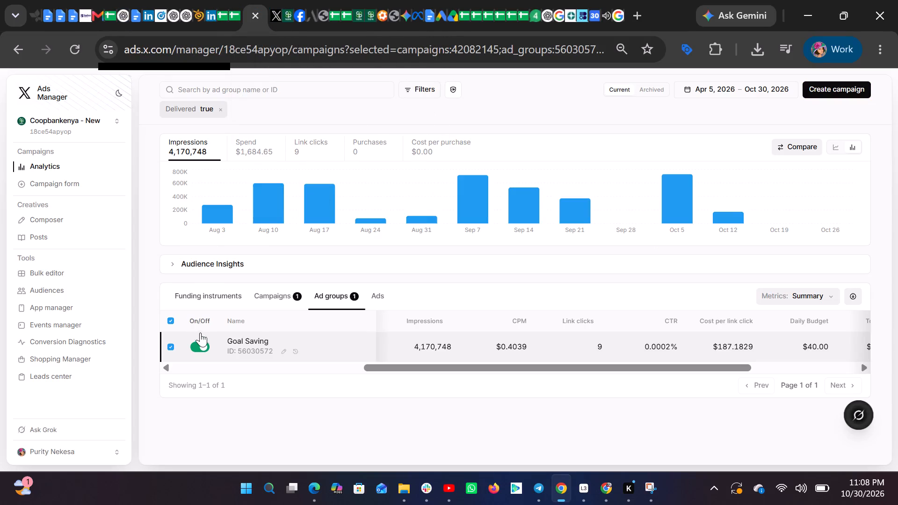
# Open the Goal Saving ad group's ads in X Ads Manager and review their impressions, CPM and link clicks.
pyautogui.click(247, 338)
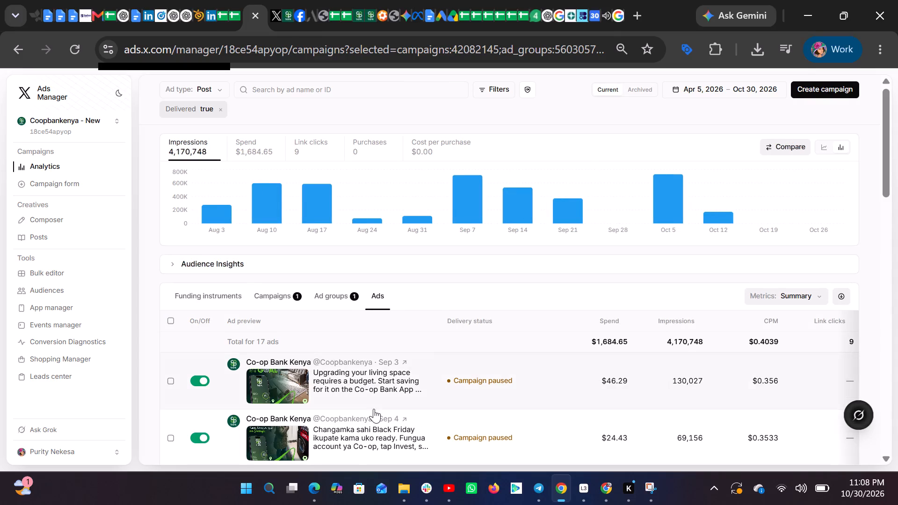
pyautogui.scroll(-3, 374, 409)
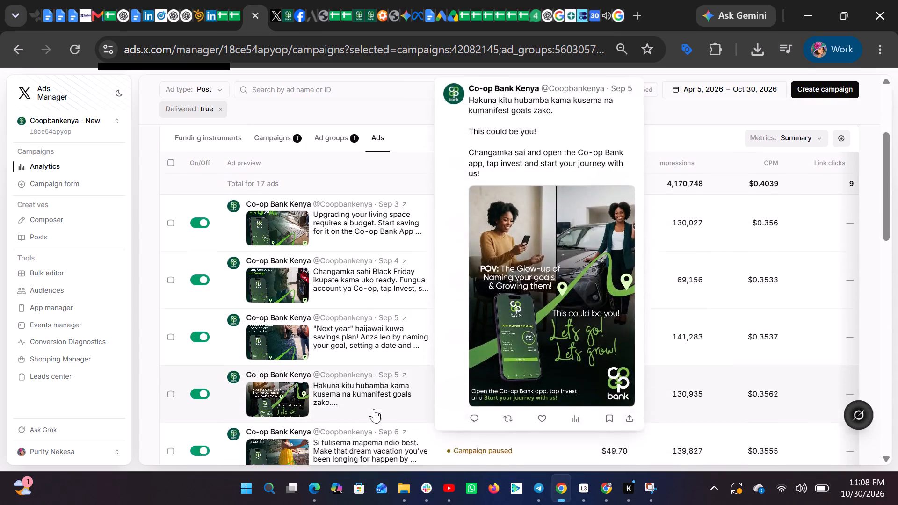
pyautogui.scroll(-3, 374, 409)
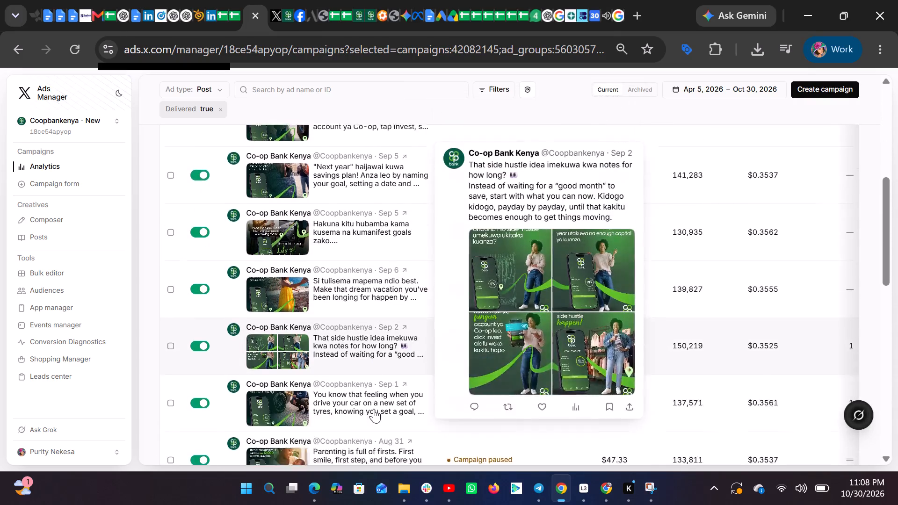
pyautogui.scroll(-4, 374, 409)
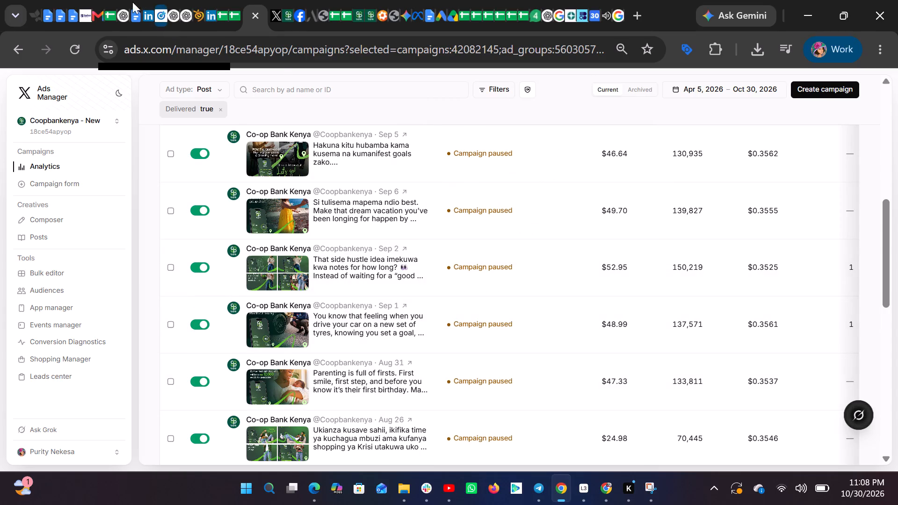
# Switch to the Co-op Goal Saving October report and check the layout of its Programmatic Ads page.
pyautogui.click(88, 12)
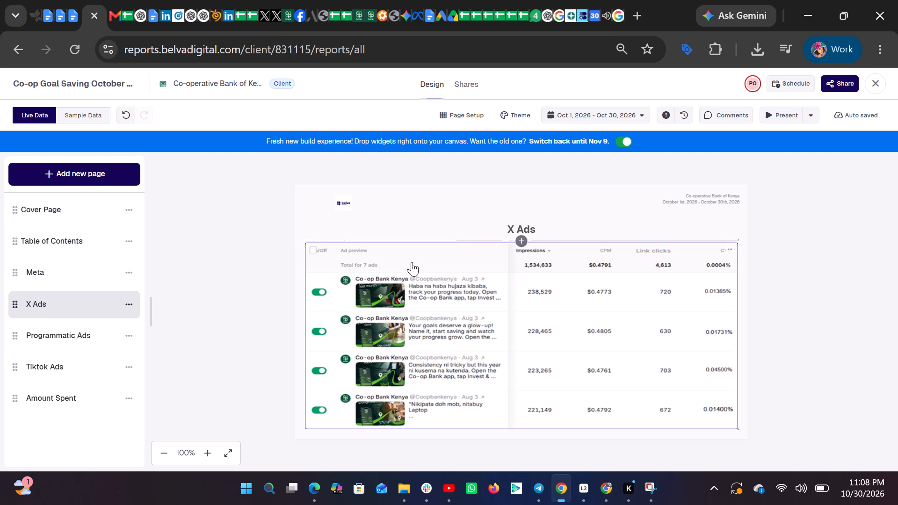
pyautogui.click(50, 342)
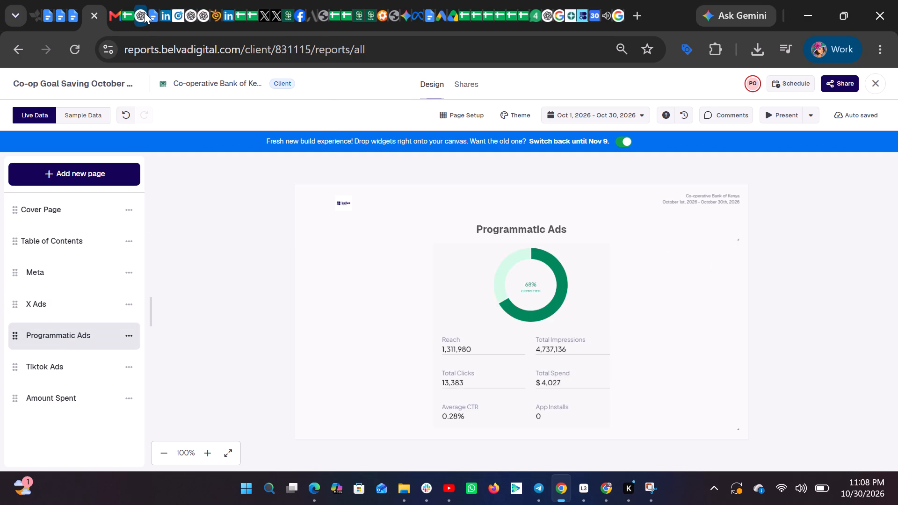
# Switch to MediaPal and open the Co-Op-Bank-Goal-Savings campaign from the Reporting list.
pyautogui.click(325, 14)
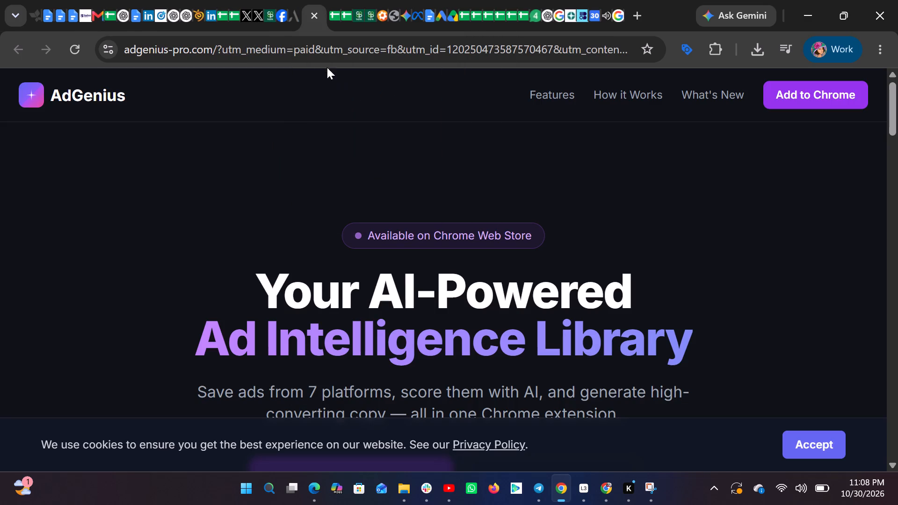
pyautogui.click(393, 15)
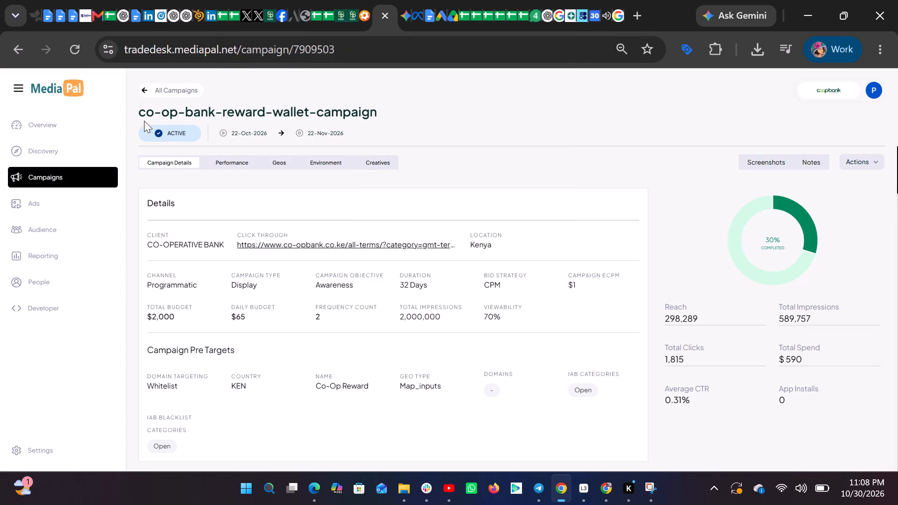
pyautogui.click(155, 94)
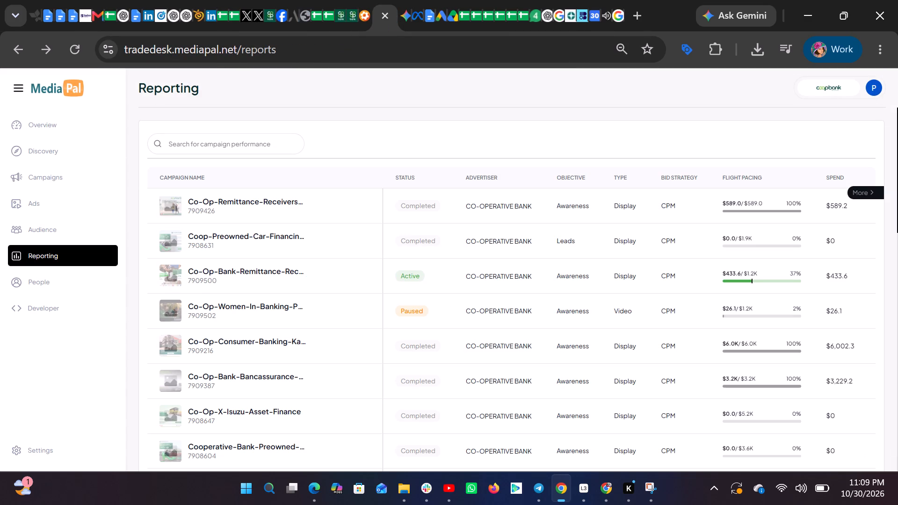
pyautogui.scroll(-3, 323, 327)
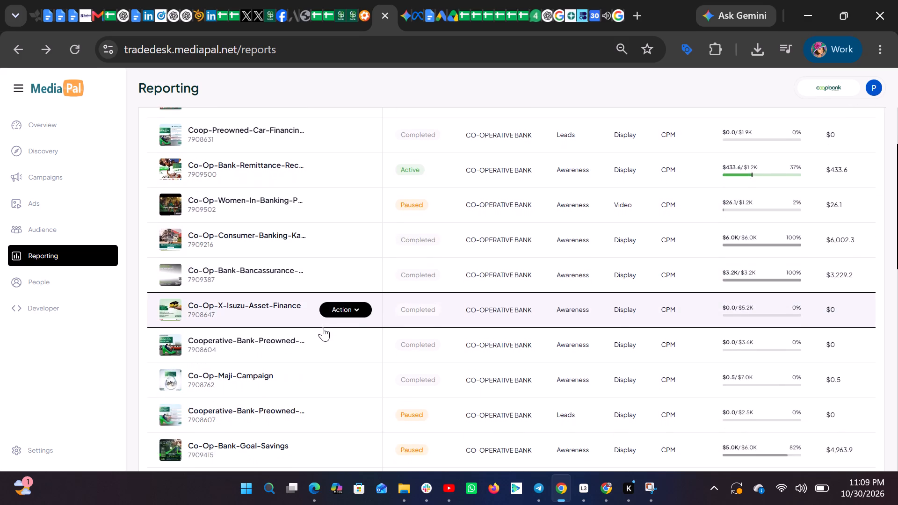
pyautogui.scroll(-2, 323, 327)
pyautogui.click(277, 321)
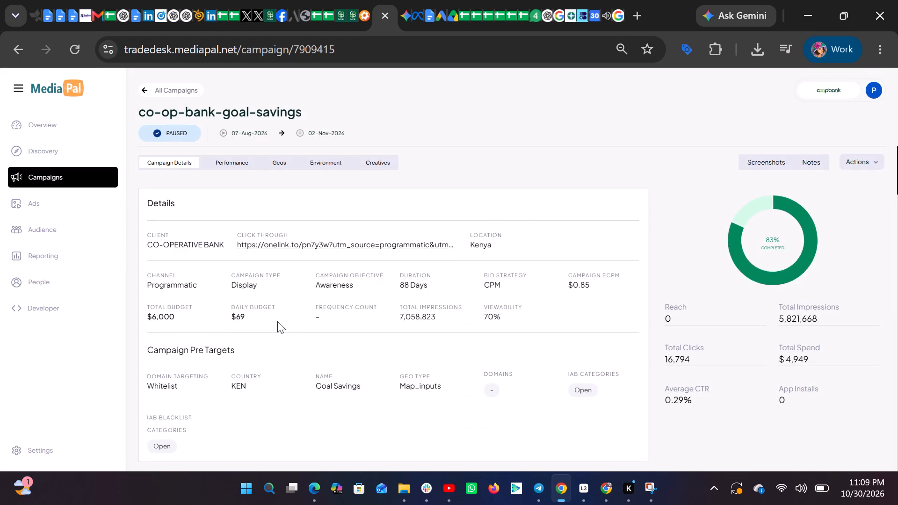
# Capture a new Snipping Tool screenshot of the Goal Savings campaign's completion ring and the metrics below it, Reach through App Installs.
pyautogui.click(651, 488)
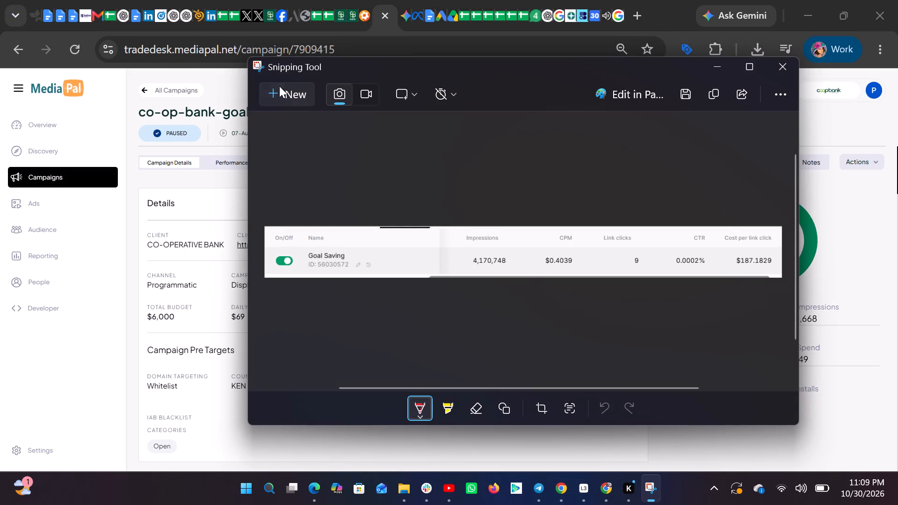
pyautogui.click(280, 88)
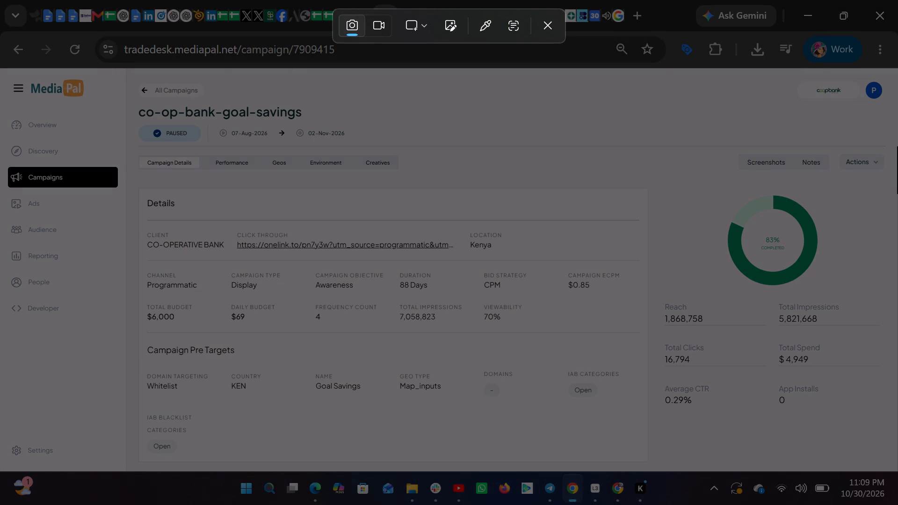
pyautogui.moveTo(648, 188); pyautogui.dragTo(893, 262)
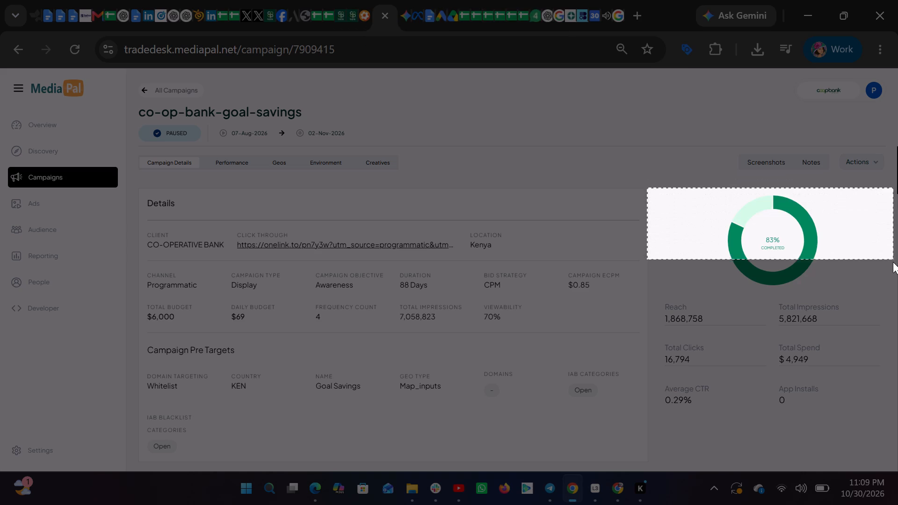
pyautogui.moveTo(893, 262); pyautogui.dragTo(897, 419)
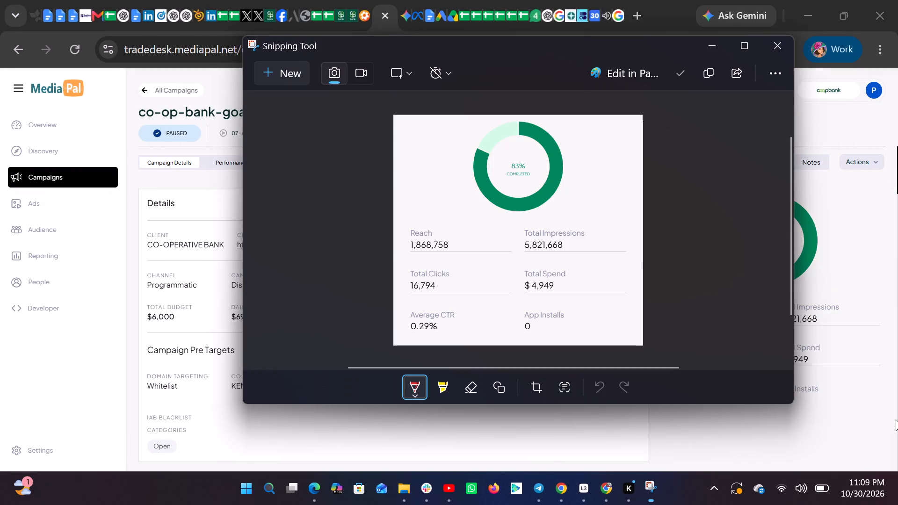
# Save the programmatic metrics screenshot as the PNG file C.K.J in Screenshots, replacing the existing file, and minimize Snipping Tool.
pyautogui.click(684, 80)
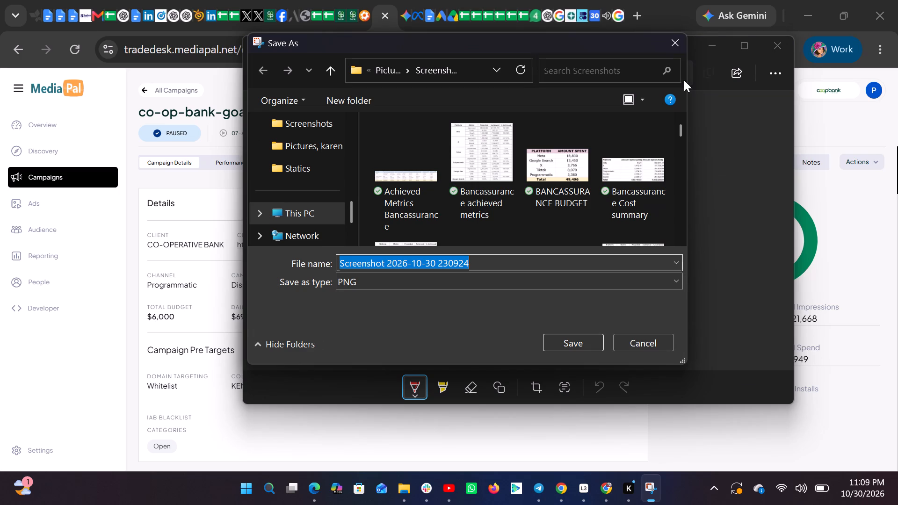
pyautogui.write('C.K.J')
pyautogui.press('Return')
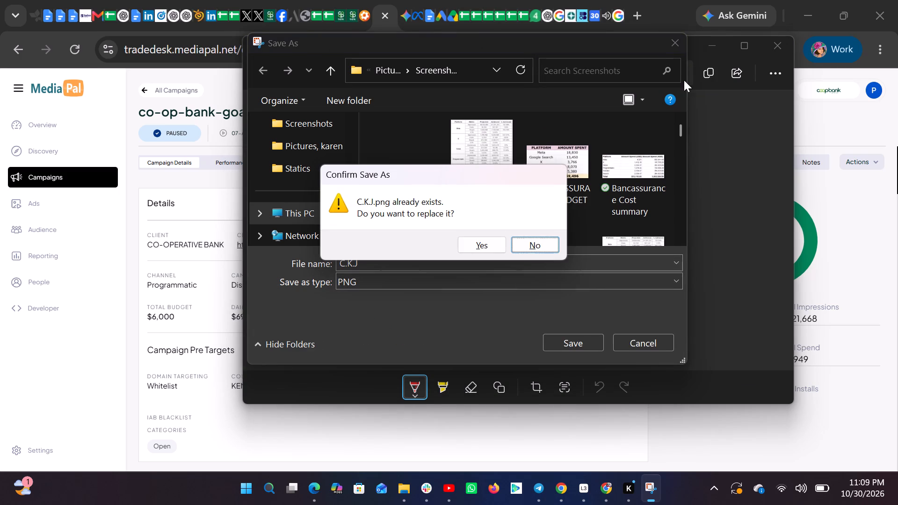
pyautogui.click(470, 252)
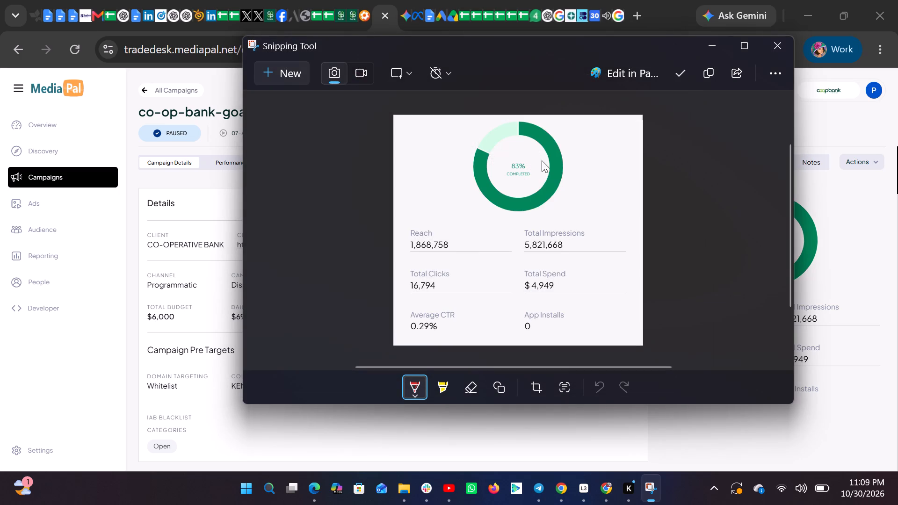
pyautogui.click(709, 45)
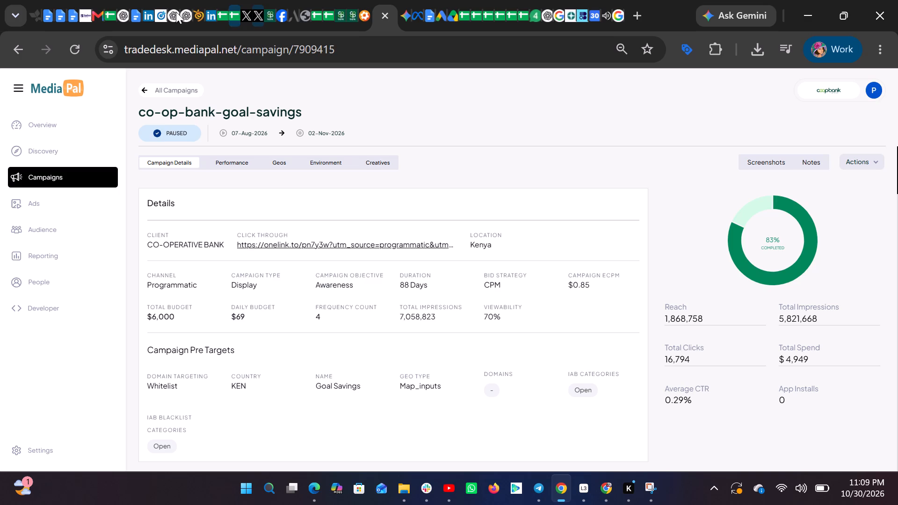
# Start replacing the metrics image on the Goal Saving report's Programmatic Ads page.
pyautogui.click(85, 12)
pyautogui.click(481, 284)
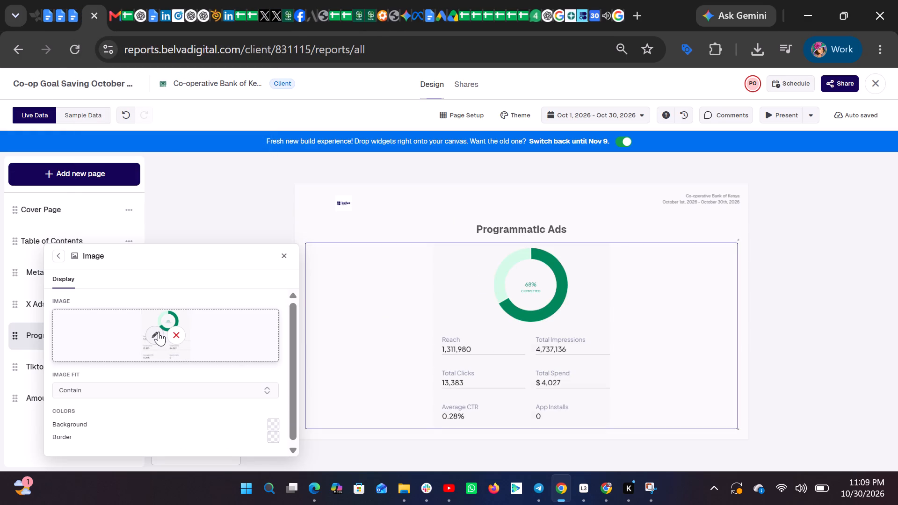
pyautogui.click(159, 332)
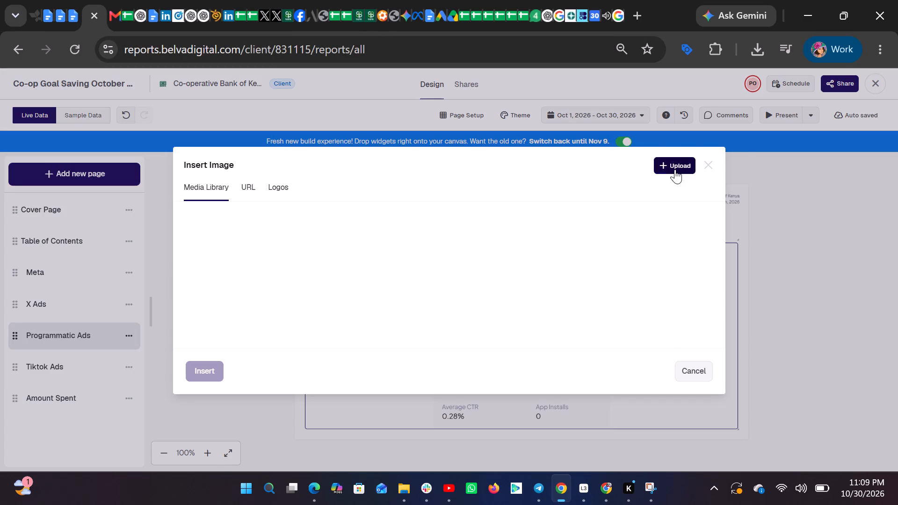
# Upload the C.K.J screenshot and insert it as the metrics image on the Programmatic Ads page.
pyautogui.click(675, 169)
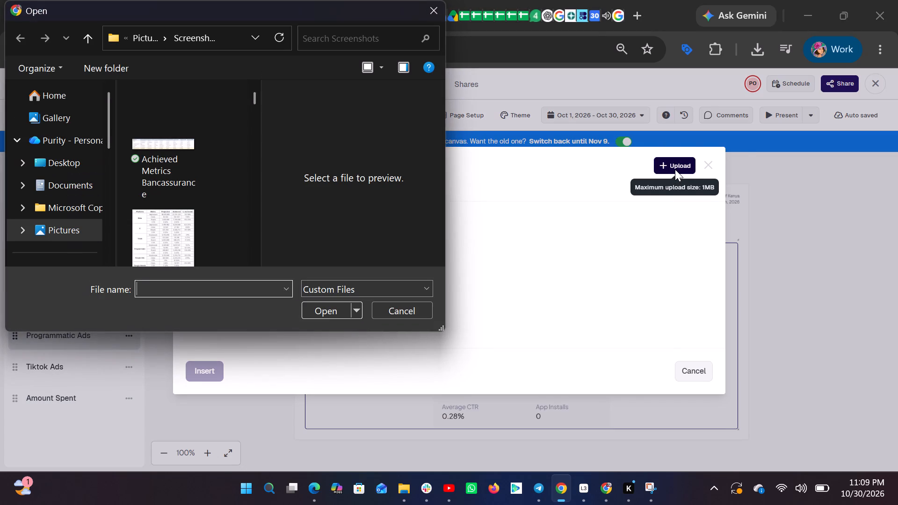
pyautogui.click(352, 40)
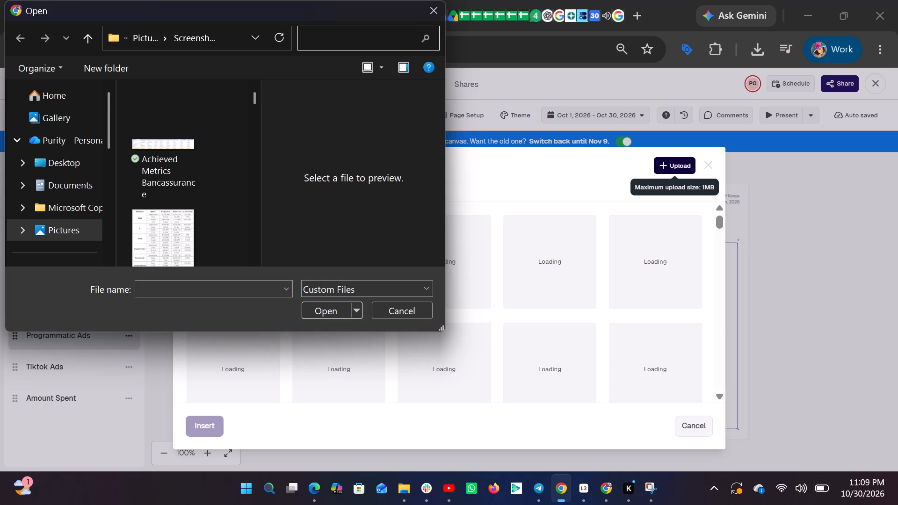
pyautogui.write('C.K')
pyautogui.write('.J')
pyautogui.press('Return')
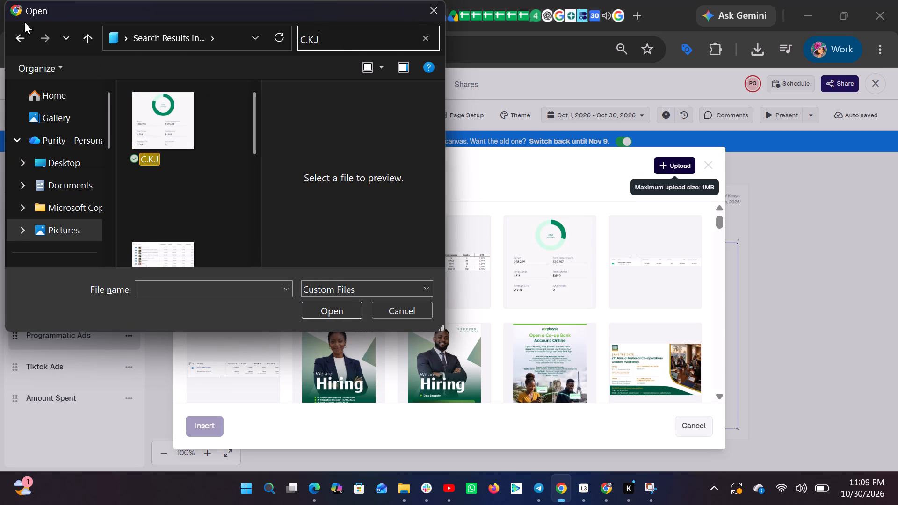
pyautogui.click(145, 103)
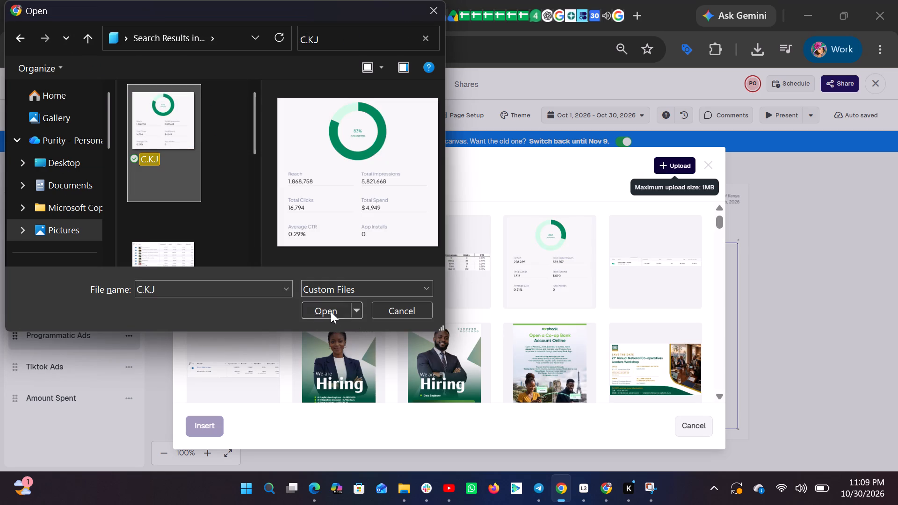
pyautogui.click(327, 309)
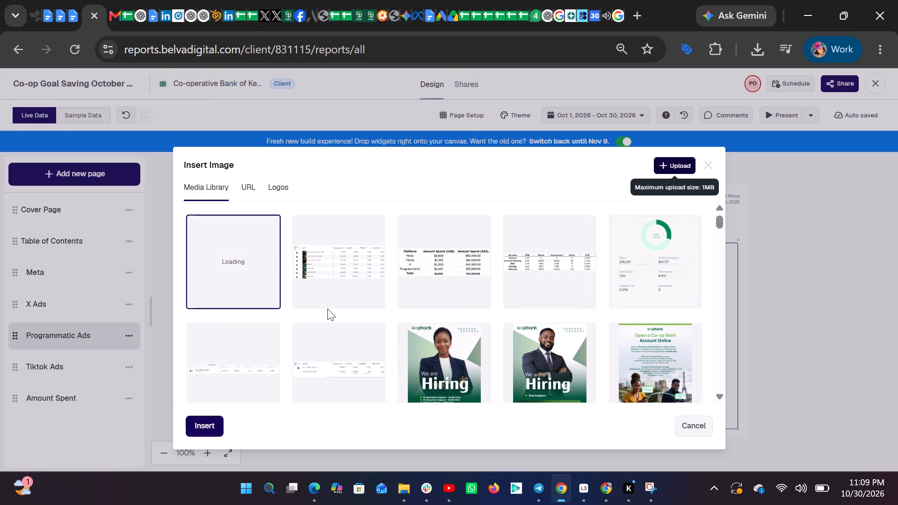
pyautogui.click(200, 432)
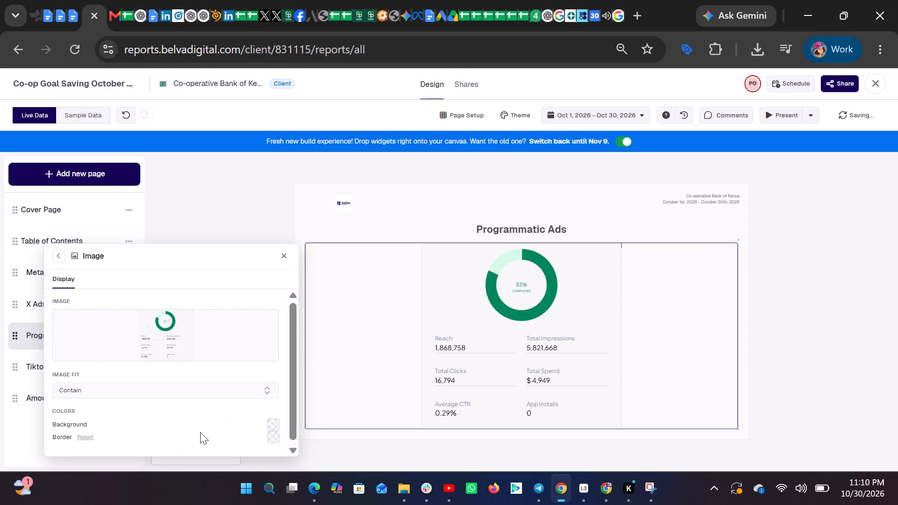
pyautogui.click(218, 227)
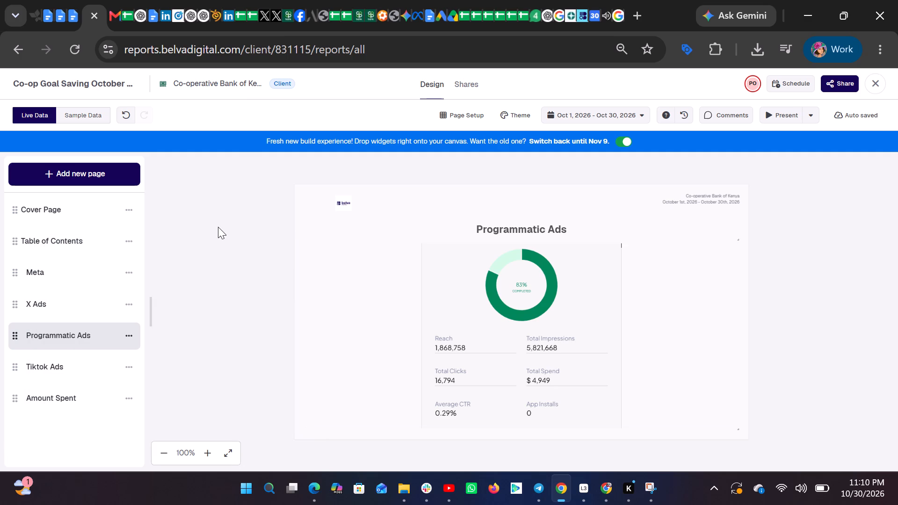
# Go to the Tiktok Ads page of the Goal Saving report.
pyautogui.press('Down')
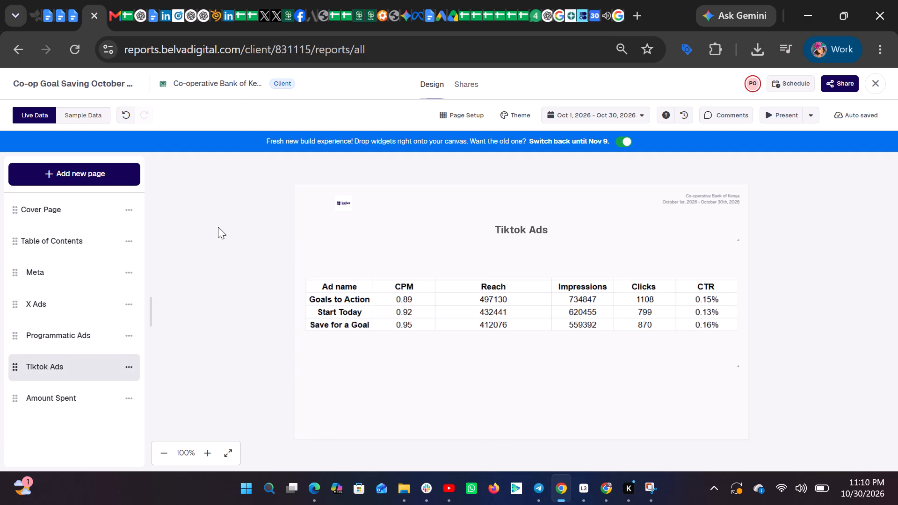
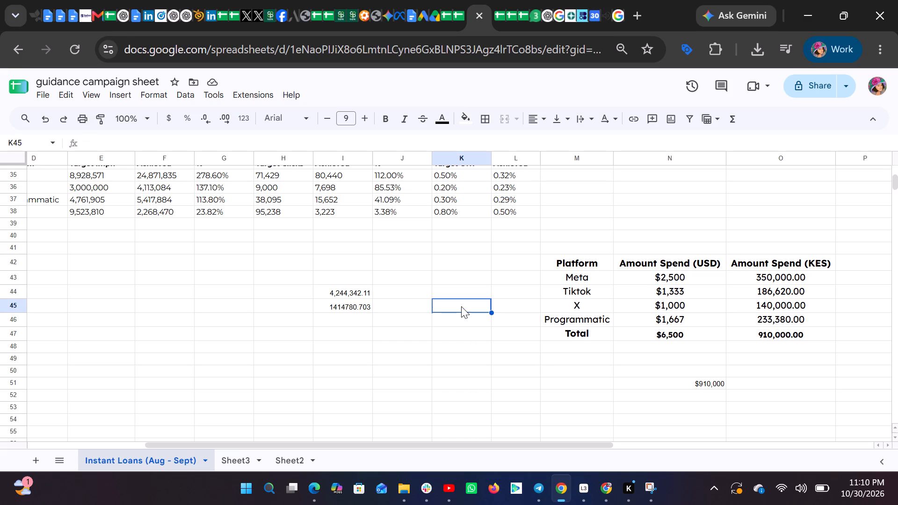
# Enter 4155.45 in cell K45 of the guidance campaign sheet.
pyautogui.press('4')
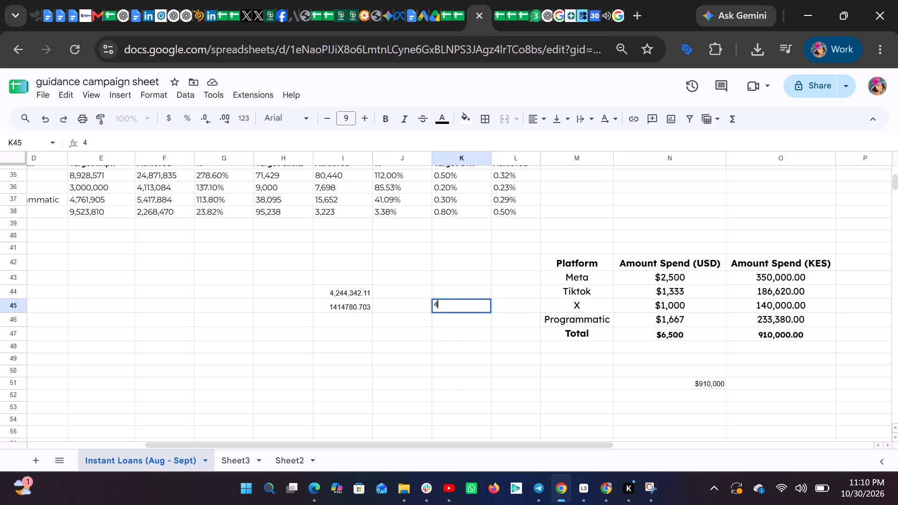
pyautogui.press('1')
pyautogui.write('55')
pyautogui.write('.45')
pyautogui.press('Return')
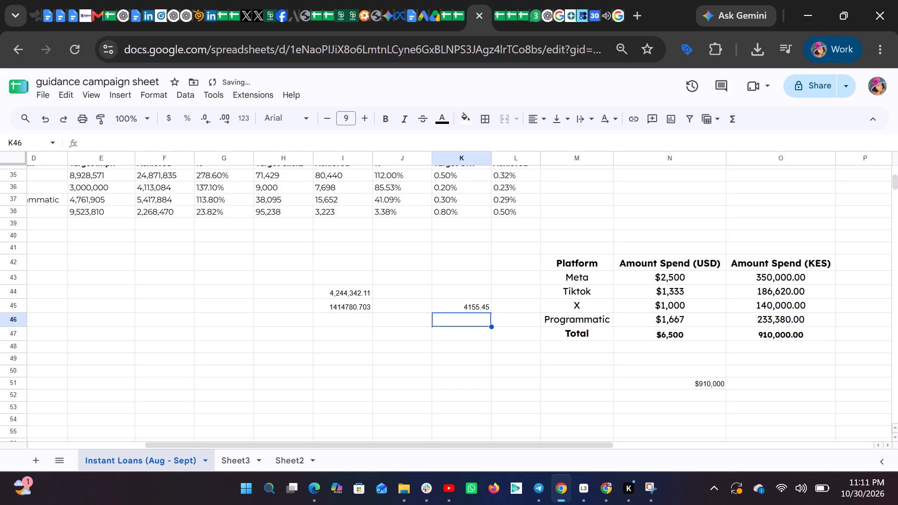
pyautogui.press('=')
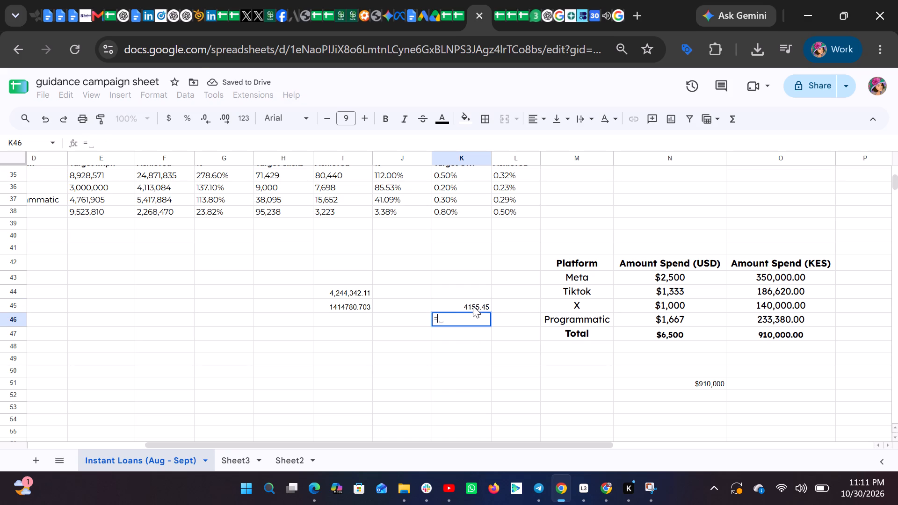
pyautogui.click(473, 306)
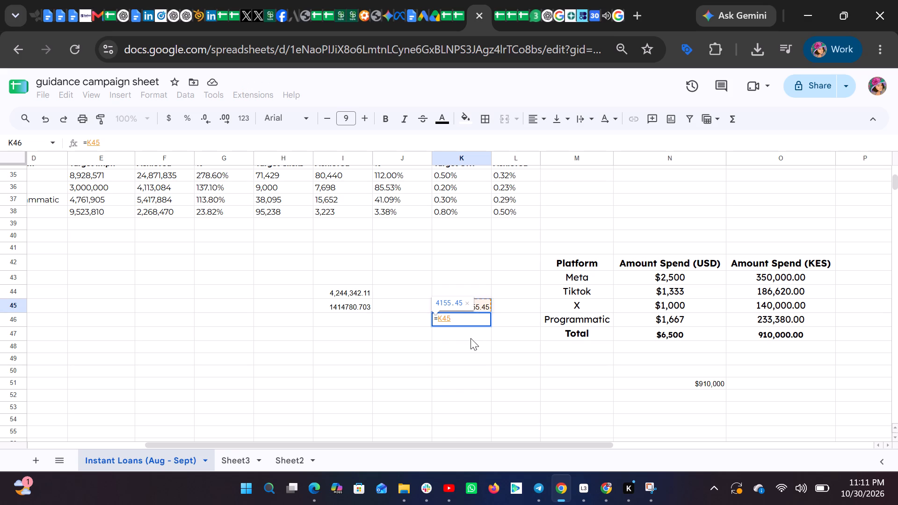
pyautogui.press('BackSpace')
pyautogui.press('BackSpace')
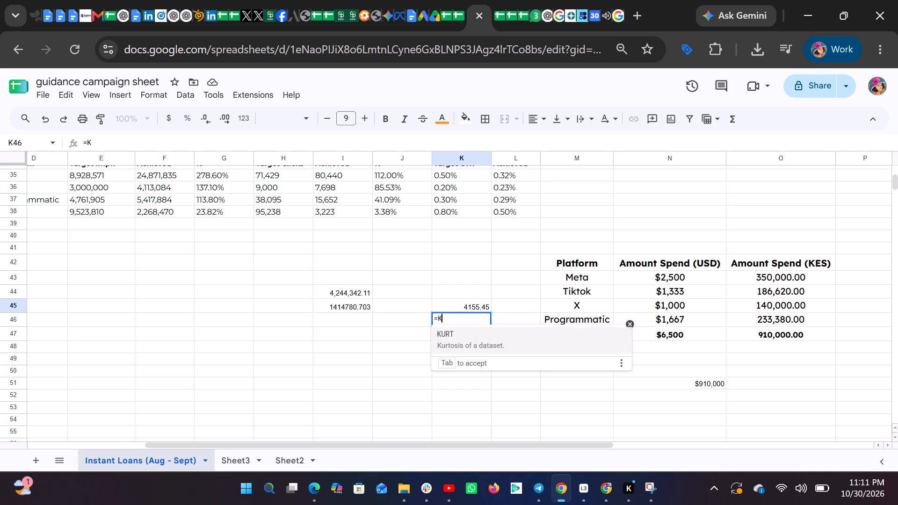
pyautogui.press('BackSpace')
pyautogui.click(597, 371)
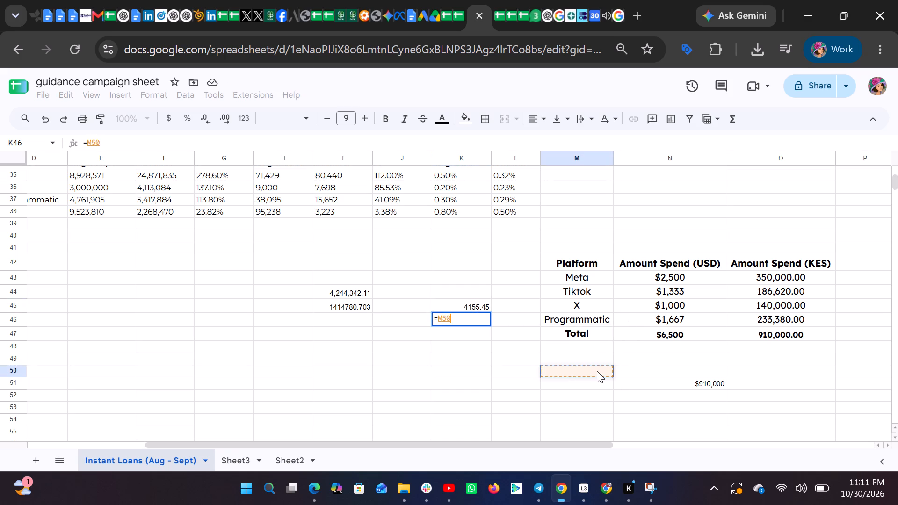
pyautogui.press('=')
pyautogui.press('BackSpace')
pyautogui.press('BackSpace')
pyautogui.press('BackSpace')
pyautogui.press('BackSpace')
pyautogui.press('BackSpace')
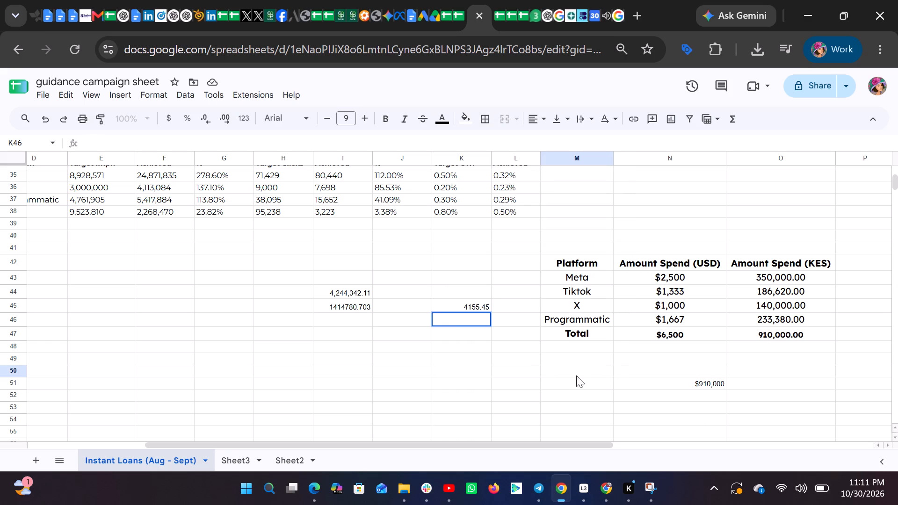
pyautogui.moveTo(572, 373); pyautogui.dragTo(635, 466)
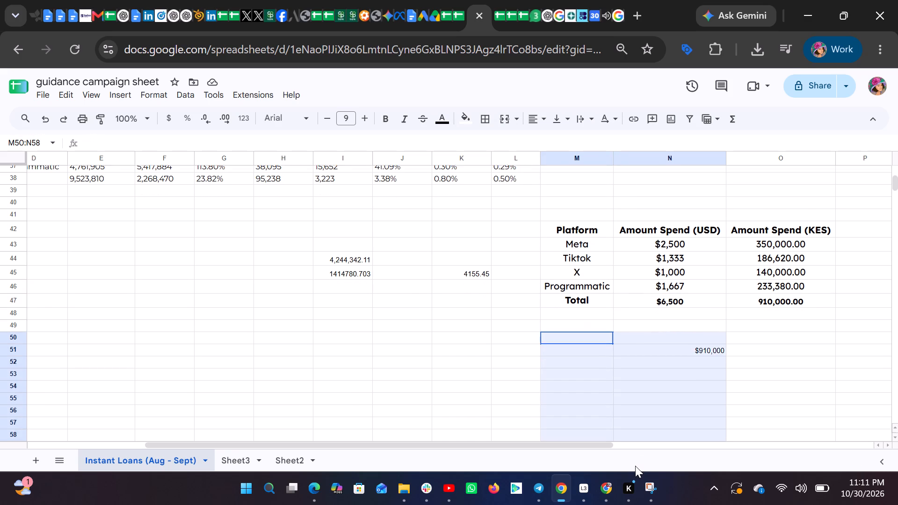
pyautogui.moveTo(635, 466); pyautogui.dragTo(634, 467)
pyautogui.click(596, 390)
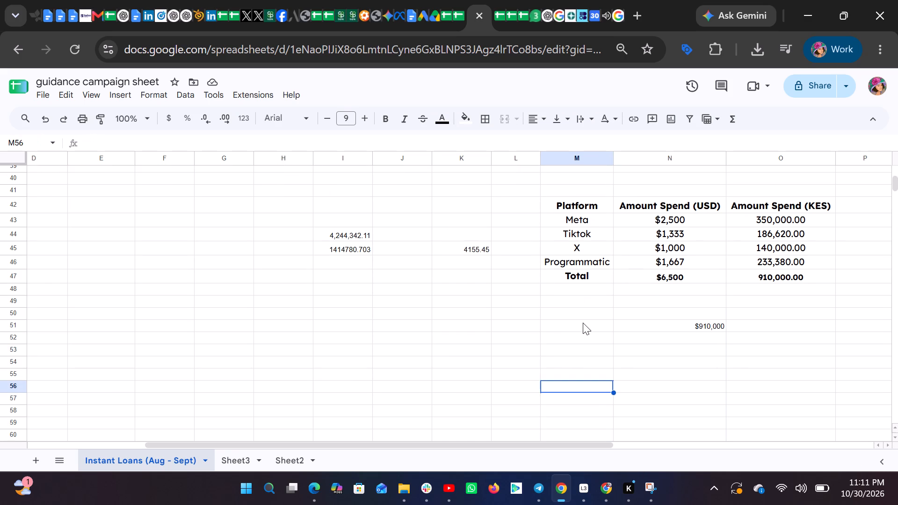
# Calculate Meta's share of the total USD spend in cell M51 with =N43/N47 and format it as a percentage.
pyautogui.click(583, 323)
pyautogui.press('=')
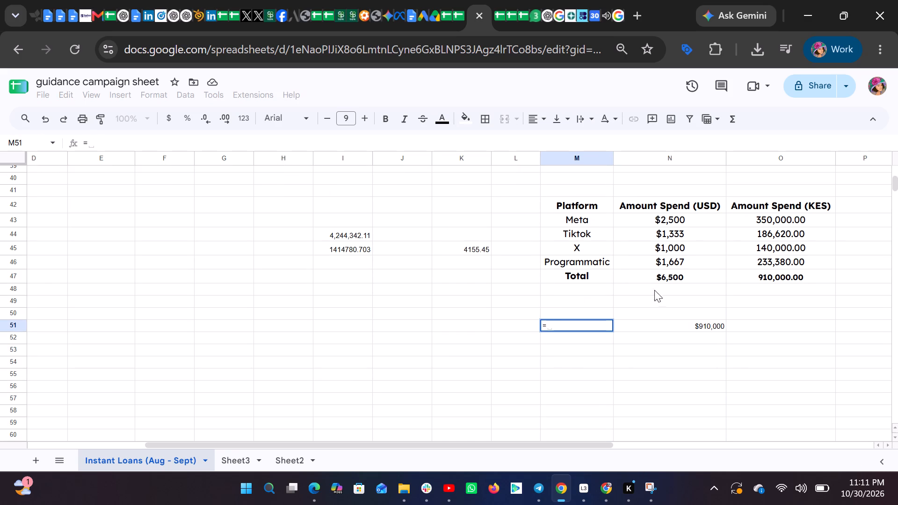
pyautogui.click(688, 216)
pyautogui.press('/')
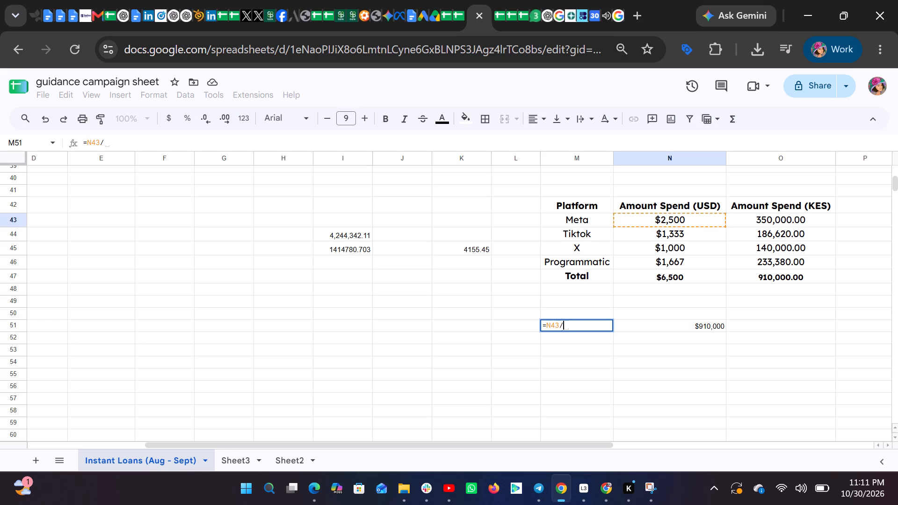
pyautogui.click(685, 279)
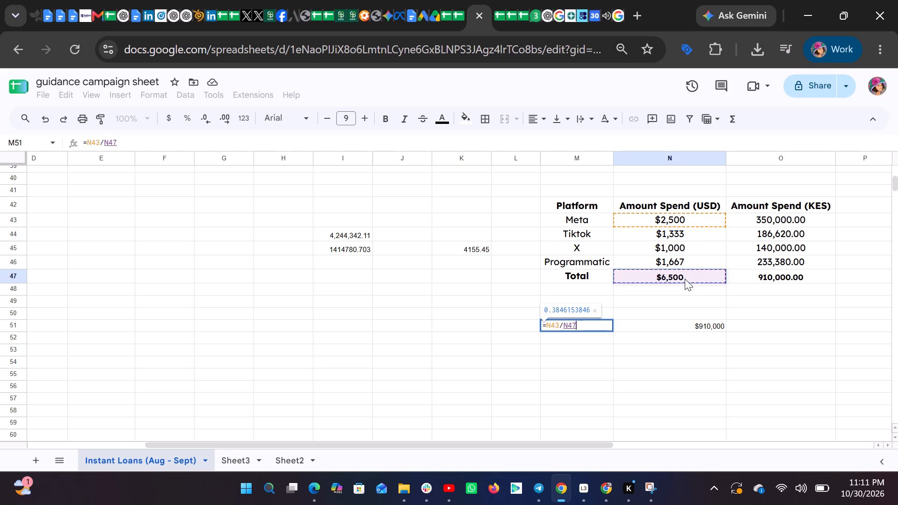
pyautogui.press('Return')
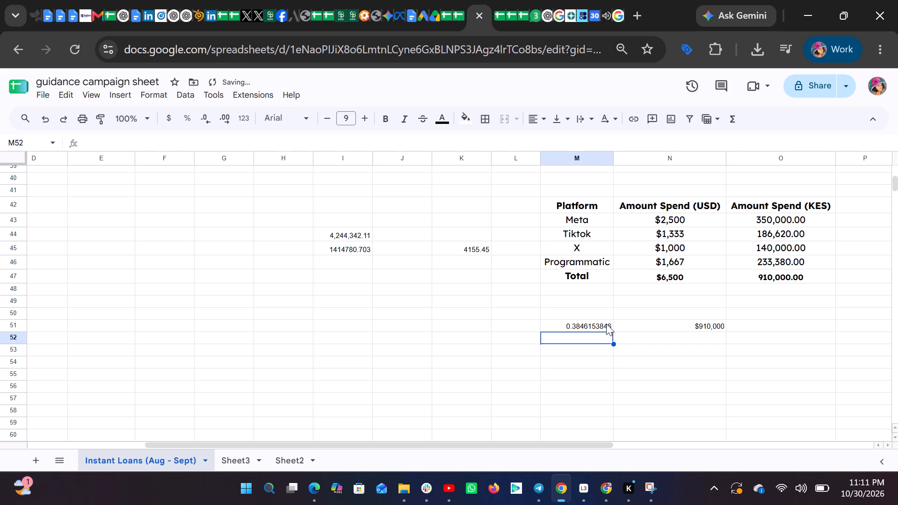
pyautogui.click(595, 329)
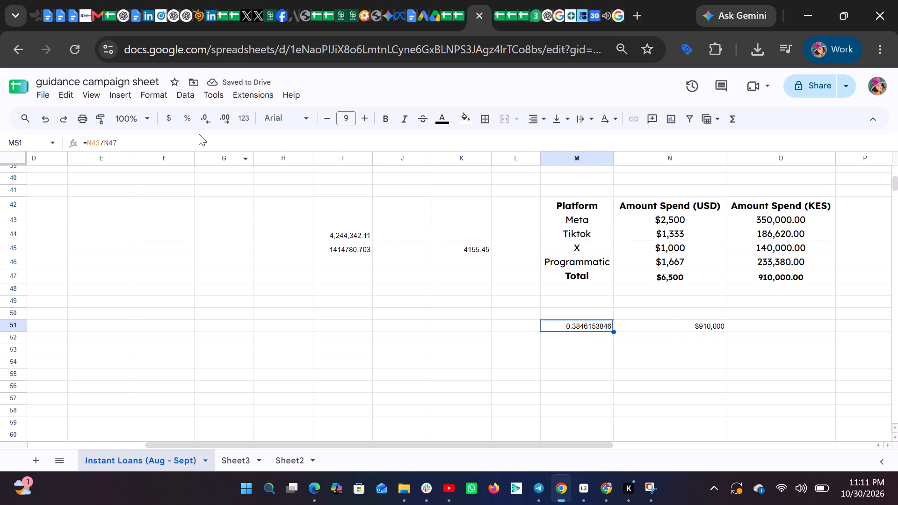
pyautogui.click(191, 121)
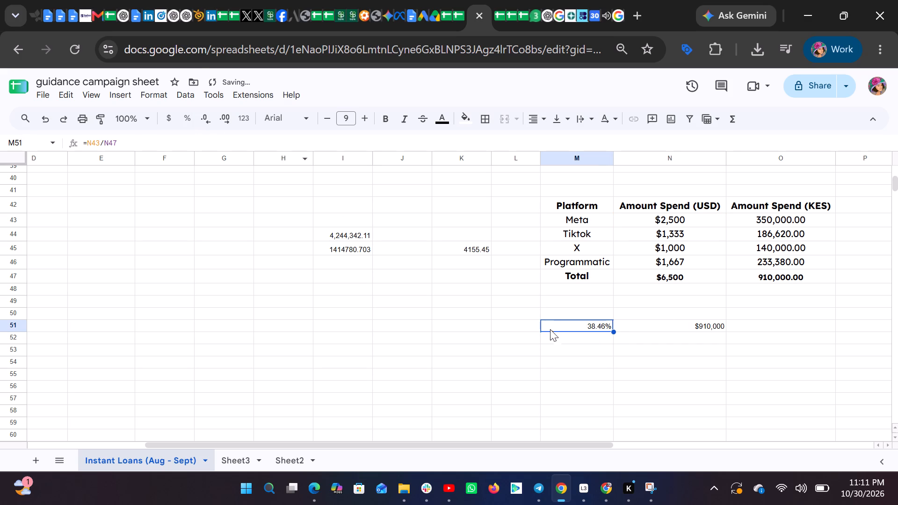
# Calculate Tiktok's share of the total USD spend in cell M52 with =N44/N47.
pyautogui.click(556, 341)
pyautogui.press('=')
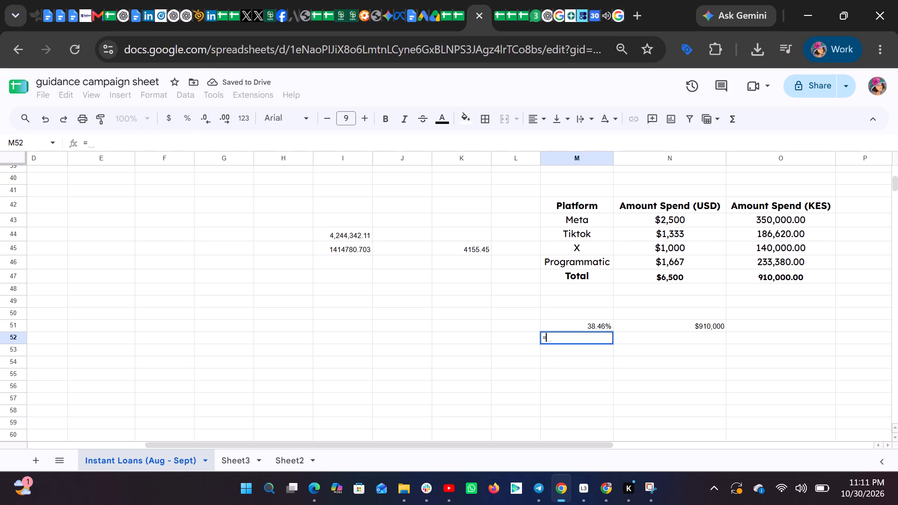
pyautogui.click(671, 233)
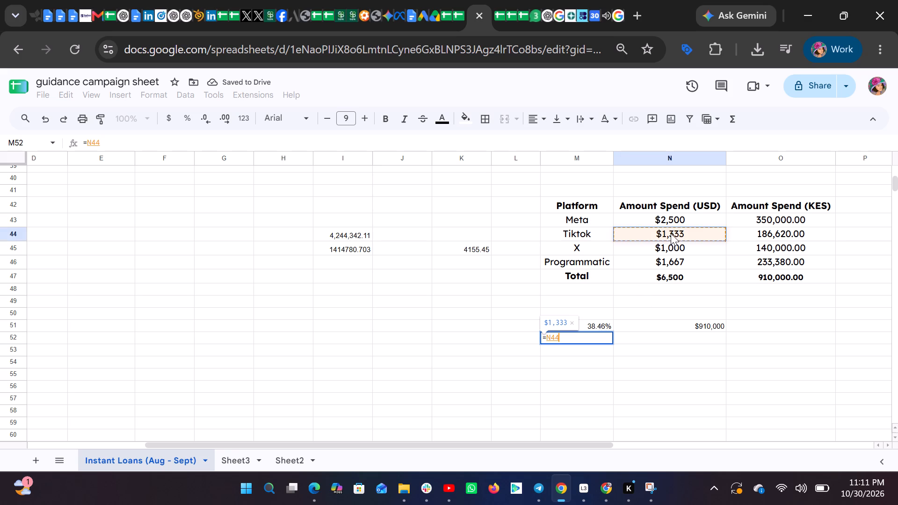
pyautogui.press('/')
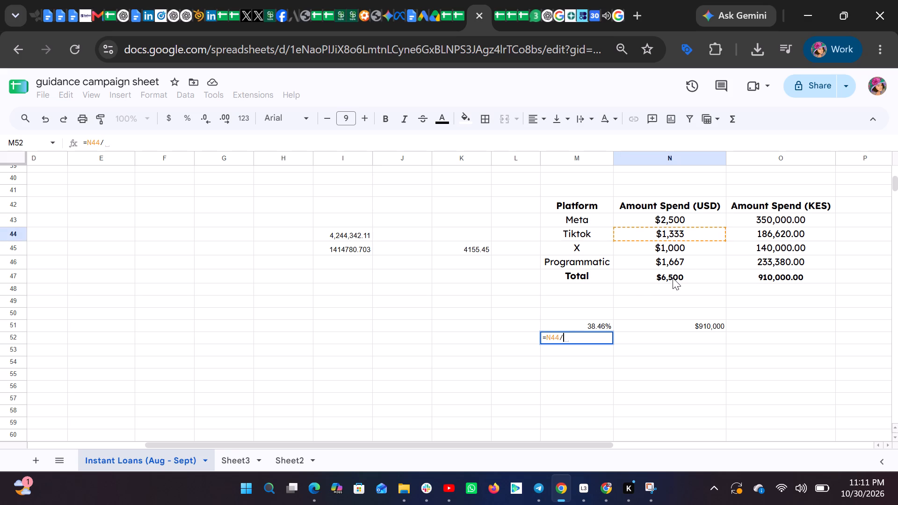
pyautogui.click(673, 278)
pyautogui.press('Return')
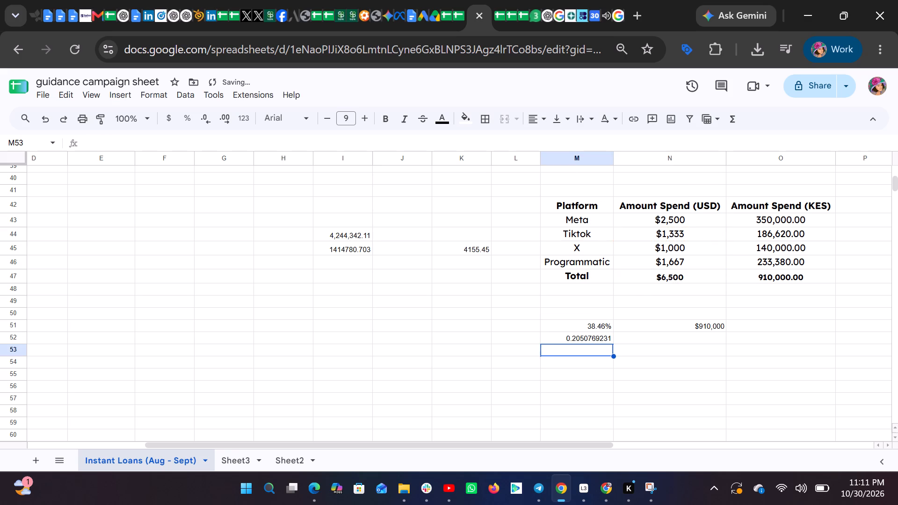
# Start a formula in cell M53 that divides X's USD spend in N45.
pyautogui.press('=')
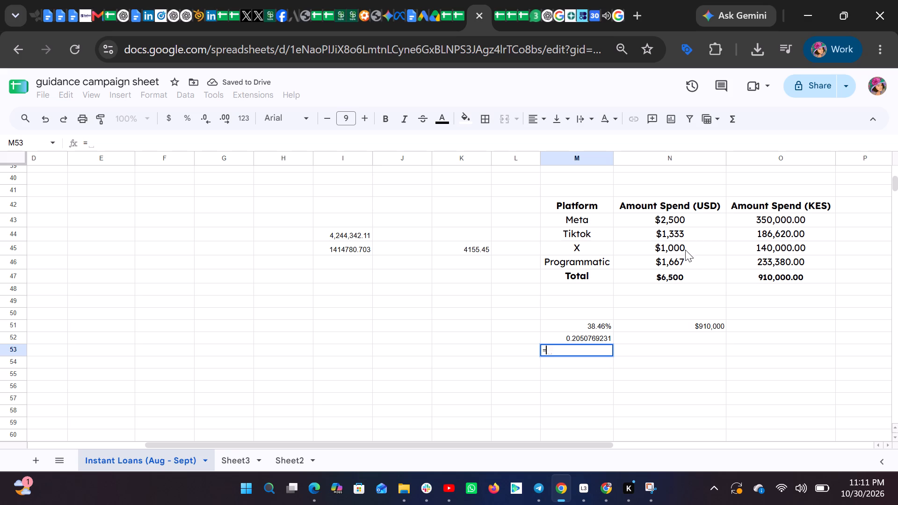
pyautogui.click(686, 249)
pyautogui.press('/')
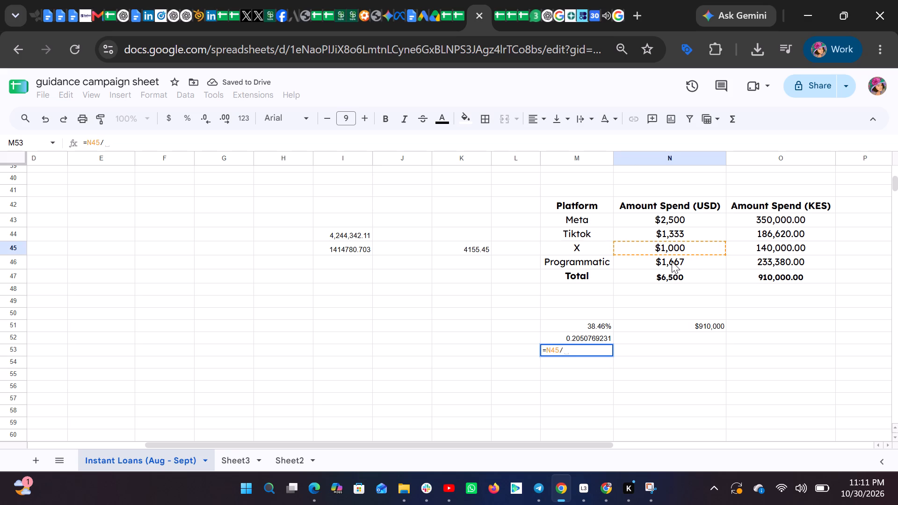
# Complete the formula in cell M53 by dividing X's USD spend by the total in N47.
pyautogui.click(659, 278)
pyautogui.press('Return')
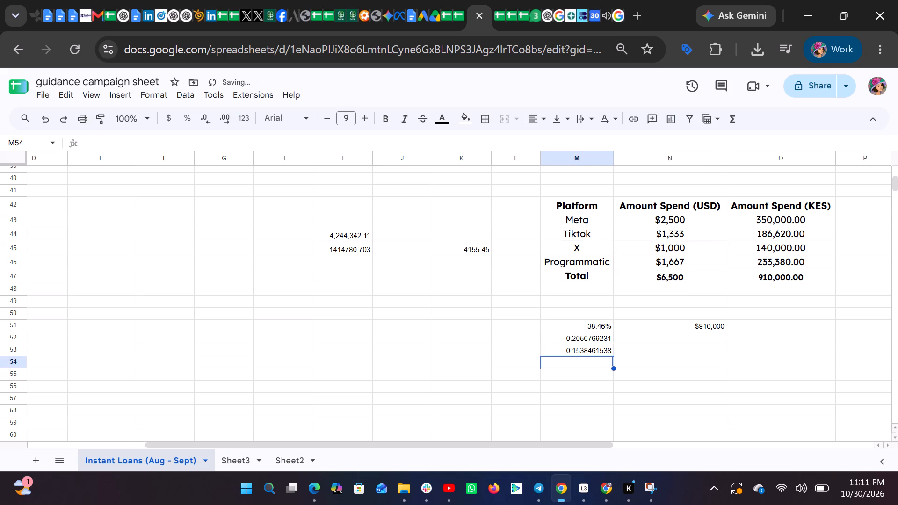
# Calculate Programmatic's share of the total USD spend in cell M54 with =N46/N47.
pyautogui.click(662, 265)
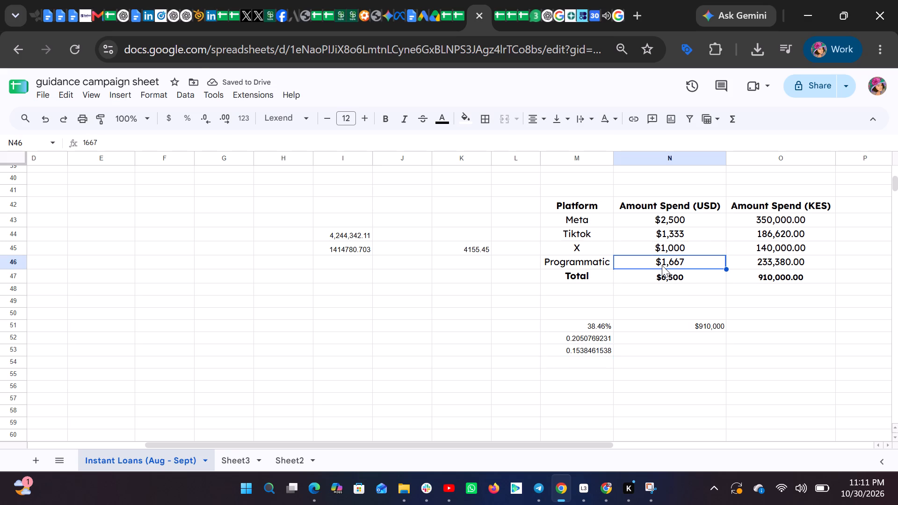
pyautogui.click(590, 365)
pyautogui.press('=')
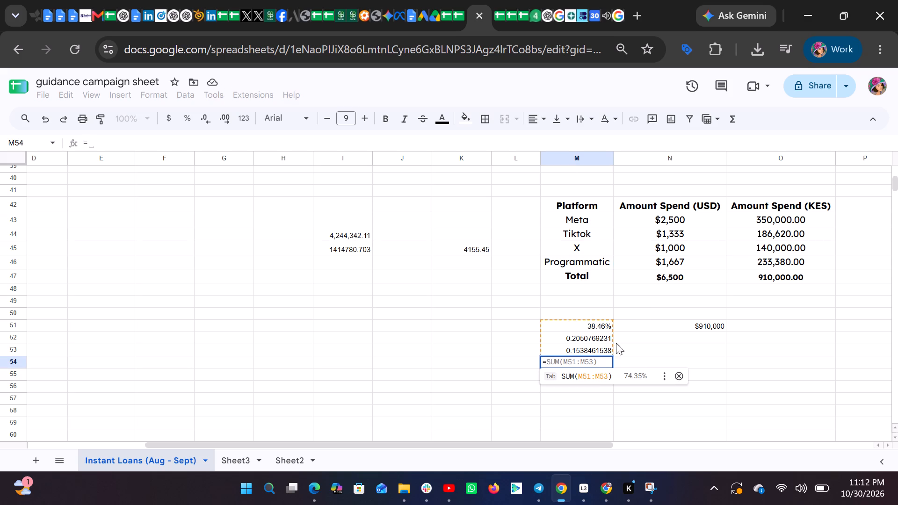
pyautogui.click(669, 266)
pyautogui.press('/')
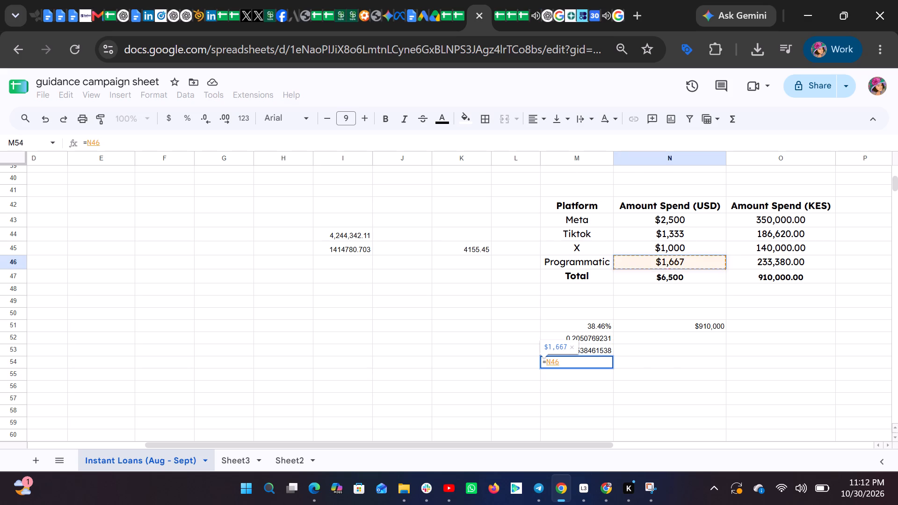
pyautogui.click(679, 281)
pyautogui.press('Return')
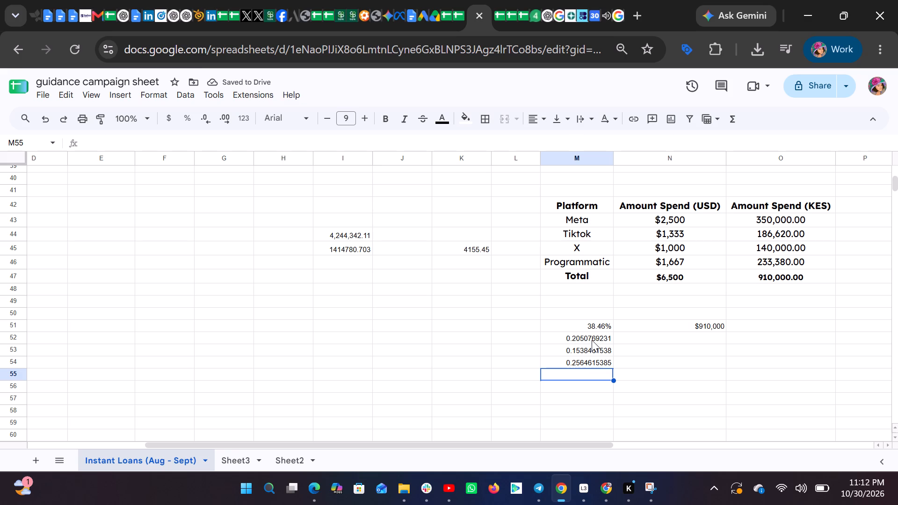
# Format the Tiktok, X and Programmatic shares in cells M52:M54 as percentages.
pyautogui.moveTo(592, 340); pyautogui.dragTo(588, 362)
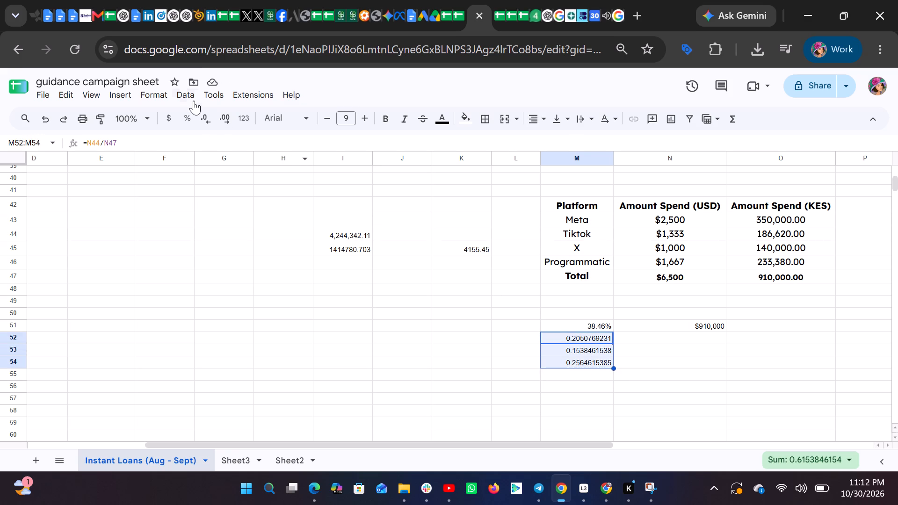
pyautogui.click(189, 114)
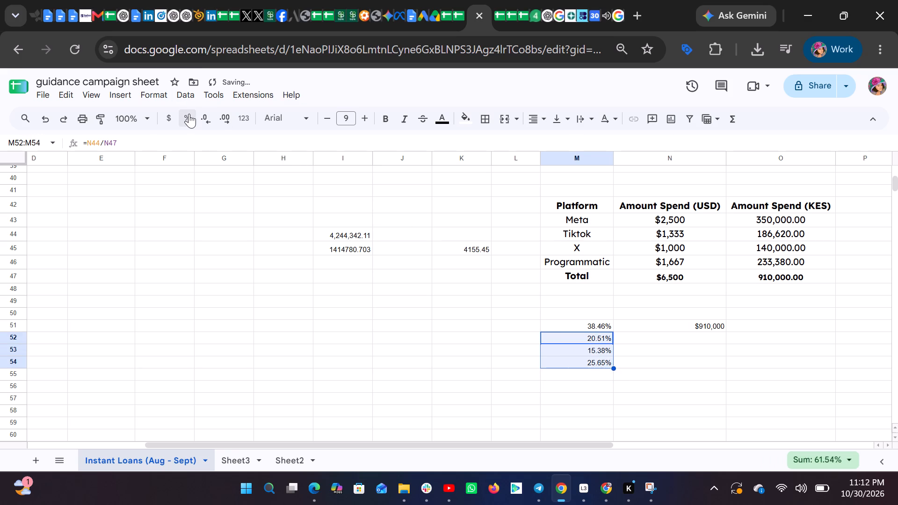
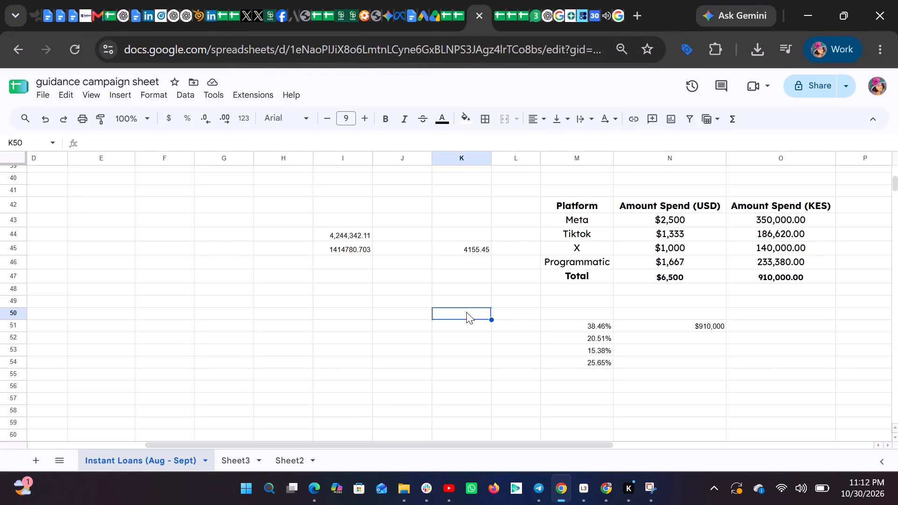
# Calculate Meta's portion of the K45 amount in cell K50 with the formula =K45*M51.
pyautogui.press('=')
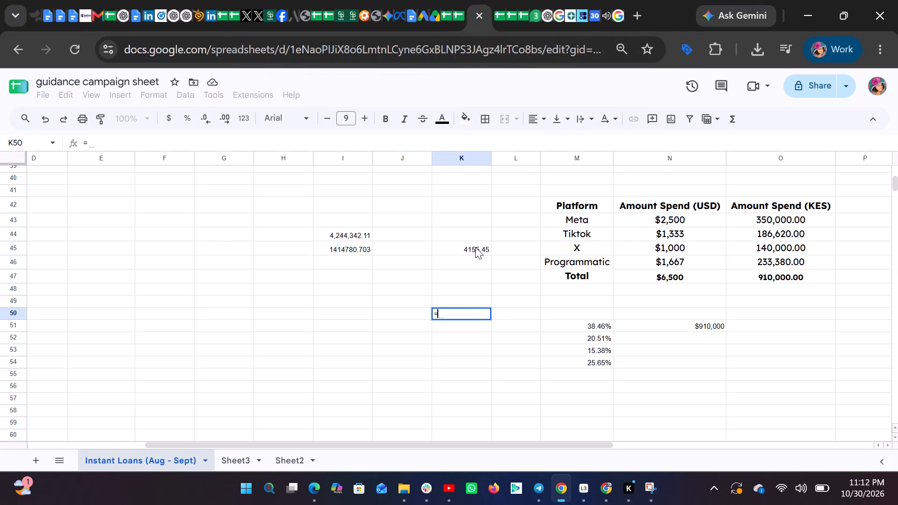
pyautogui.click(476, 247)
pyautogui.hotkey('shift', '*')
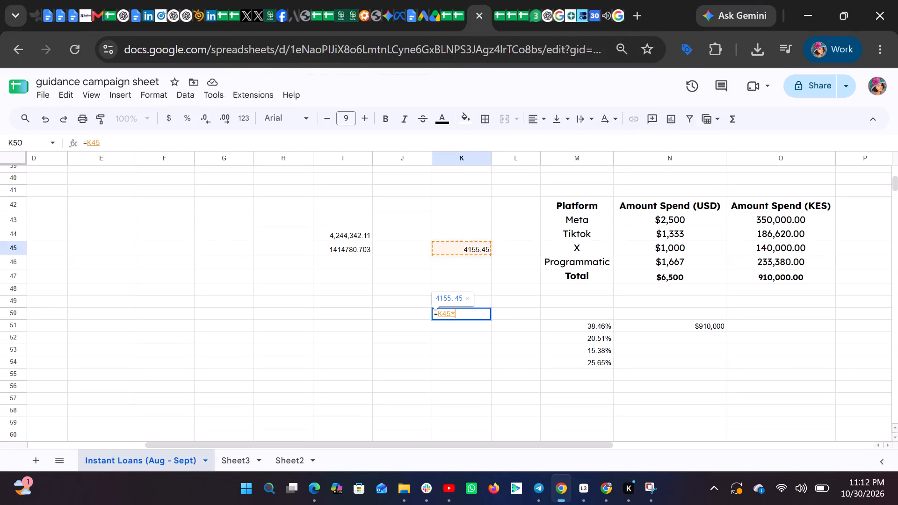
pyautogui.click(597, 327)
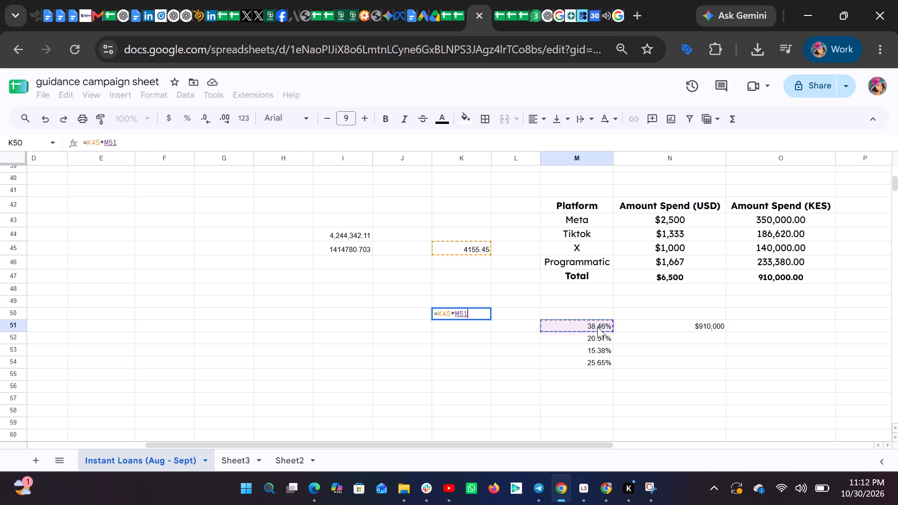
pyautogui.press('Return')
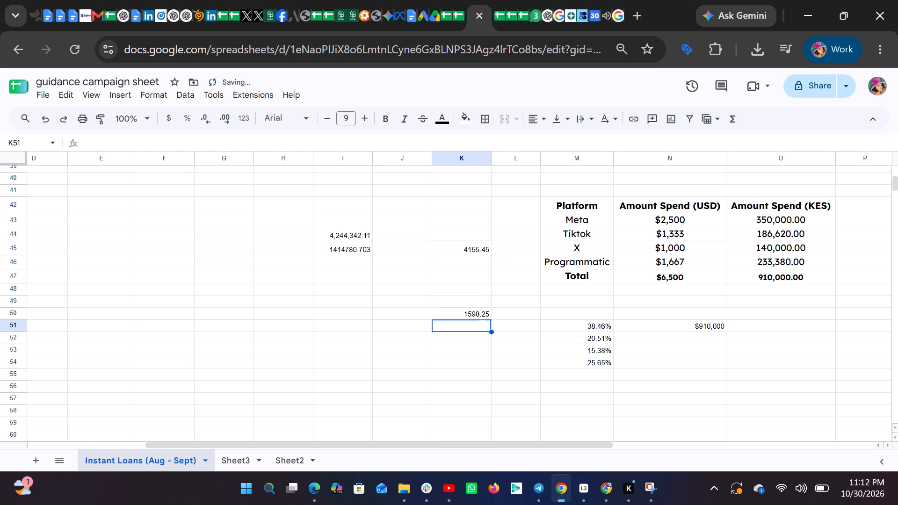
# Calculate Tiktok's portion of the 4155.45 spend in cell K51 with =K45*M52.
pyautogui.press('=')
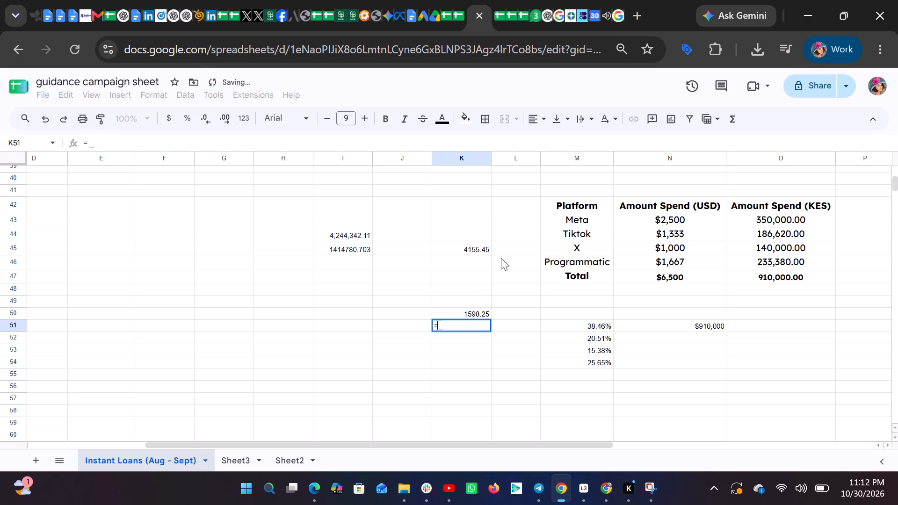
pyautogui.click(477, 249)
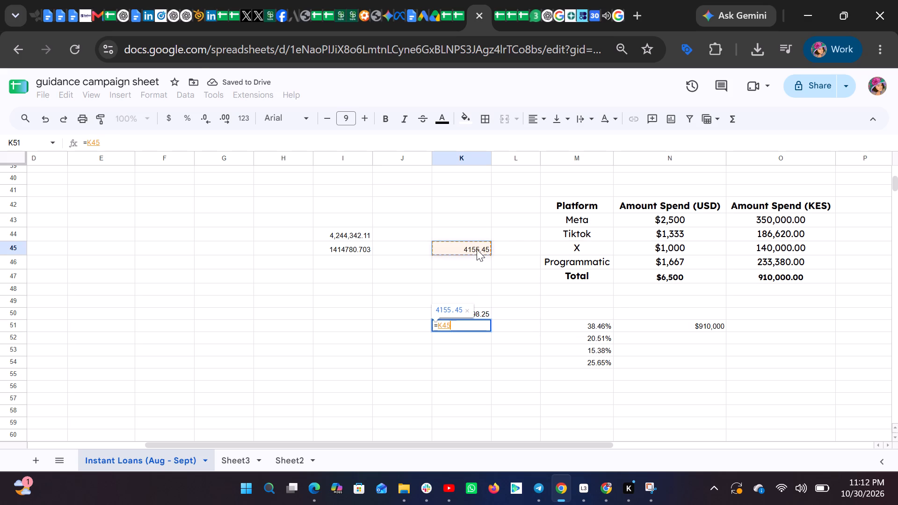
pyautogui.hotkey('shift', '*')
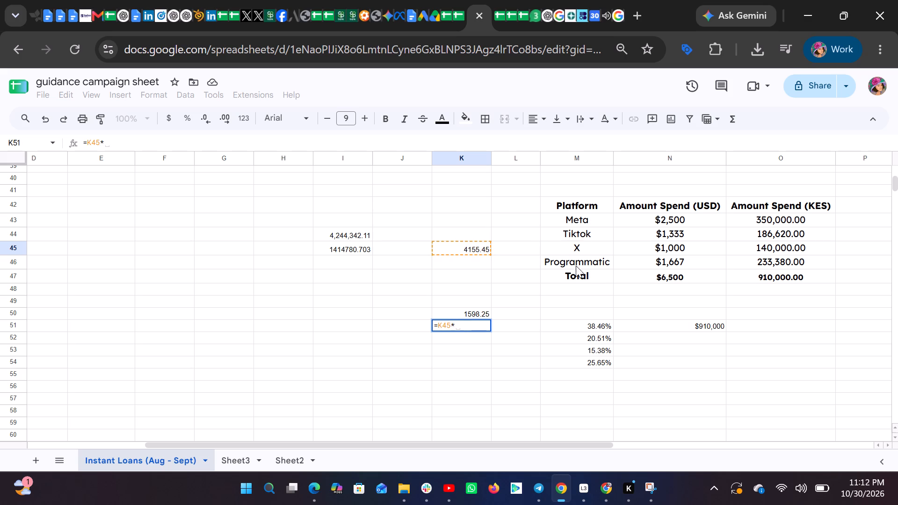
pyautogui.click(591, 338)
pyautogui.press('Return')
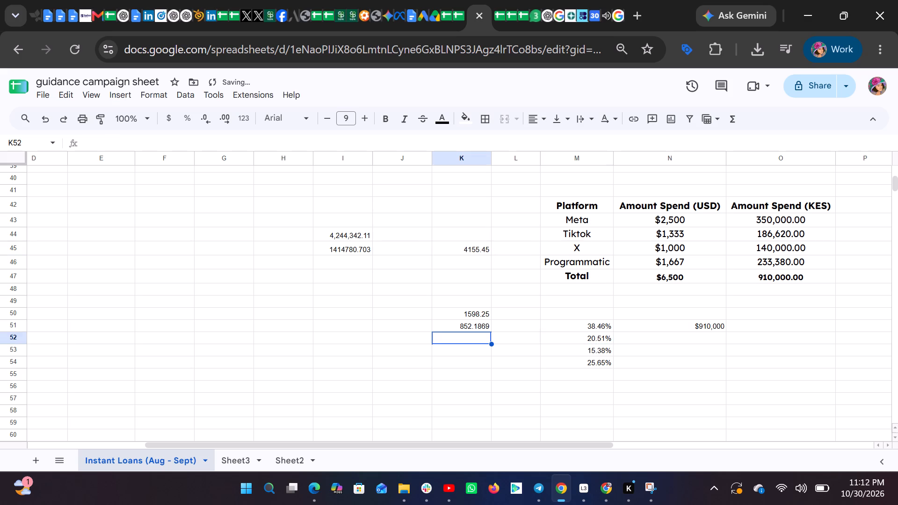
# Calculate X's portion of the 4155.45 spend in cell K52 with =K45*M53.
pyautogui.press('=')
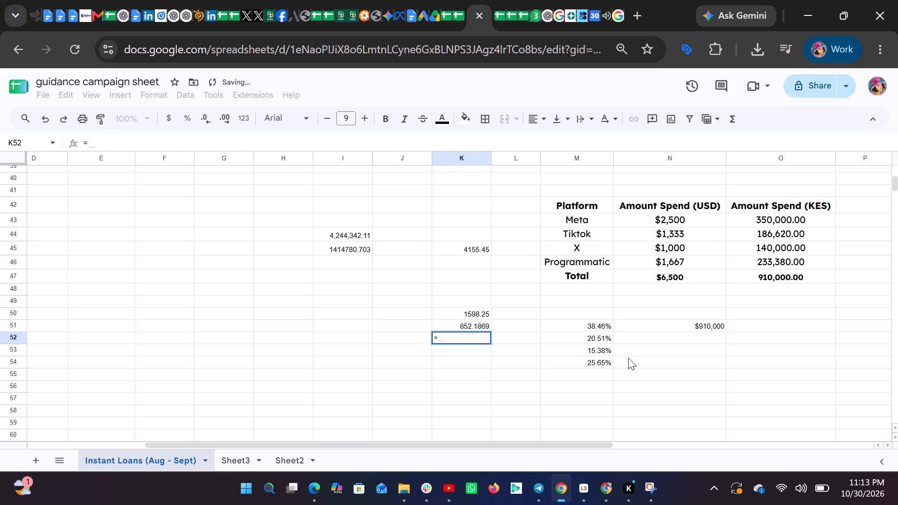
pyautogui.click(476, 251)
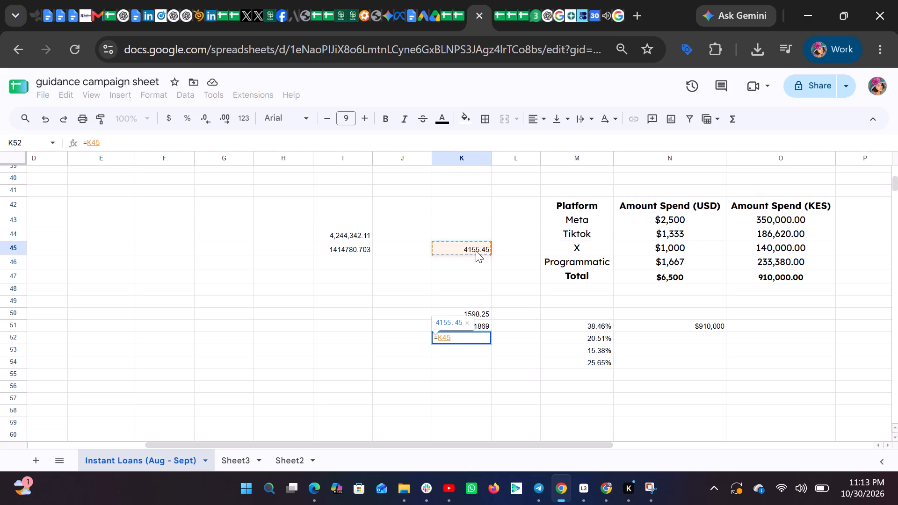
pyautogui.hotkey('shift', '*')
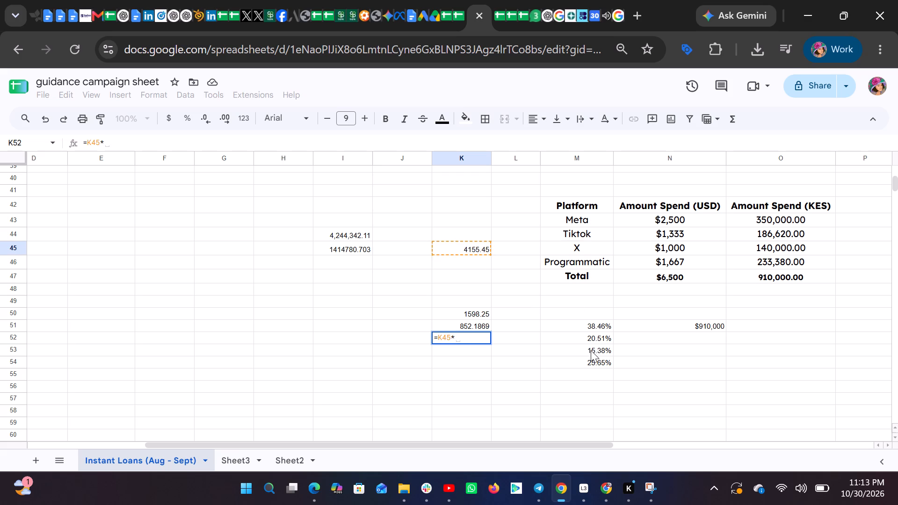
pyautogui.click(591, 350)
pyautogui.press('Return')
# Calculate the Programmatic portion of the 4155.45 spend in cell K53 with =K45*M54.
pyautogui.press('=')
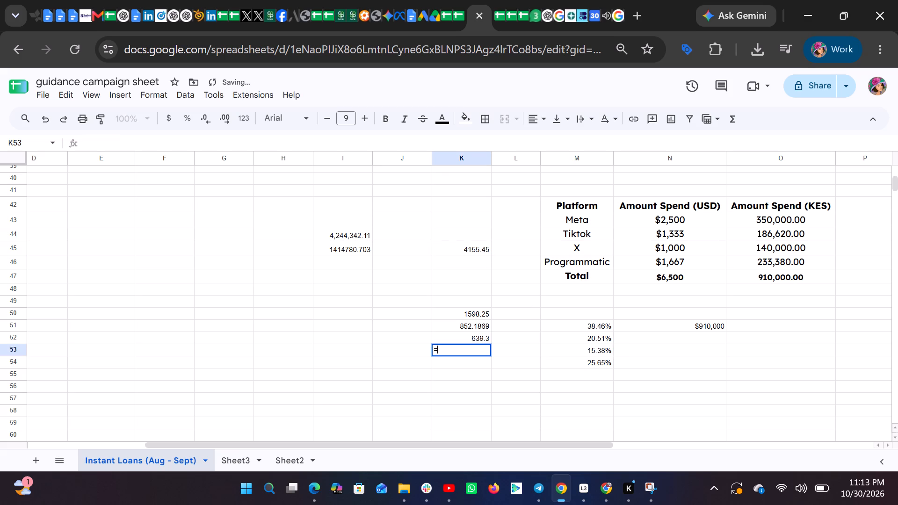
pyautogui.click(462, 250)
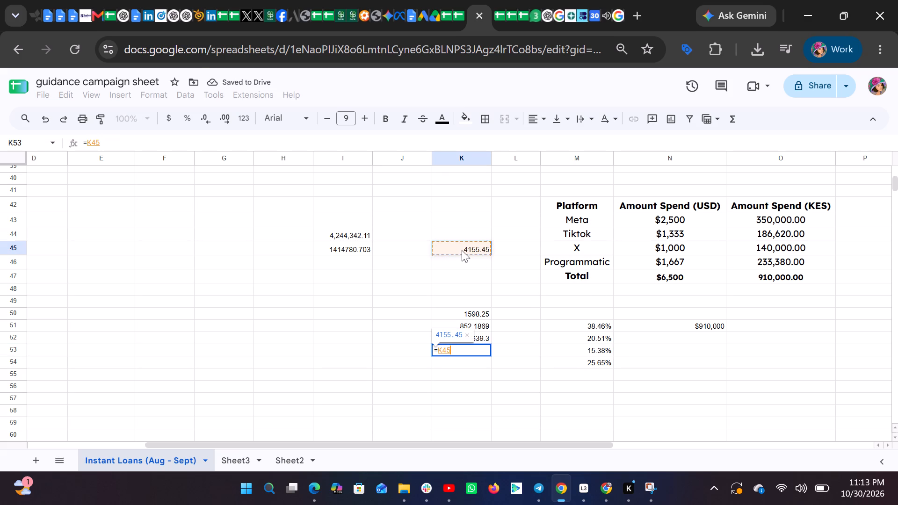
pyautogui.hotkey('shift', '*')
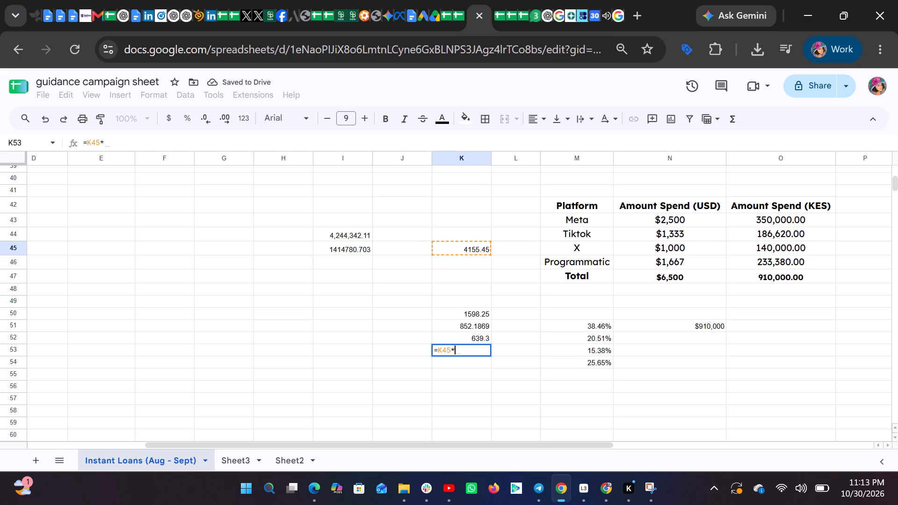
pyautogui.click(584, 364)
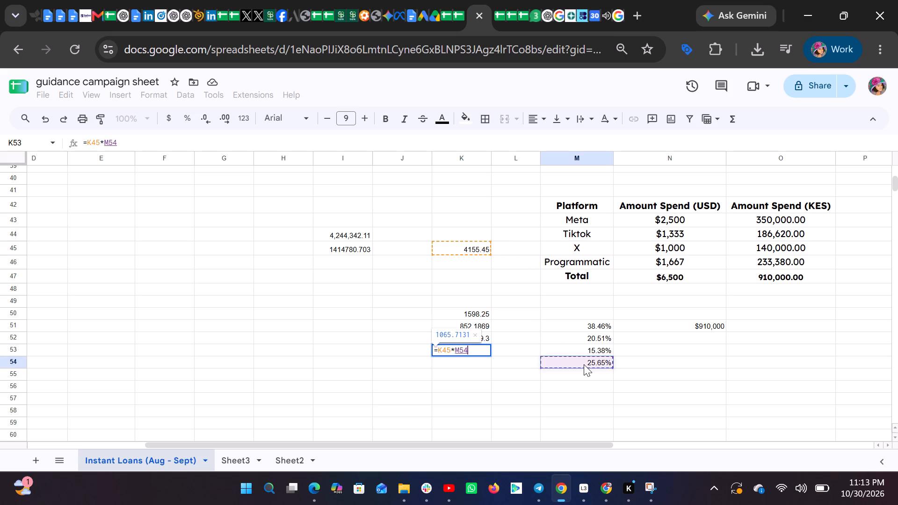
pyautogui.press('Return')
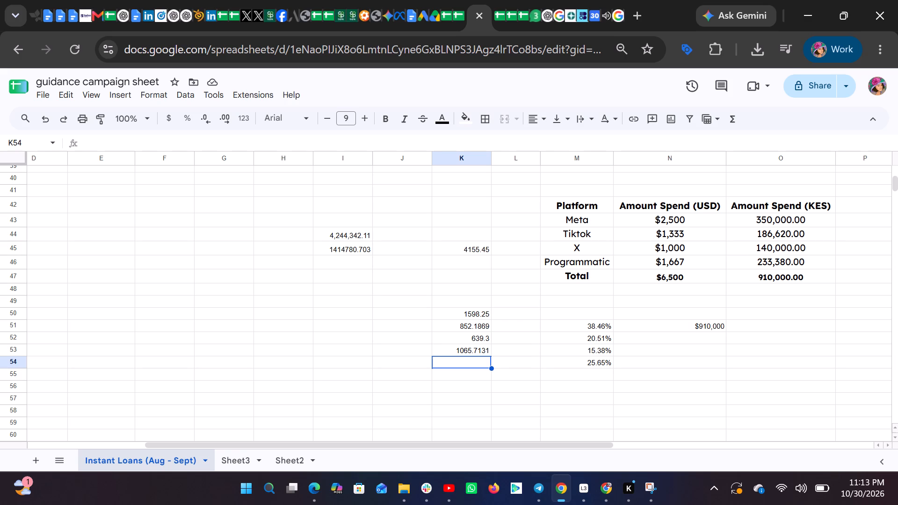
# Add up the four platform portions in cell K54 with =SUM(K50:K53).
pyautogui.press('=')
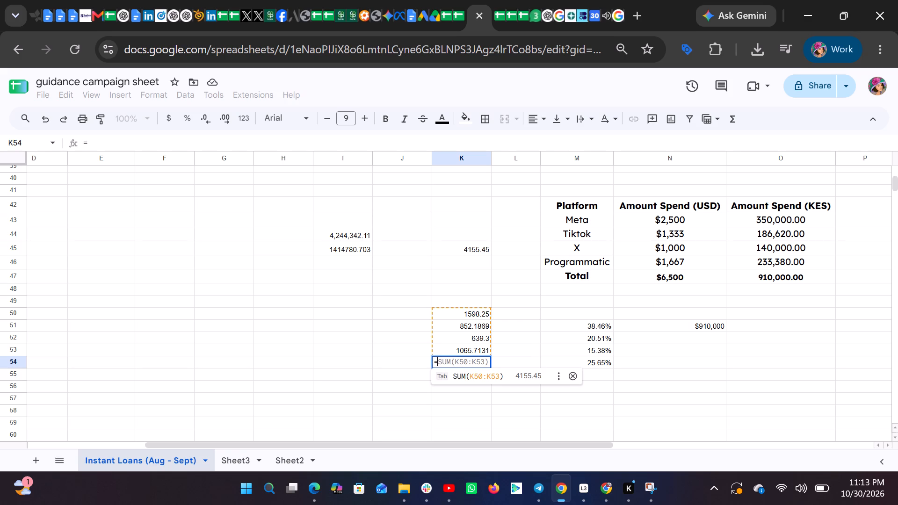
pyautogui.press('Tab')
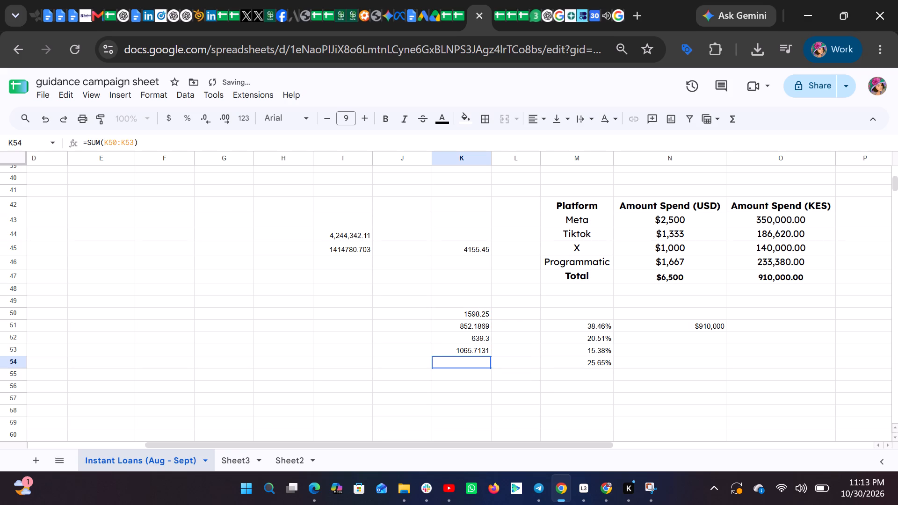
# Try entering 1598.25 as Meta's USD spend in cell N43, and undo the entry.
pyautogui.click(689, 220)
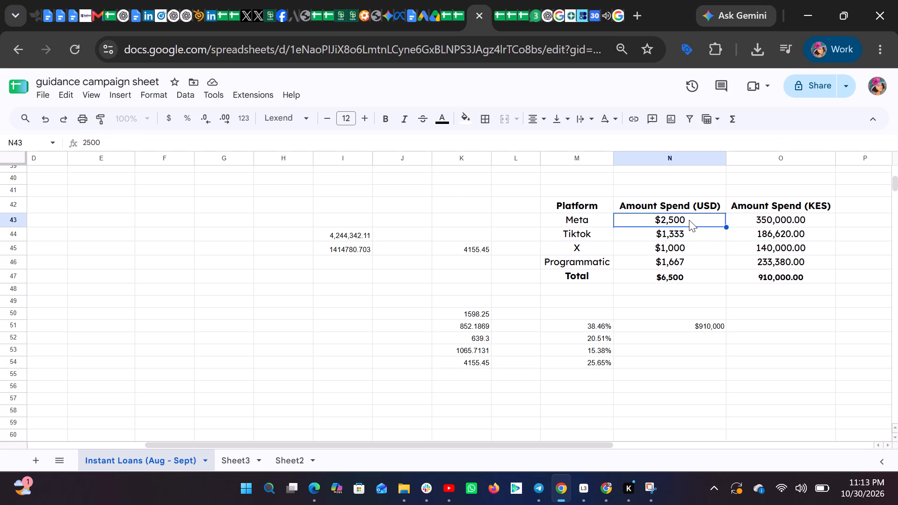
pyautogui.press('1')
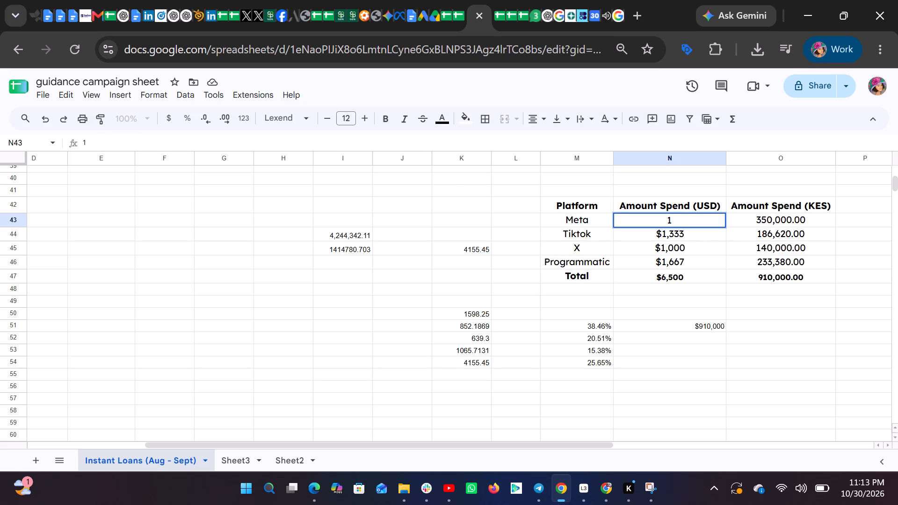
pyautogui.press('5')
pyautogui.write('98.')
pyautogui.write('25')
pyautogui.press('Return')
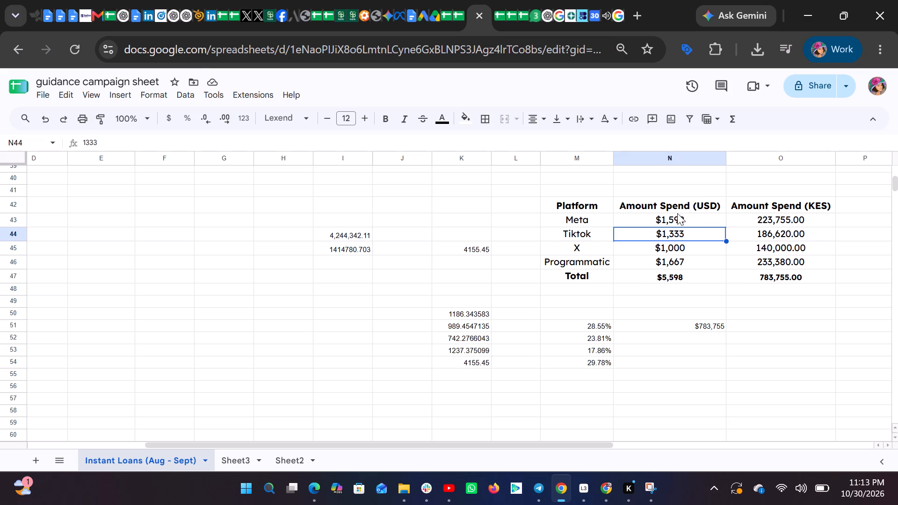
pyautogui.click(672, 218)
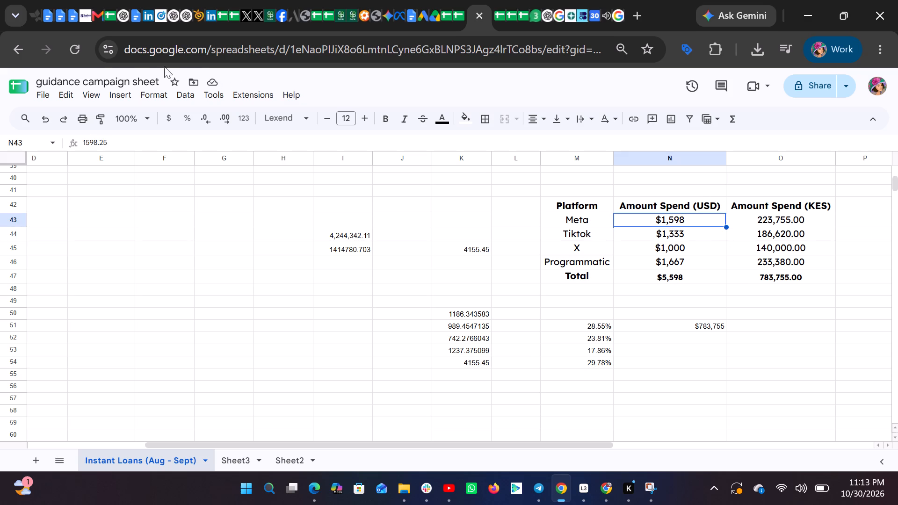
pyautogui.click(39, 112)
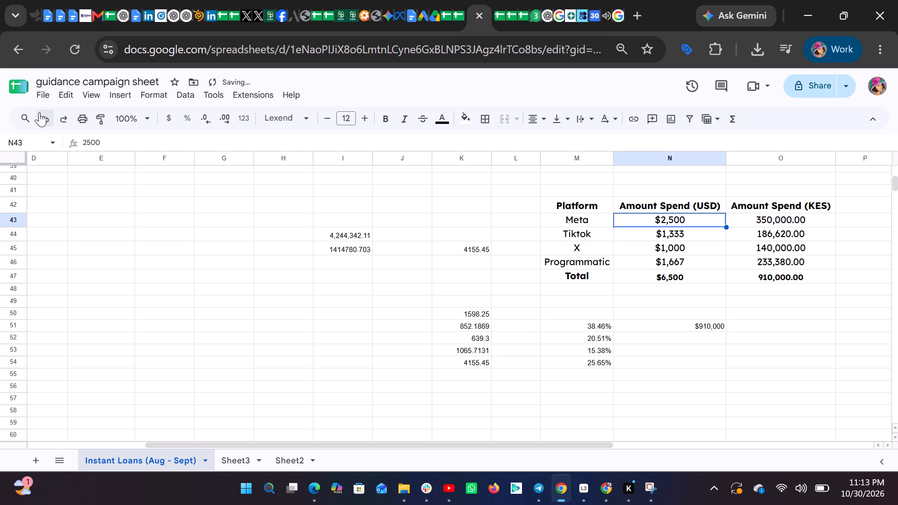
# Copy the four calculated platform portions in K50:K53 and paste them as values only starting at cell O51.
pyautogui.moveTo(485, 318); pyautogui.dragTo(480, 348)
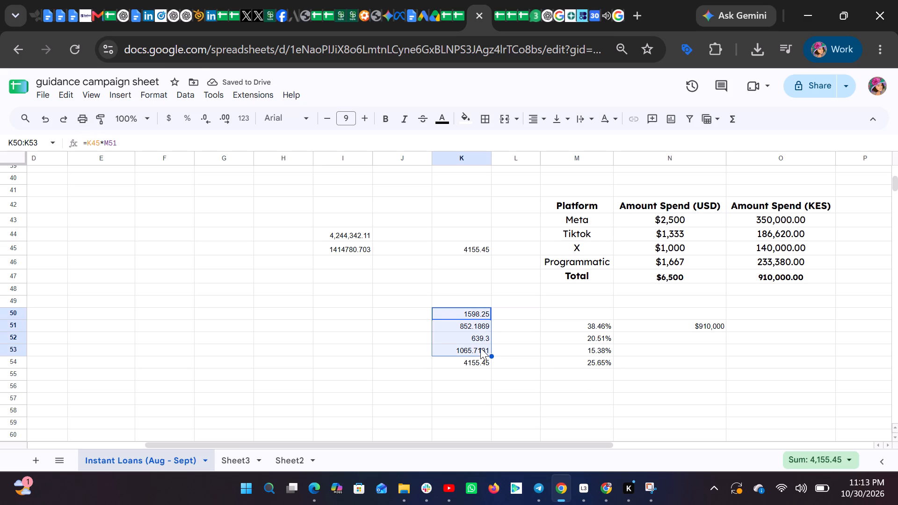
pyautogui.hotkey('ctrl', 'c')
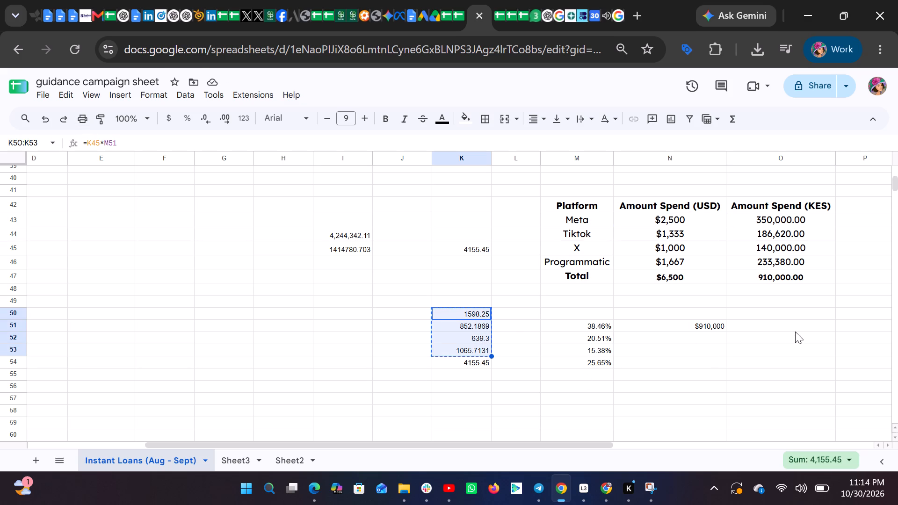
pyautogui.click(795, 332)
pyautogui.rightClick(795, 332)
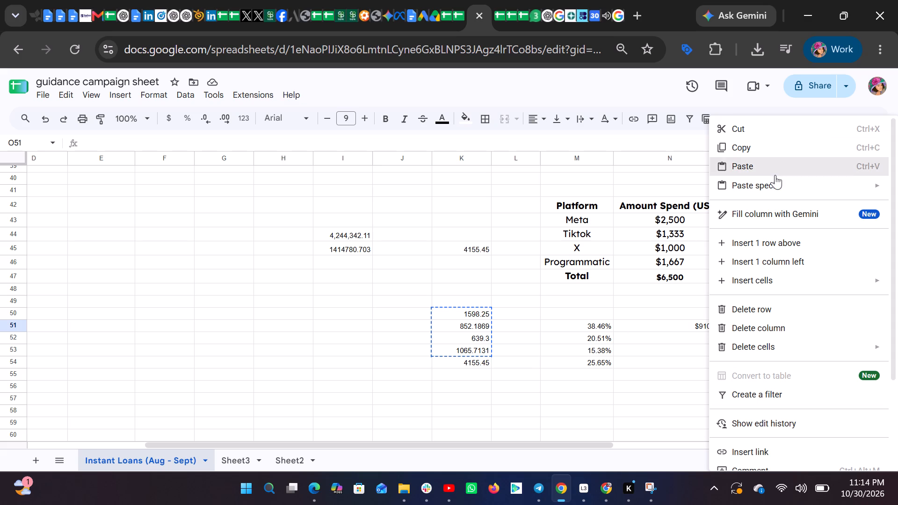
pyautogui.click(653, 189)
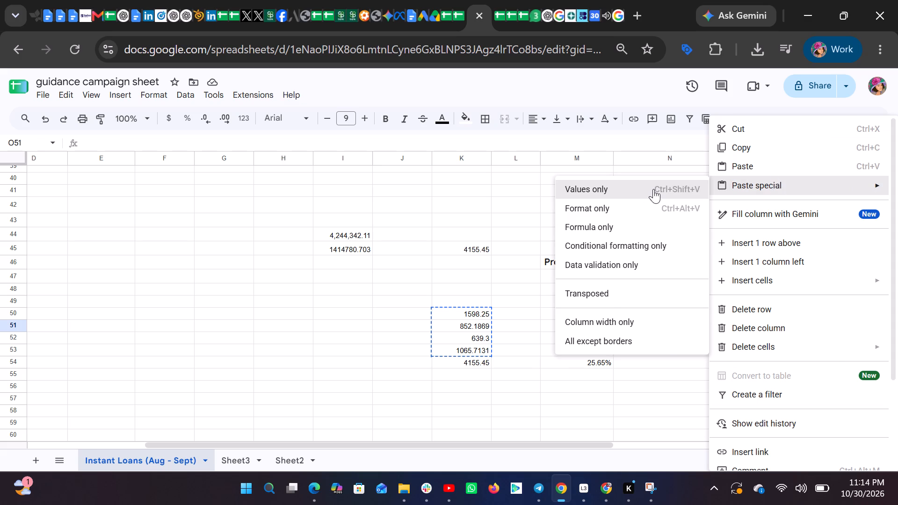
# Set Meta's USD spend in cell N43 to 1598.25.
pyautogui.click(663, 222)
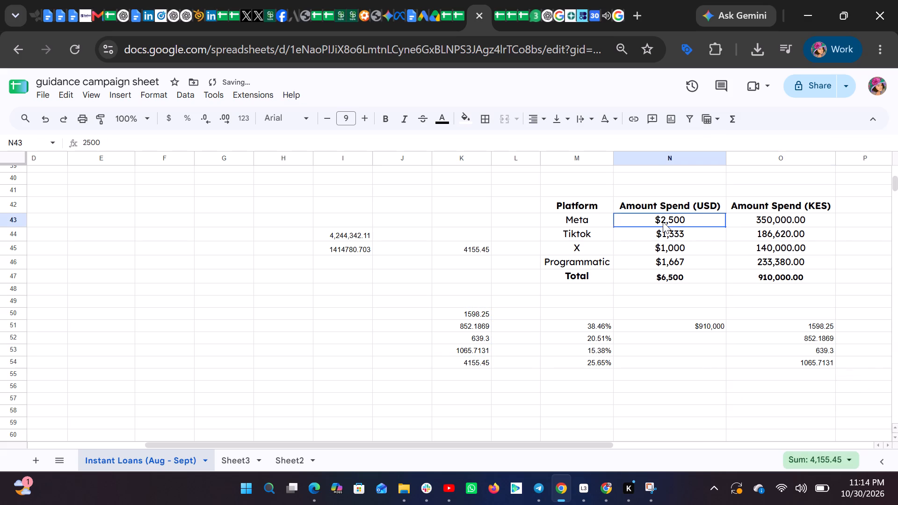
pyautogui.press('1')
pyautogui.write('598')
pyautogui.write('.25')
pyautogui.press('Return')
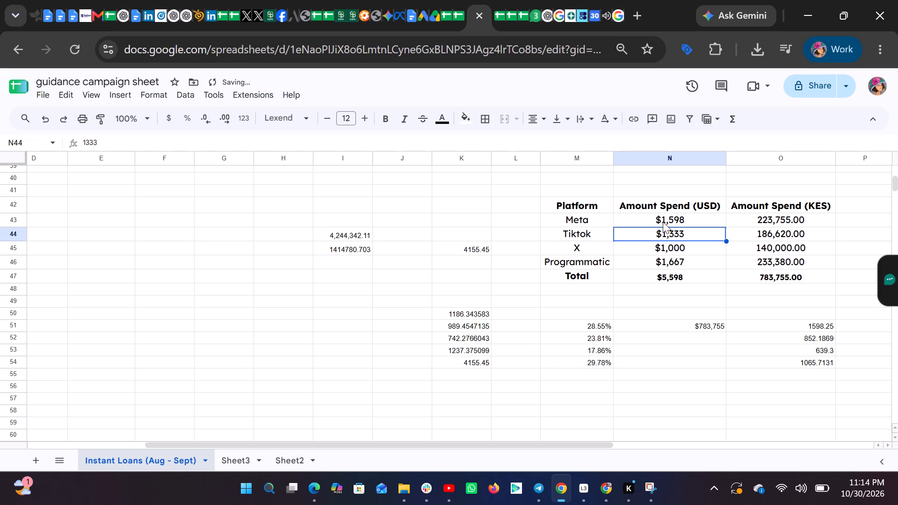
# Format Meta's USD spend in cell N43 with the Financial number format.
pyautogui.click(669, 218)
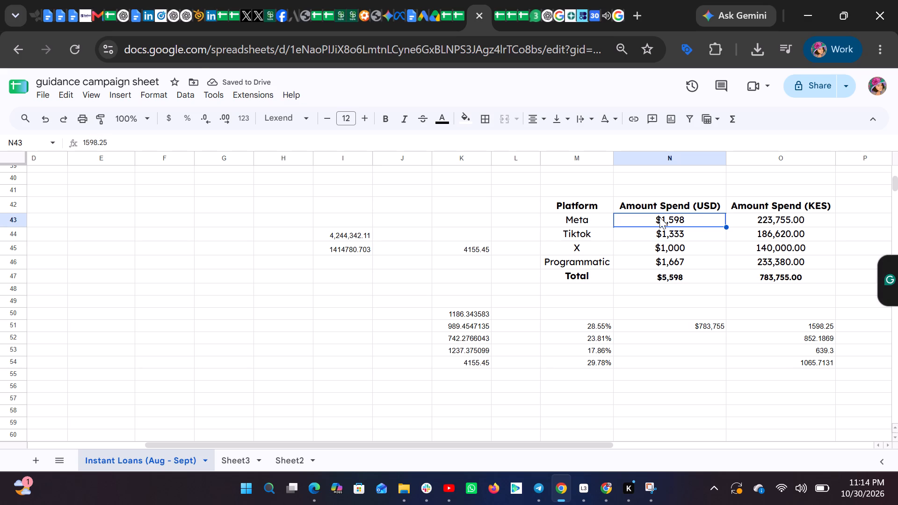
pyautogui.click(247, 115)
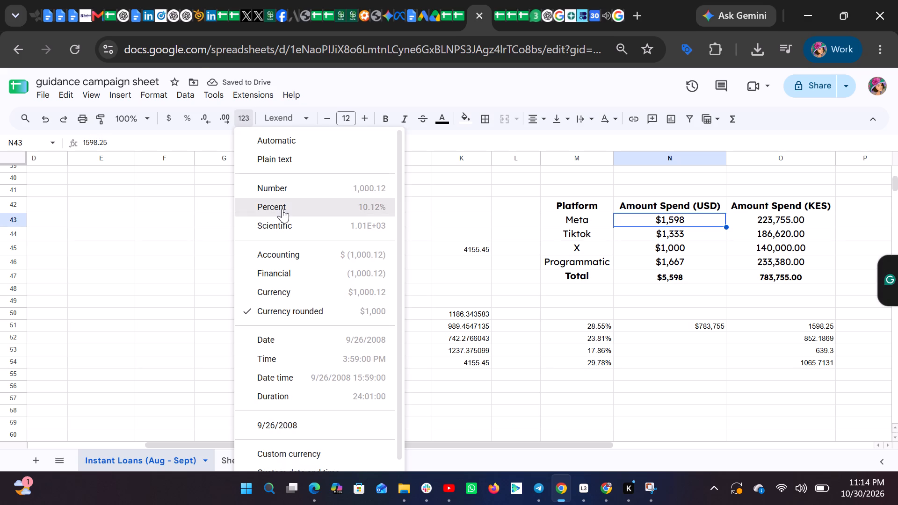
pyautogui.click(282, 268)
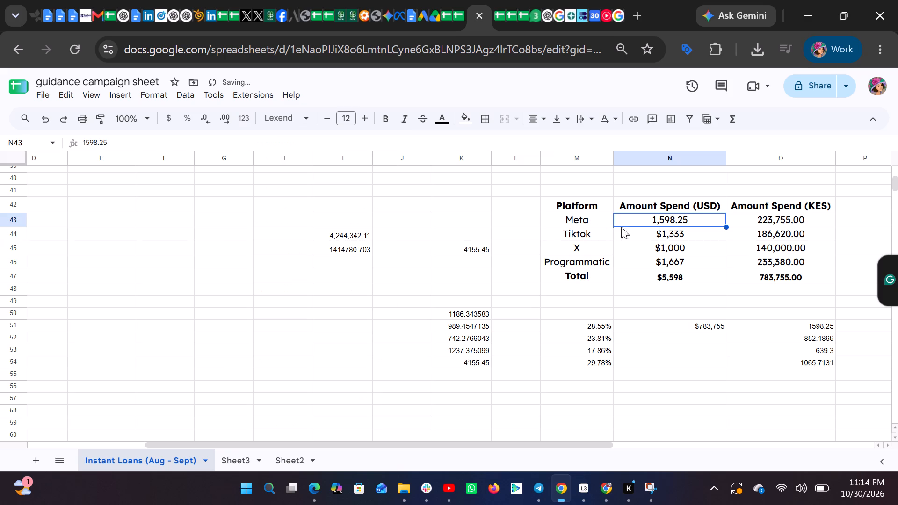
# Set Tiktok's USD spend in cell N44 to 852.19.
pyautogui.click(681, 238)
pyautogui.write('852')
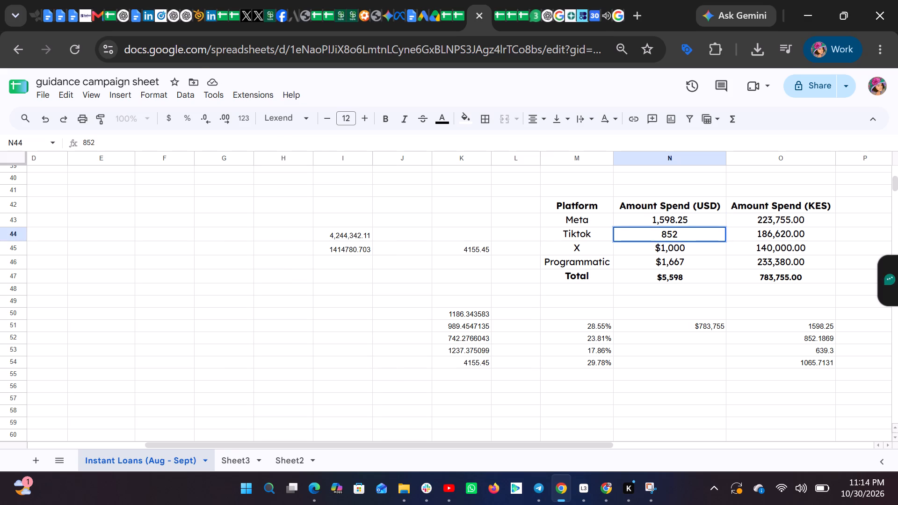
pyautogui.press('.')
pyautogui.write('19')
pyautogui.press('Return')
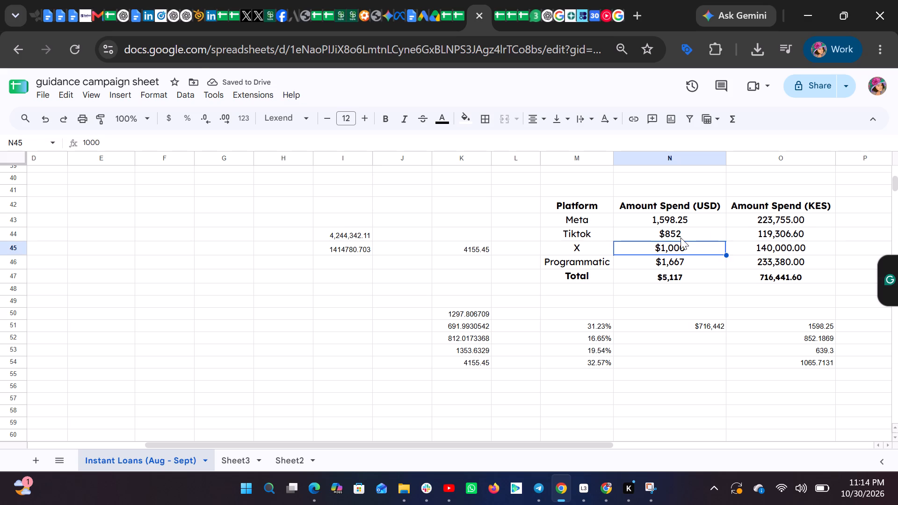
# Set X's USD spend in cell N45 to 639.3.
pyautogui.press('6')
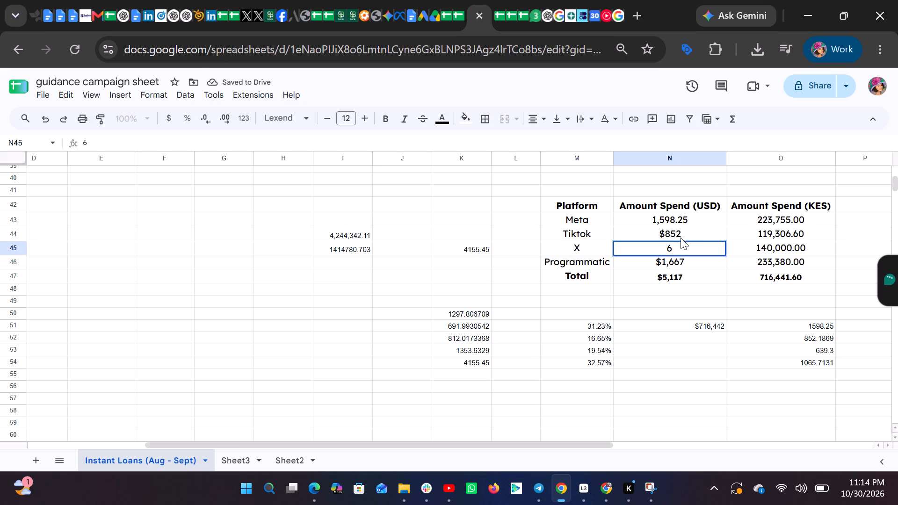
pyautogui.write('39')
pyautogui.write('.3')
pyautogui.press('Return')
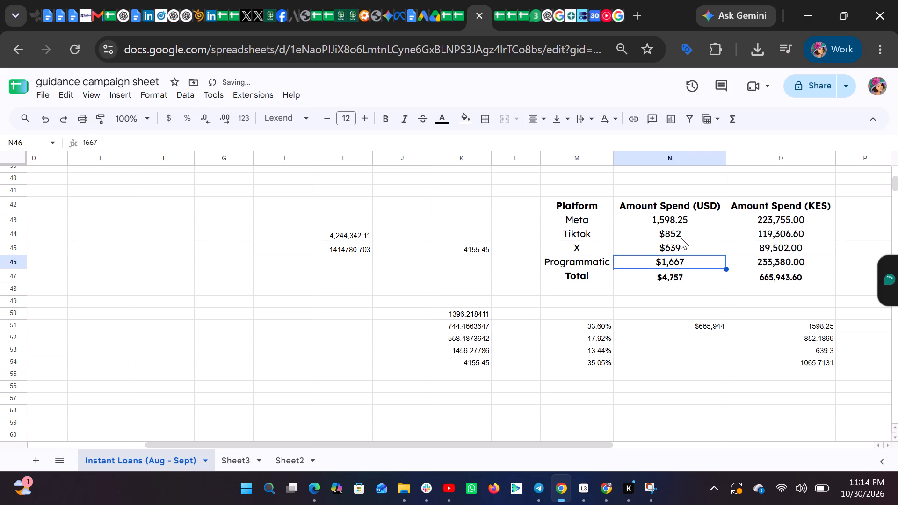
# Set the Programmatic USD spend in cell N46 to 1065.71.
pyautogui.write('10')
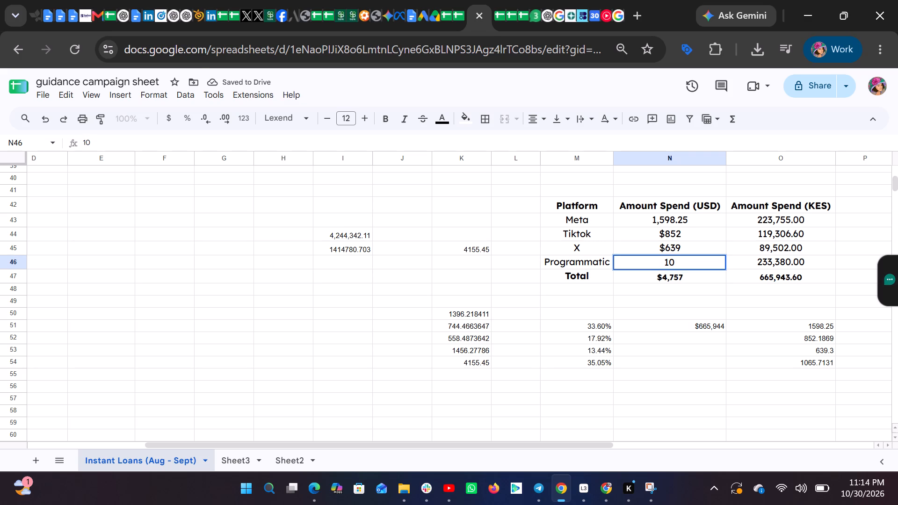
pyautogui.write('65')
pyautogui.press('.')
pyautogui.write('71')
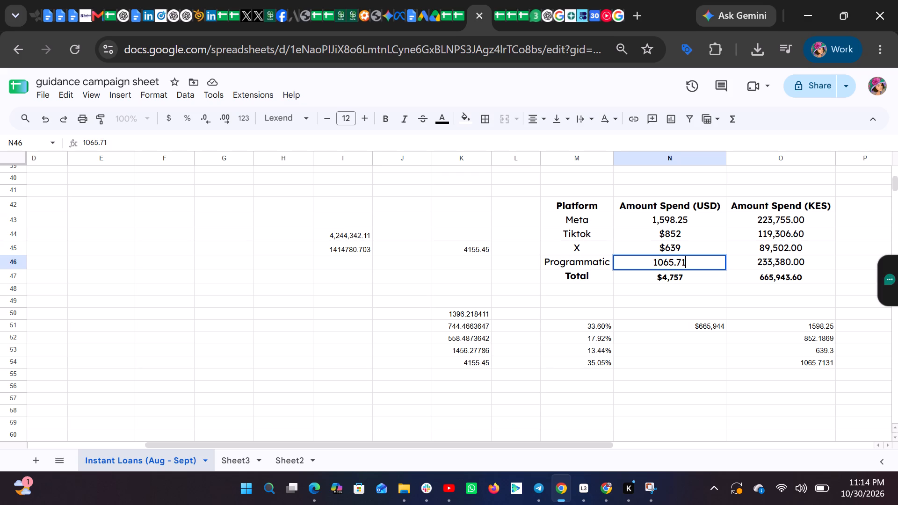
pyautogui.press('Return')
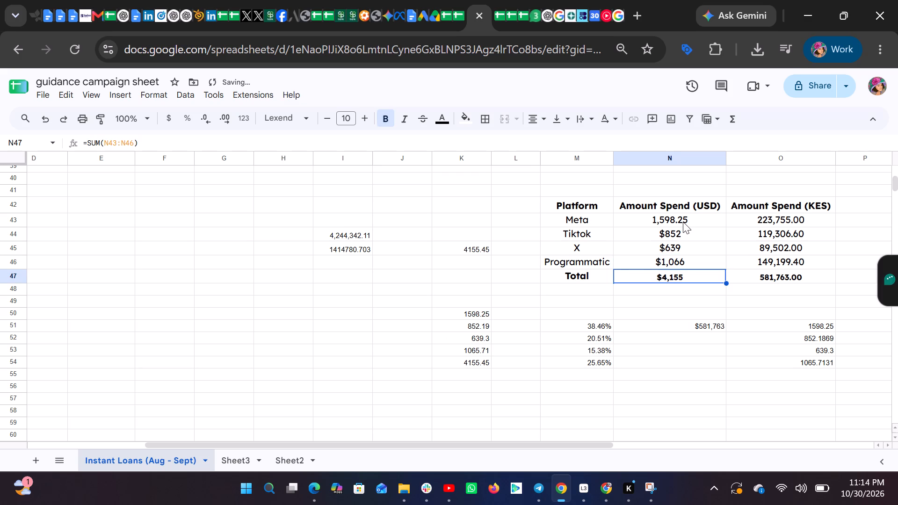
# Select the four platforms' USD spend amounts in N43:N46.
pyautogui.moveTo(683, 222); pyautogui.dragTo(682, 260)
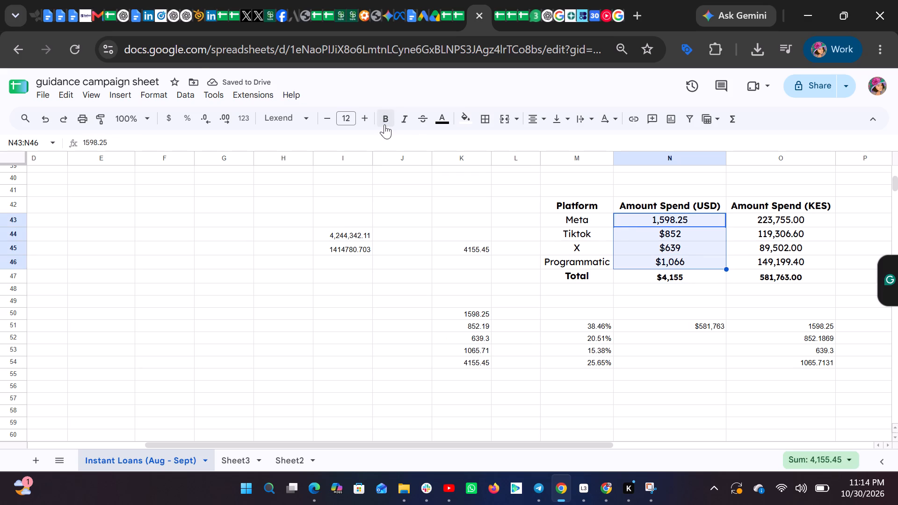
# Apply the Financial number format to the four platforms' USD spend amounts in N43:N46.
pyautogui.click(246, 115)
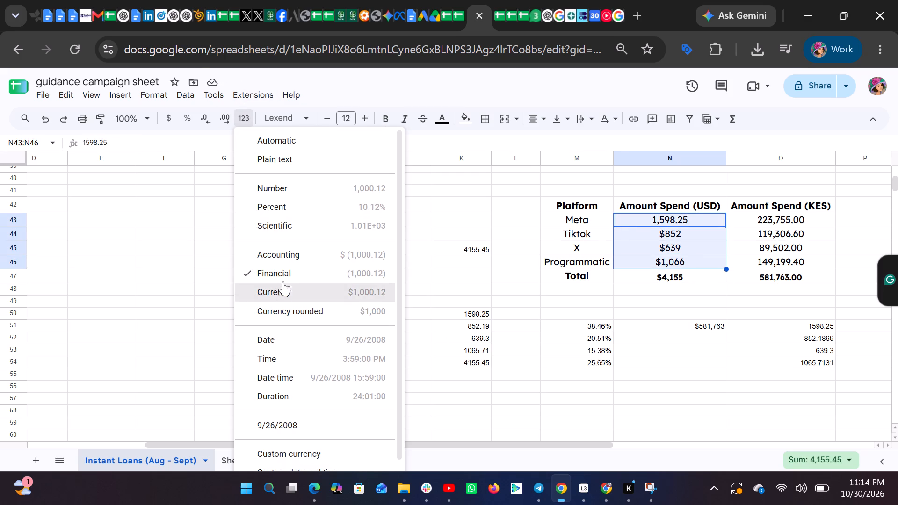
pyautogui.click(288, 273)
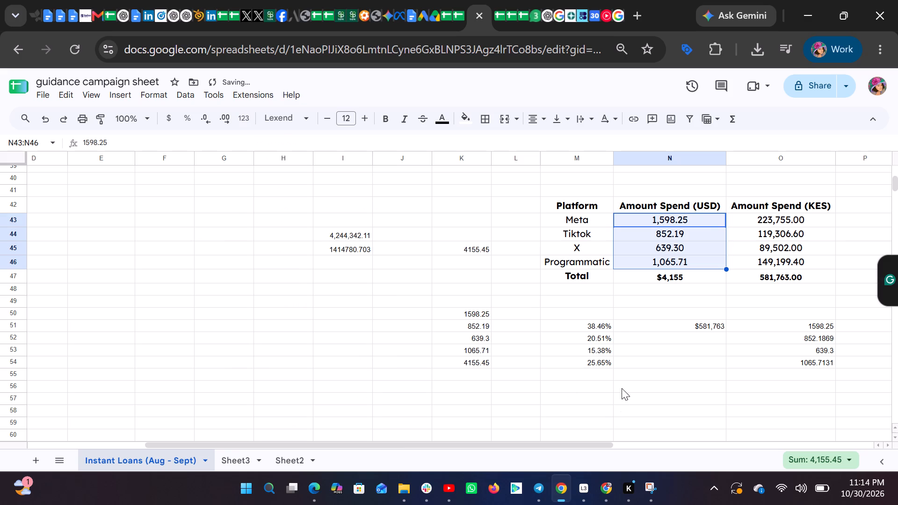
# Apply the Financial number format to the USD spend total in cell N47.
pyautogui.click(680, 279)
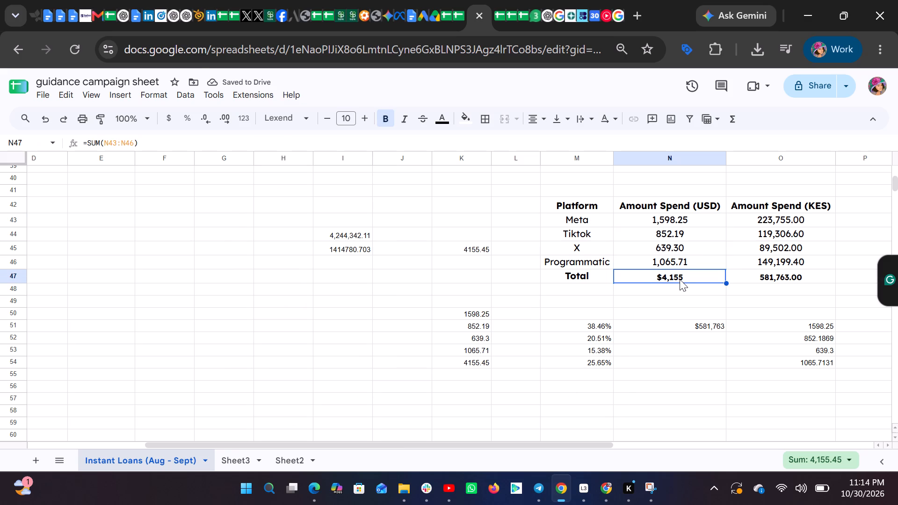
pyautogui.click(248, 123)
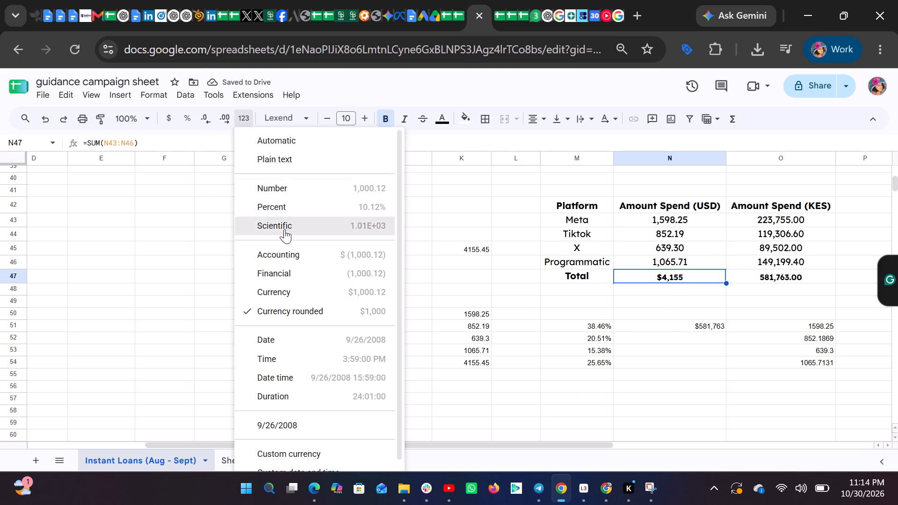
pyautogui.click(290, 270)
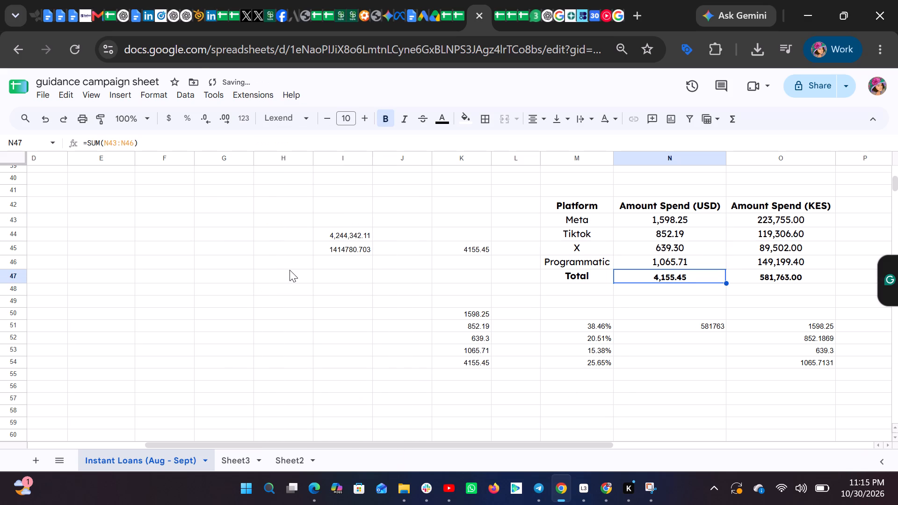
pyautogui.click(671, 380)
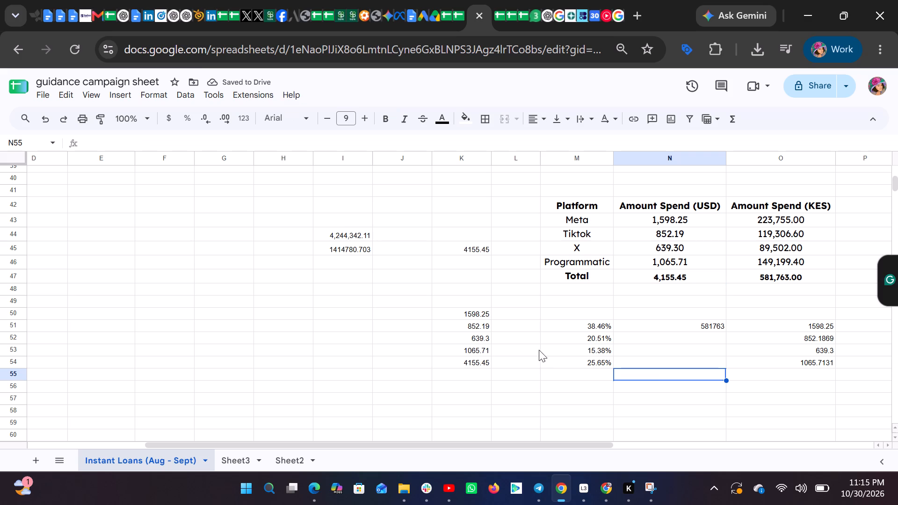
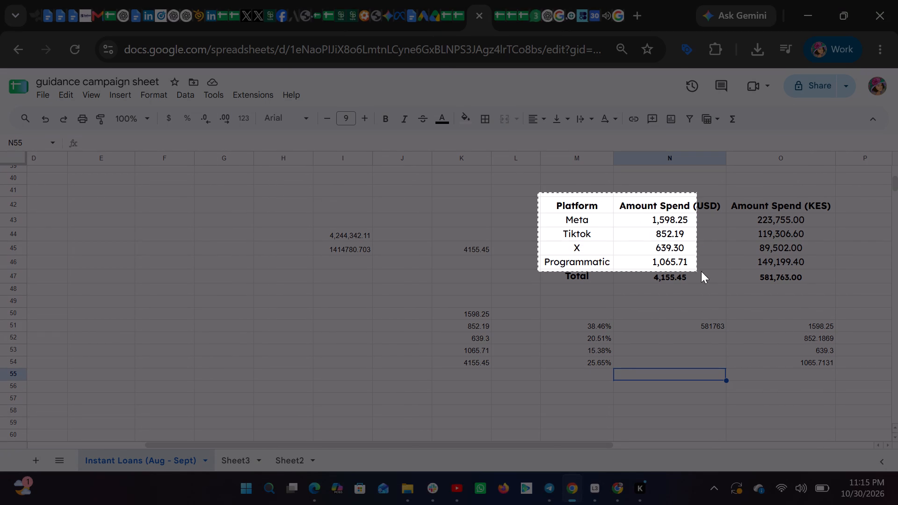
# Capture a screenshot of the platform spend table, from the Platform header through the Total row, including the USD and KES columns.
pyautogui.moveTo(701, 271); pyautogui.dragTo(840, 289)
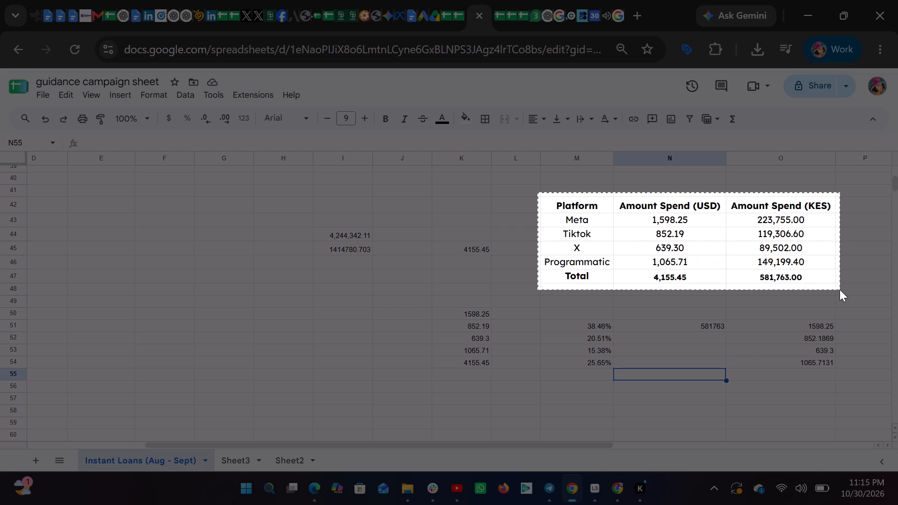
pyautogui.moveTo(840, 289); pyautogui.dragTo(837, 284)
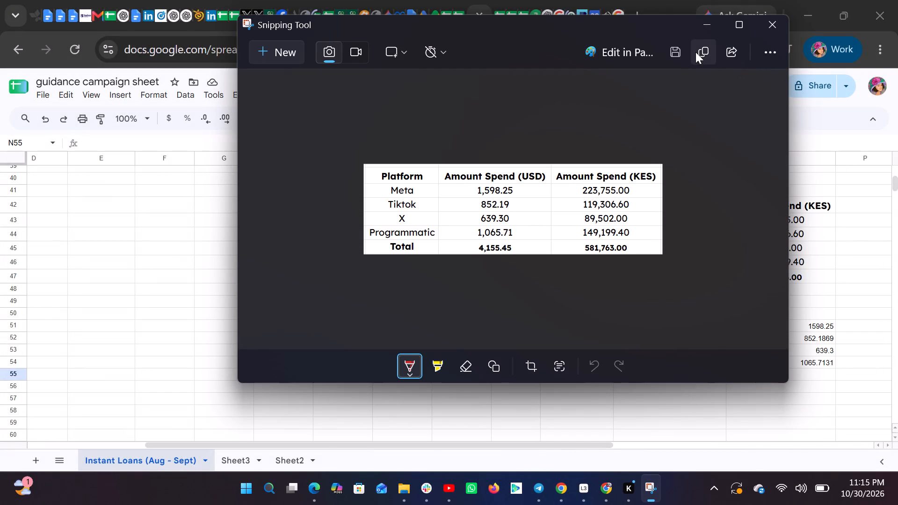
# Save the platform spend table snip as C.K.J in PNG format, replacing the existing file, and minimise the snip window.
pyautogui.click(674, 49)
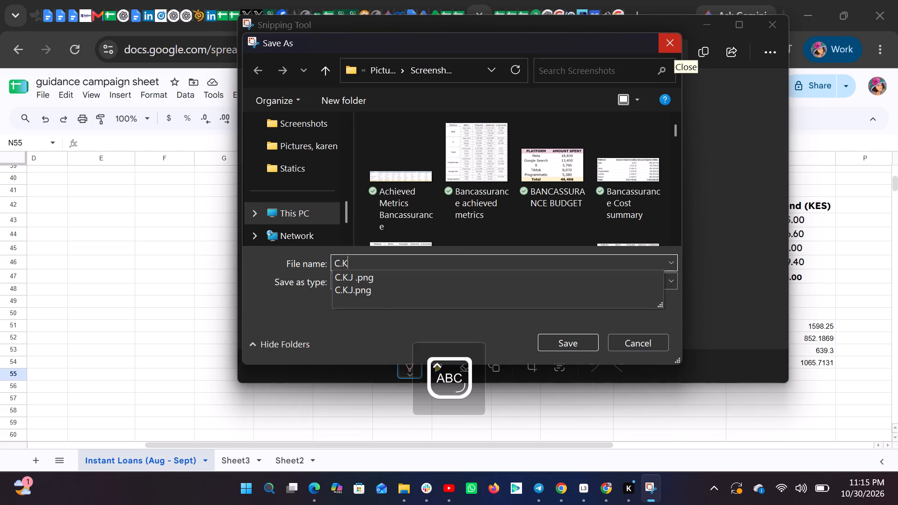
pyautogui.press('Return')
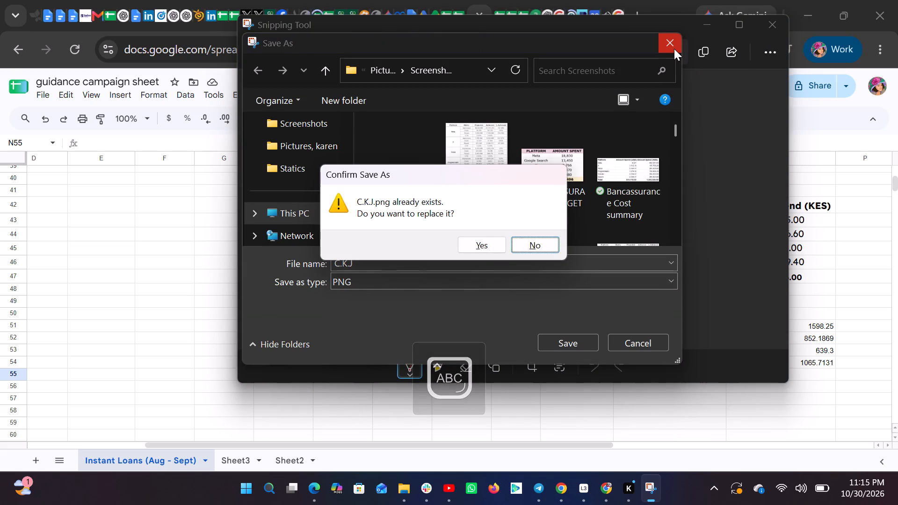
pyautogui.click(472, 246)
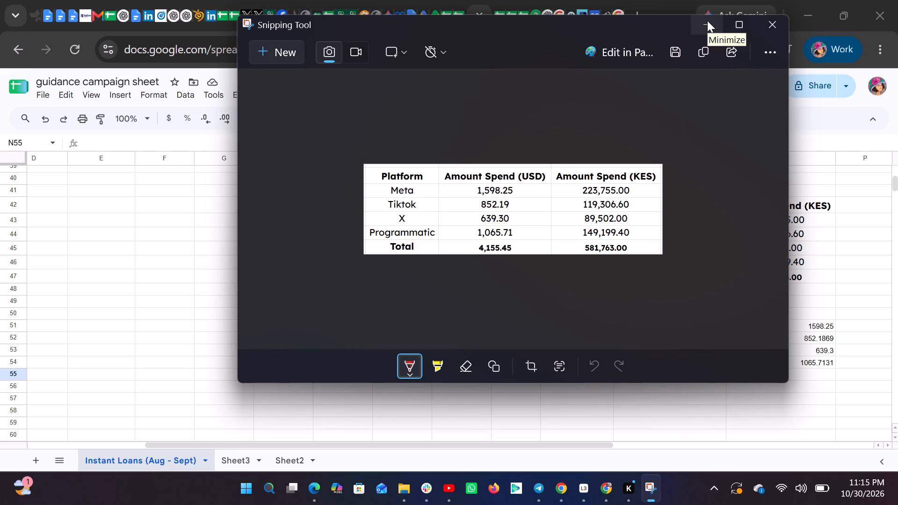
pyautogui.click(707, 21)
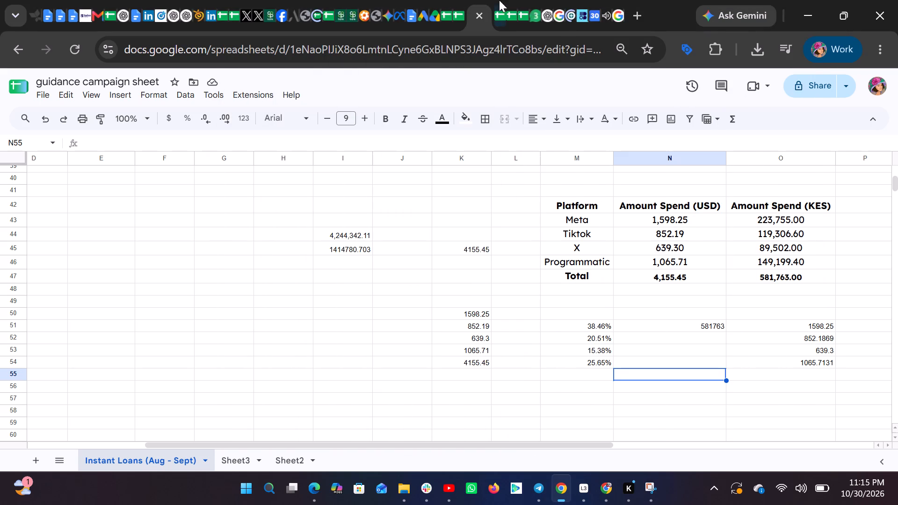
# Replace the table image on the Co-op Goal Saving October report's Amount Spent page with the uploaded C.K.J screenshot.
pyautogui.click(81, 14)
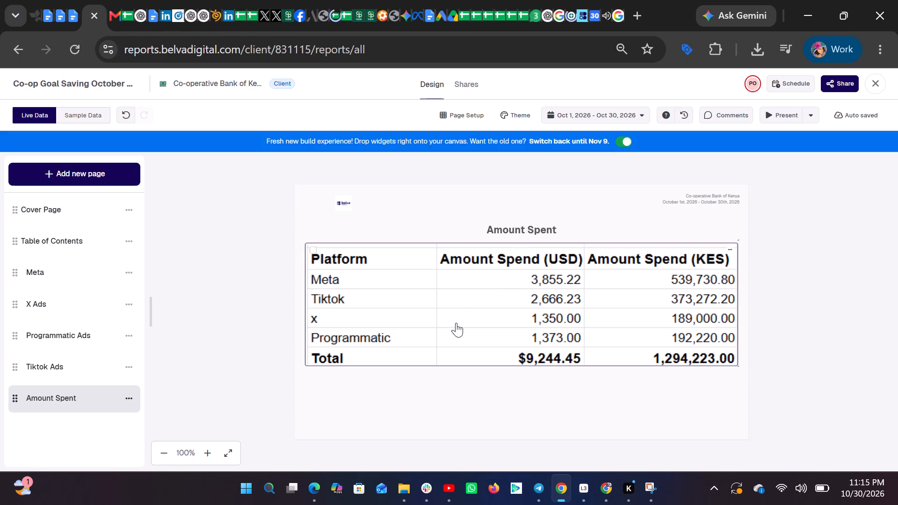
pyautogui.click(456, 323)
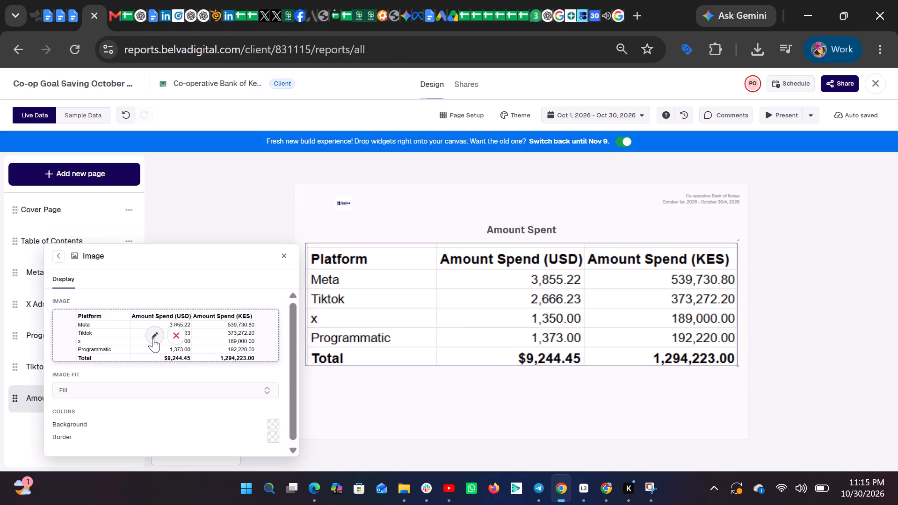
pyautogui.click(153, 338)
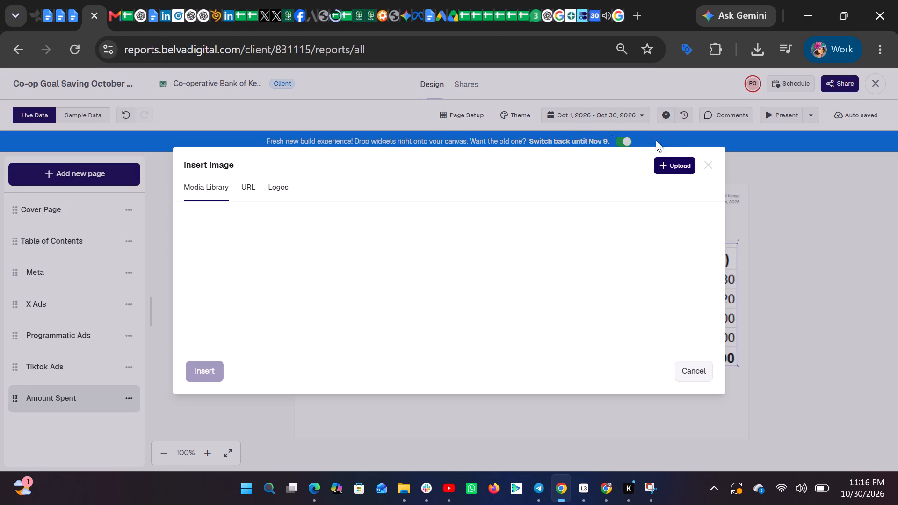
pyautogui.click(671, 166)
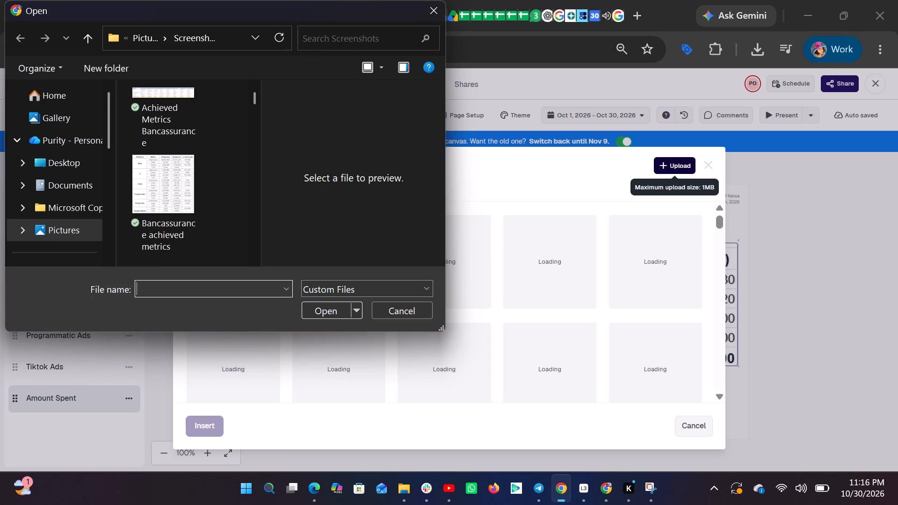
pyautogui.click(338, 37)
pyautogui.press('c')
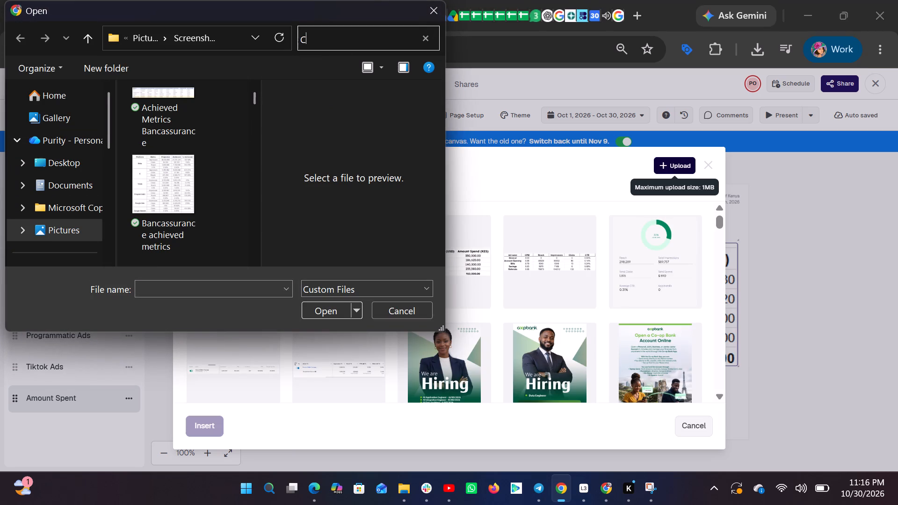
pyautogui.press('.')
pyautogui.write('K.J')
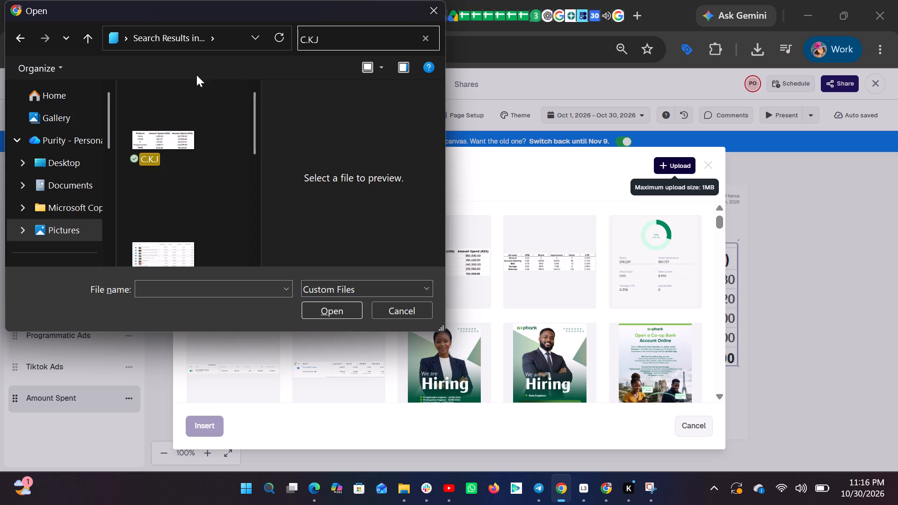
pyautogui.doubleClick(176, 154)
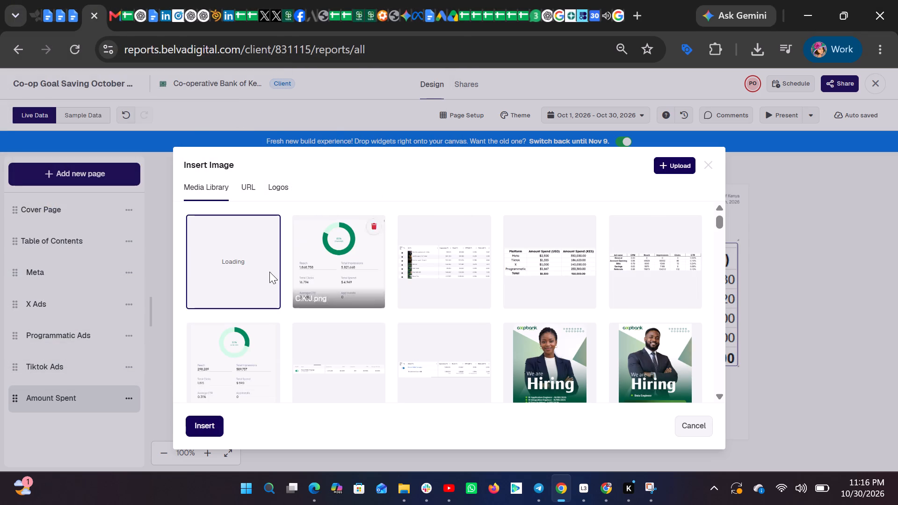
pyautogui.click(205, 430)
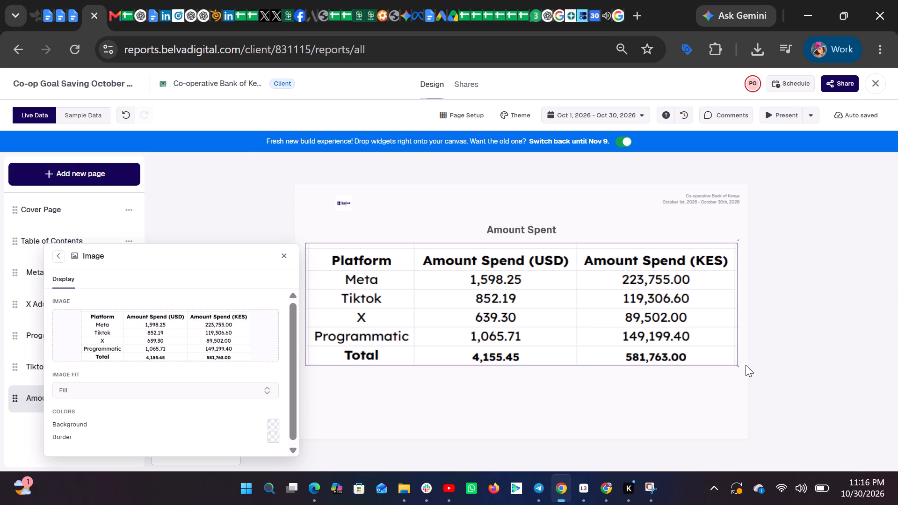
# Stretch the spend table image taller so it fills more of the Amount Spent page, then deselect it.
pyautogui.moveTo(736, 366); pyautogui.dragTo(737, 385)
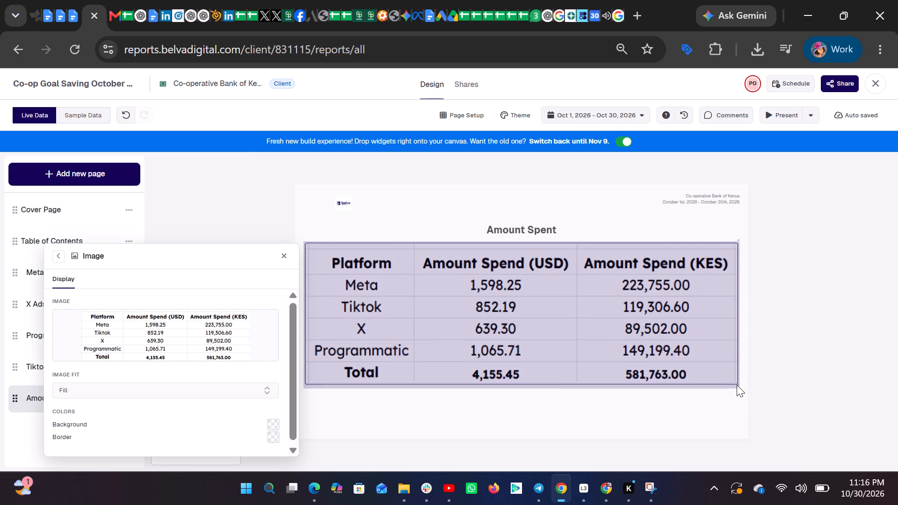
pyautogui.moveTo(737, 385); pyautogui.dragTo(736, 398)
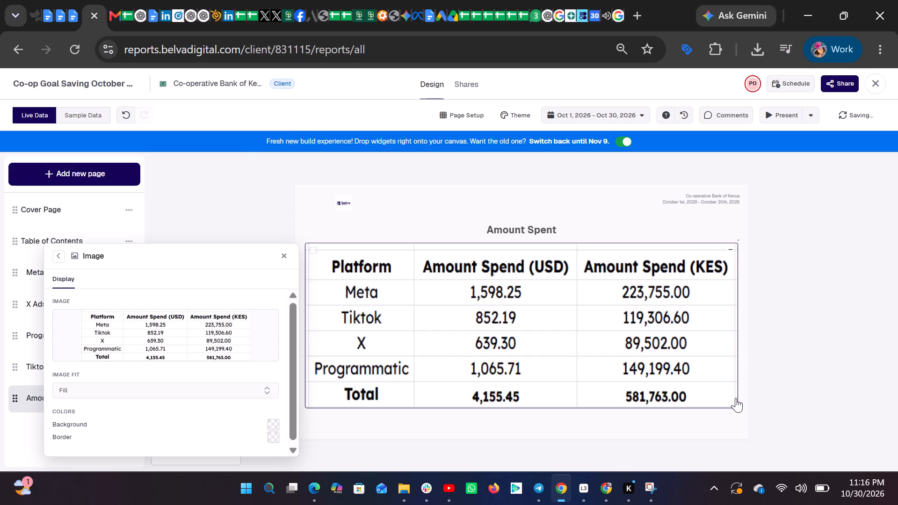
pyautogui.click(267, 210)
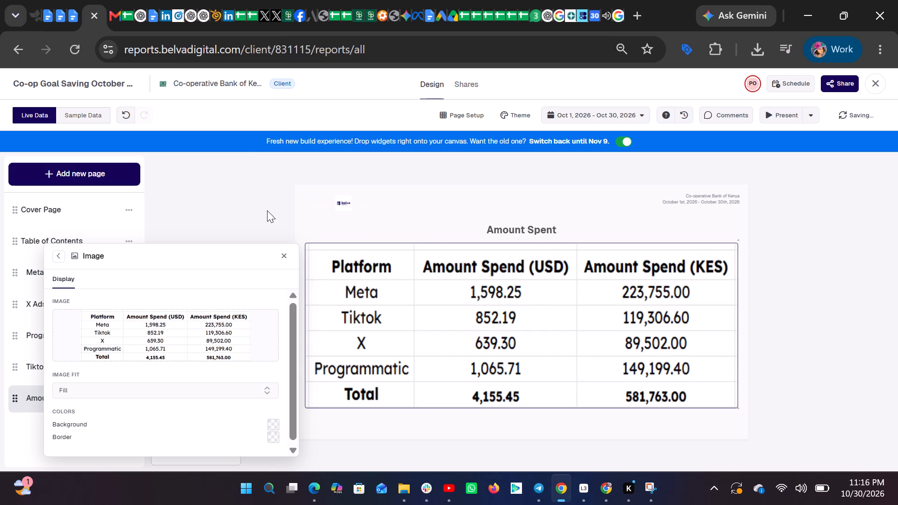
# Start generating a downloadable copy of the Co-op Goal Saving October POE report.
pyautogui.click(844, 89)
pyautogui.click(821, 109)
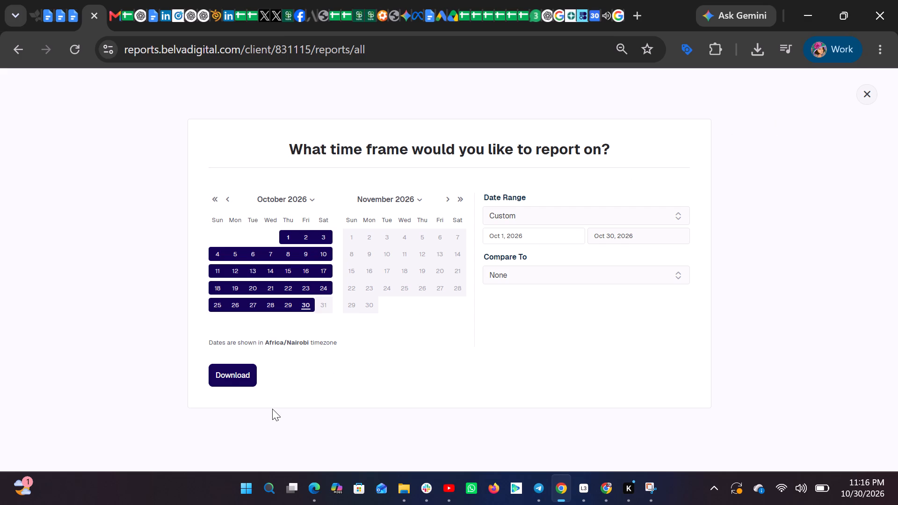
# Generate the Co-op Goal Saving October POE report download for Oct 1 to Oct 30, 2026, with no comparison period.
pyautogui.click(220, 371)
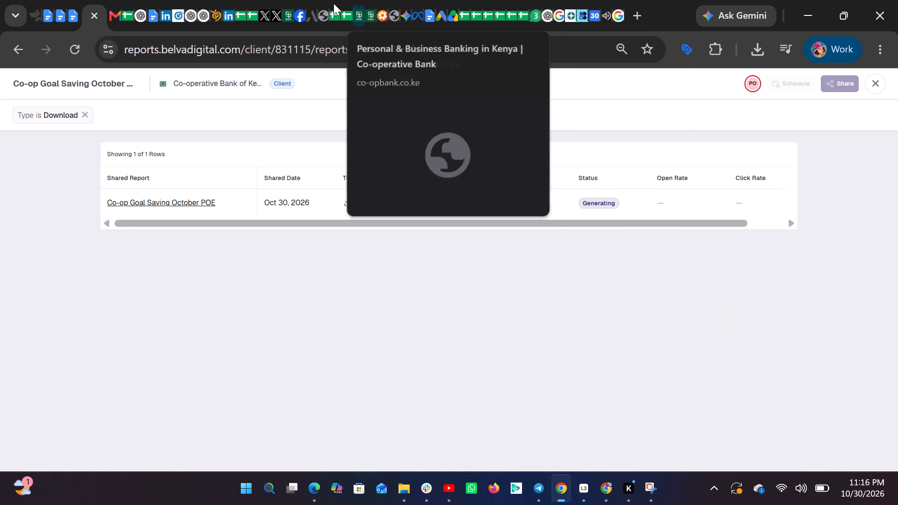
# Switch to YouTube Music and read through the lyrics of the playing song, Tattoo by Samantha Leonard.
pyautogui.click(297, 10)
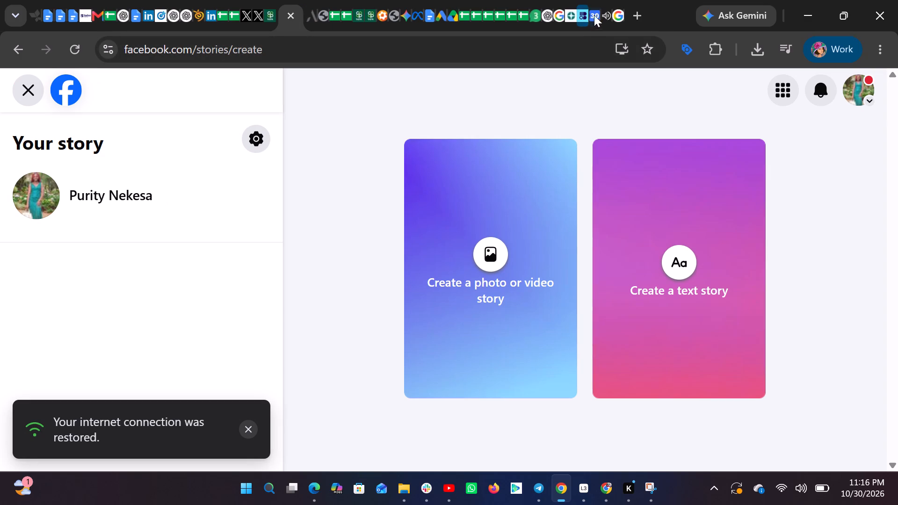
pyautogui.click(604, 12)
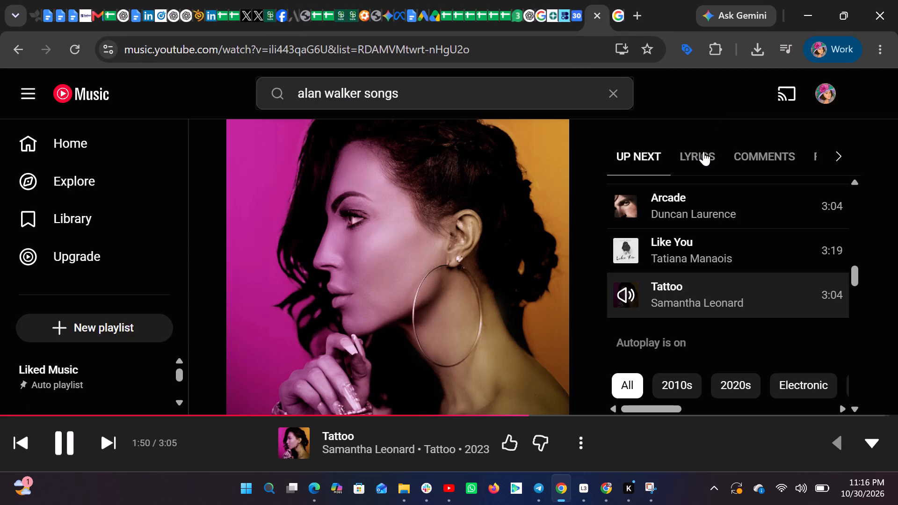
pyautogui.click(703, 151)
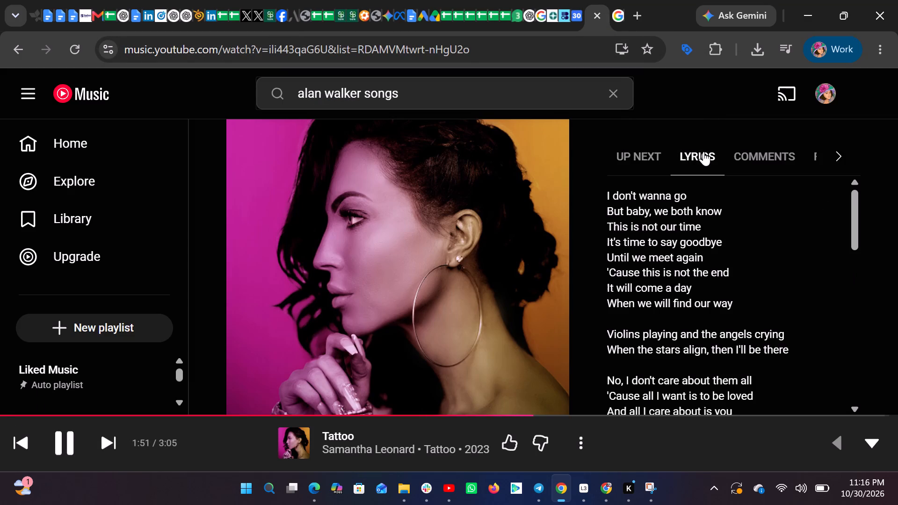
pyautogui.scroll(-3, 710, 280)
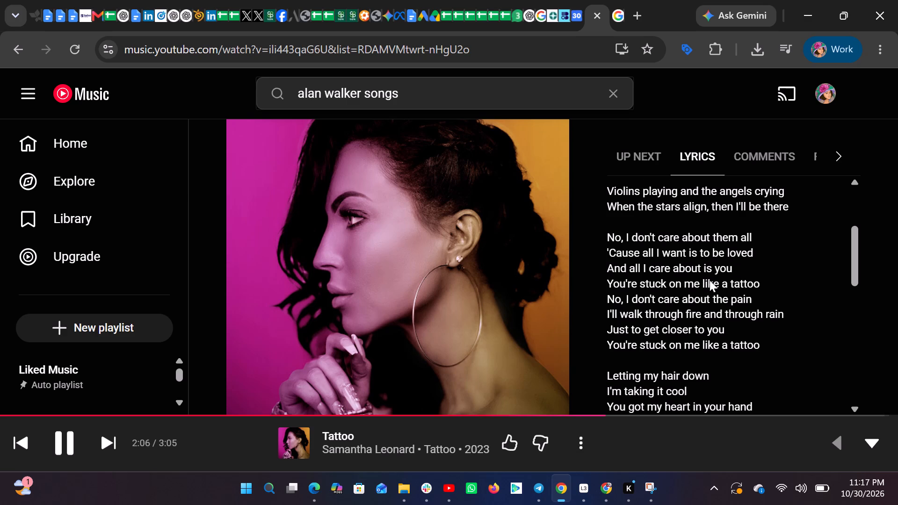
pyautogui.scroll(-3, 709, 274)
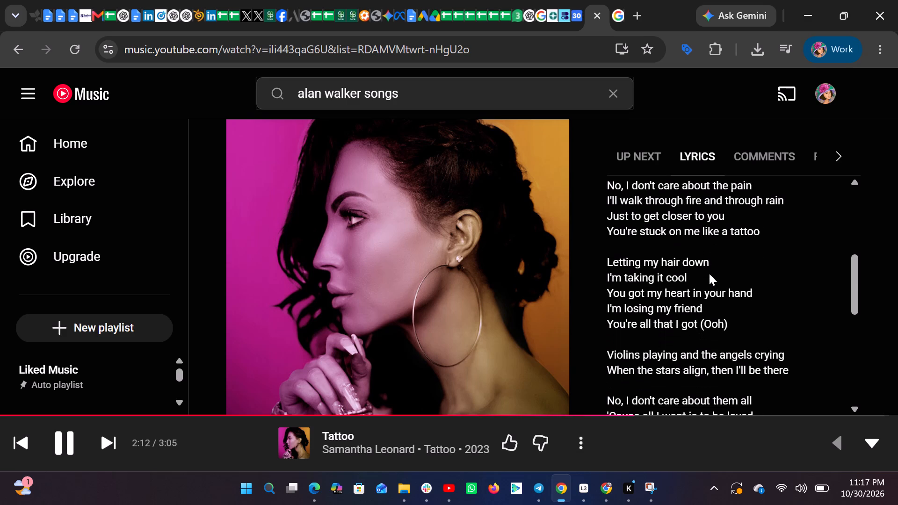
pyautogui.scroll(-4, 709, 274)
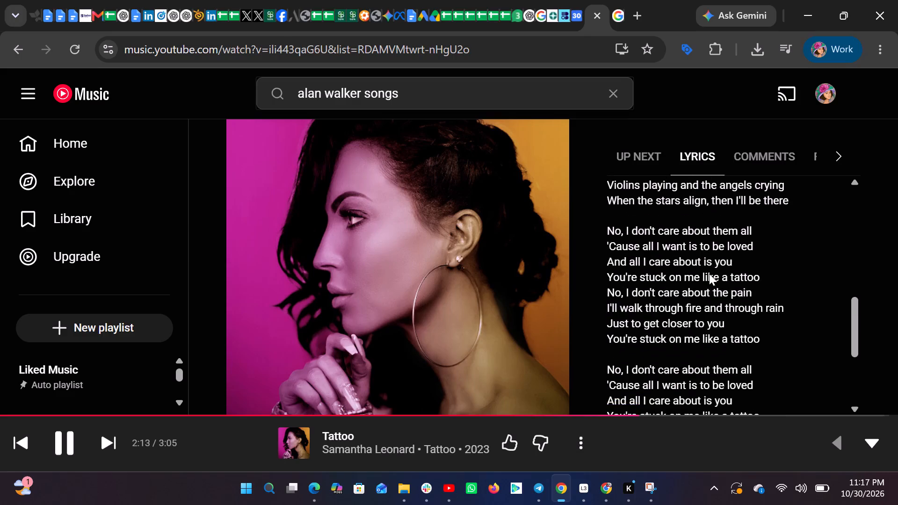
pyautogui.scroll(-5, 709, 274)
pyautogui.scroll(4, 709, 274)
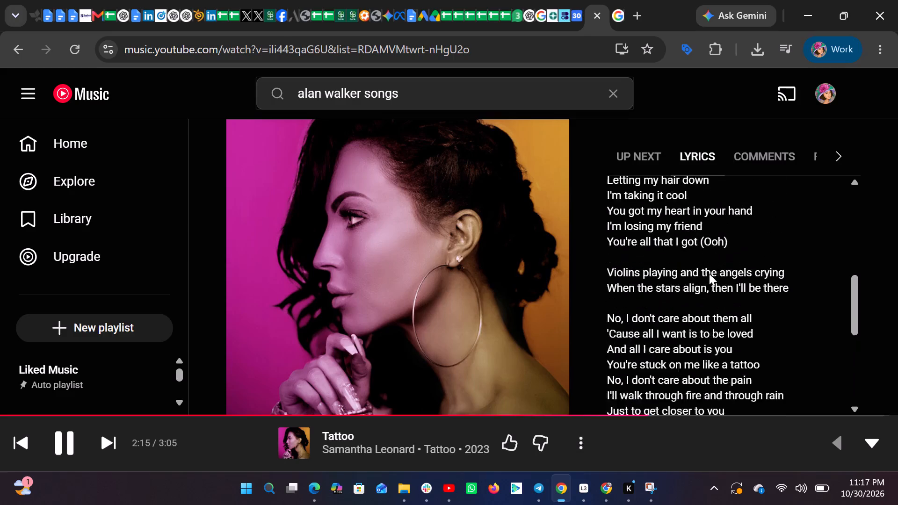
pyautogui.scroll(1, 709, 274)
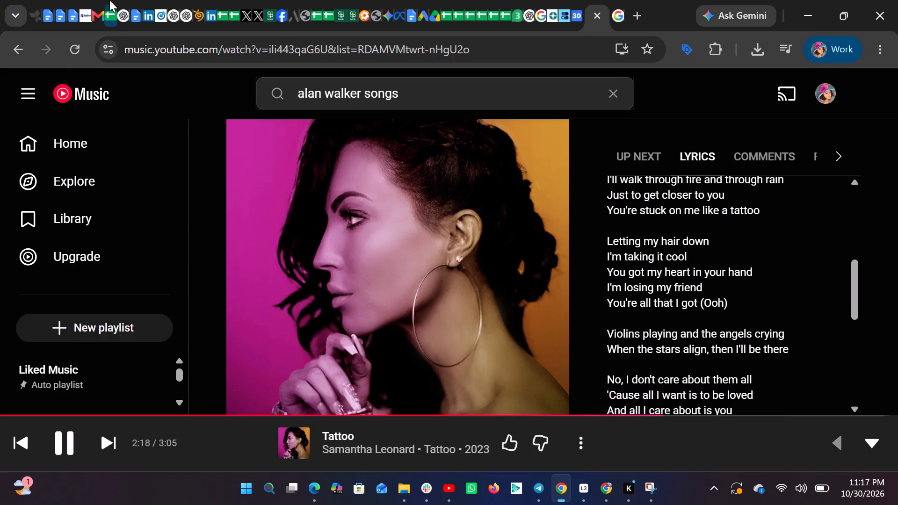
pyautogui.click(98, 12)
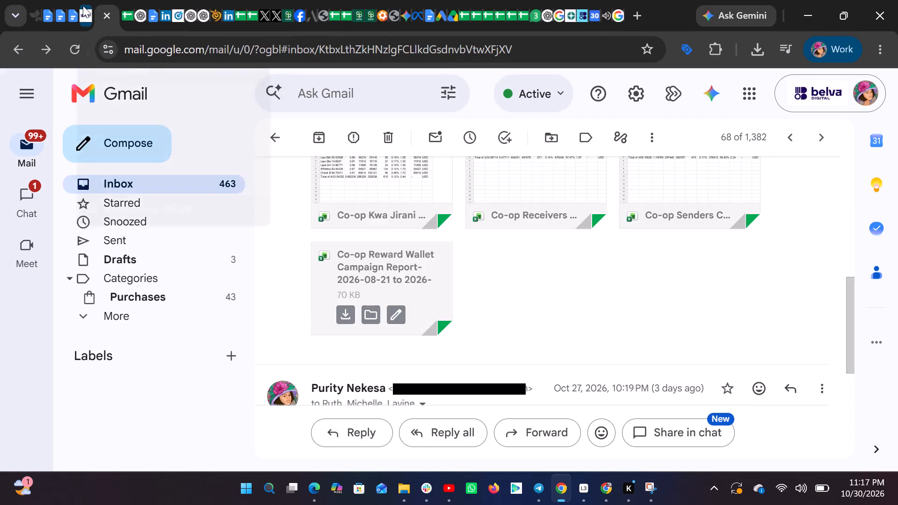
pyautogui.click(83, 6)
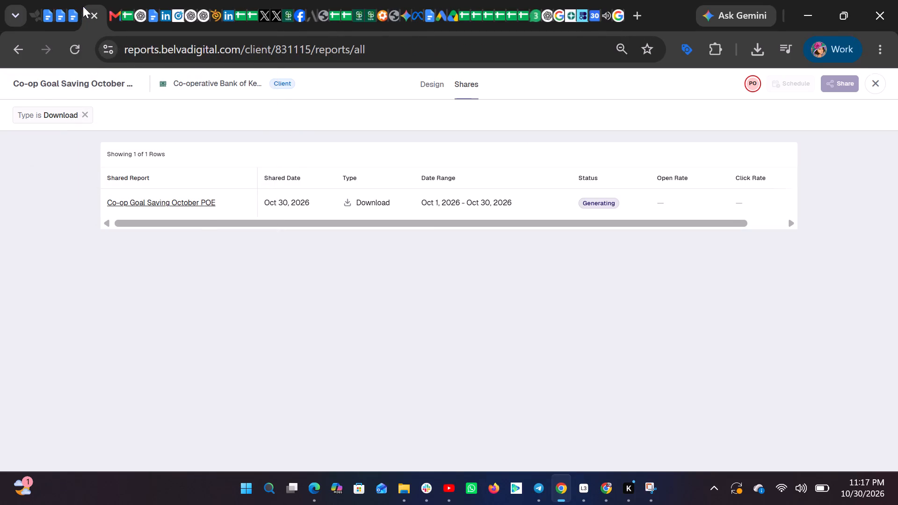
# Switch to YouTube Music and play Running (To You) by Chike & Simi from the suggestions below the queue.
pyautogui.click(605, 11)
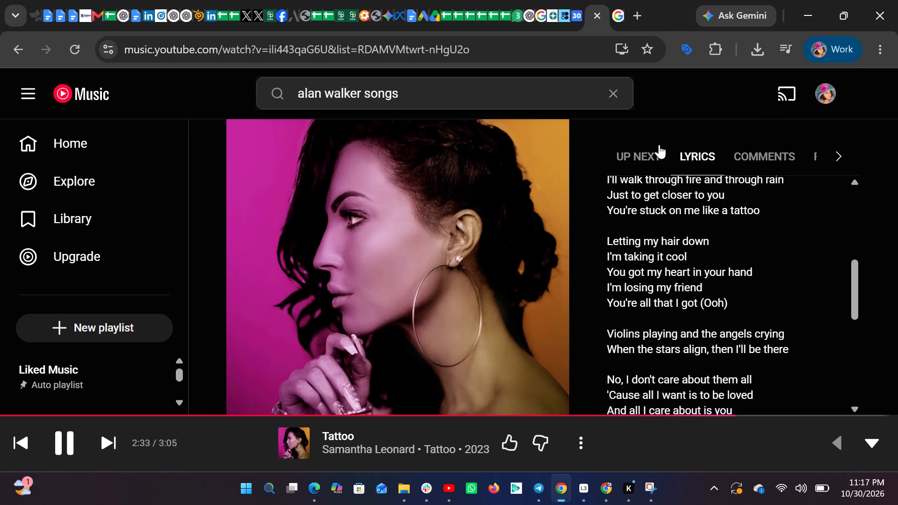
pyautogui.click(635, 148)
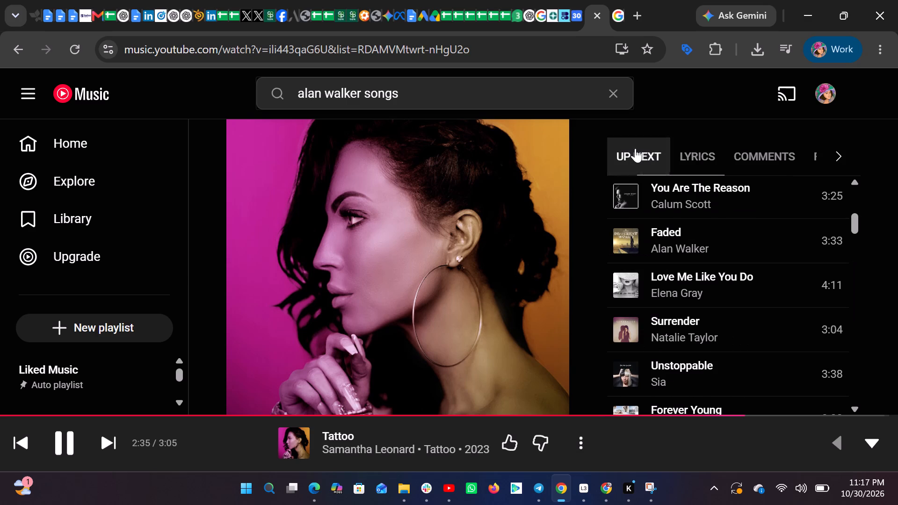
pyautogui.scroll(-3, 693, 249)
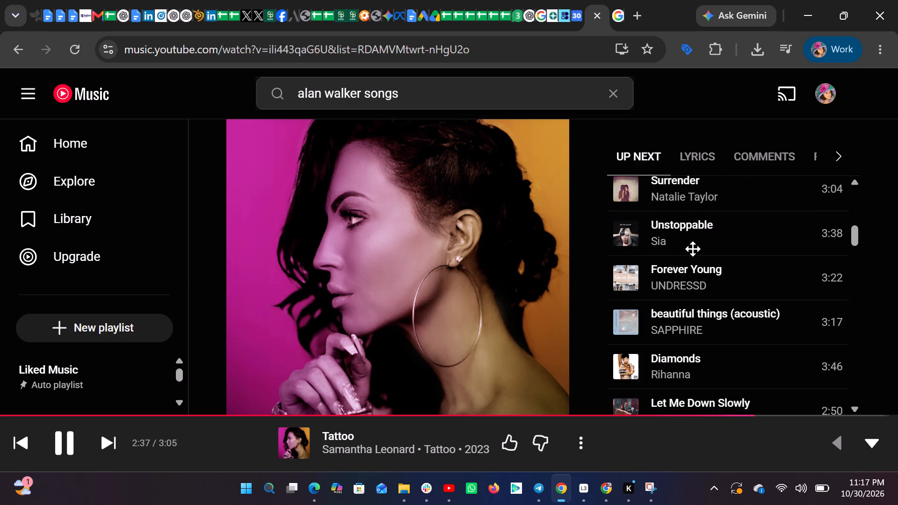
pyautogui.scroll(-7, 693, 249)
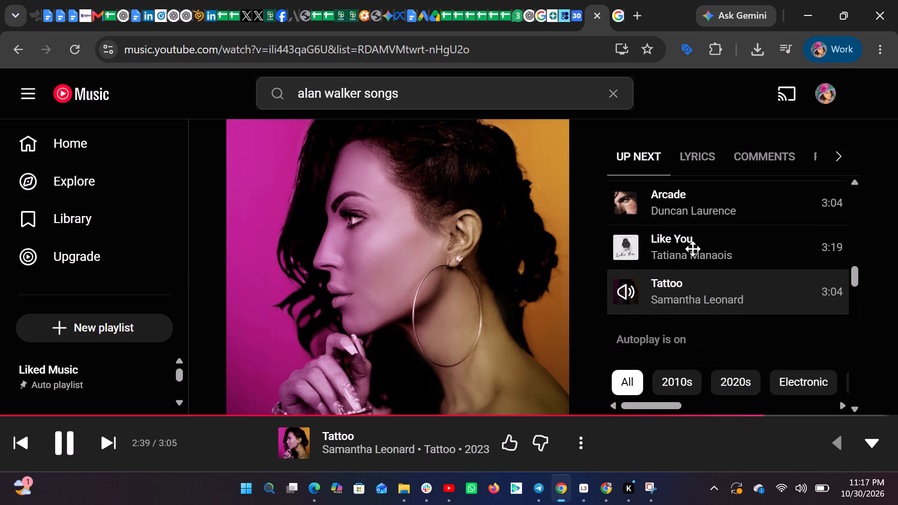
pyautogui.scroll(-5, 693, 249)
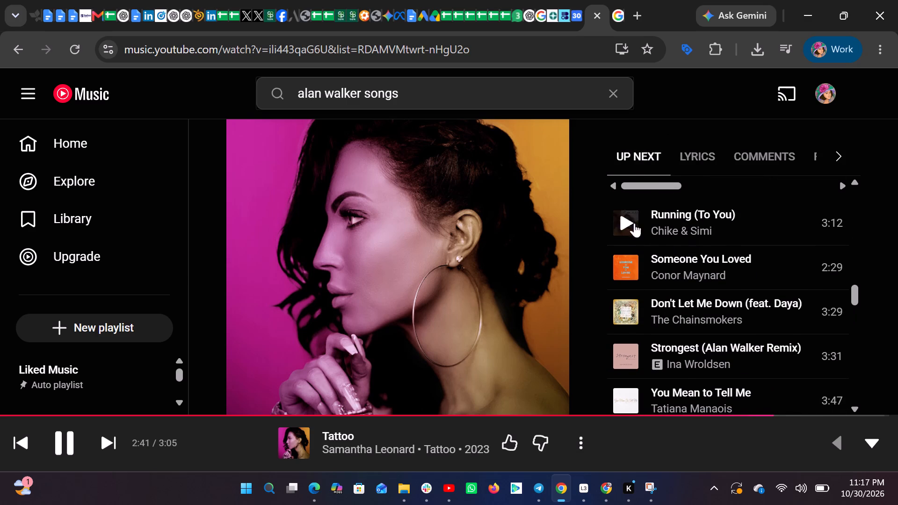
pyautogui.click(618, 218)
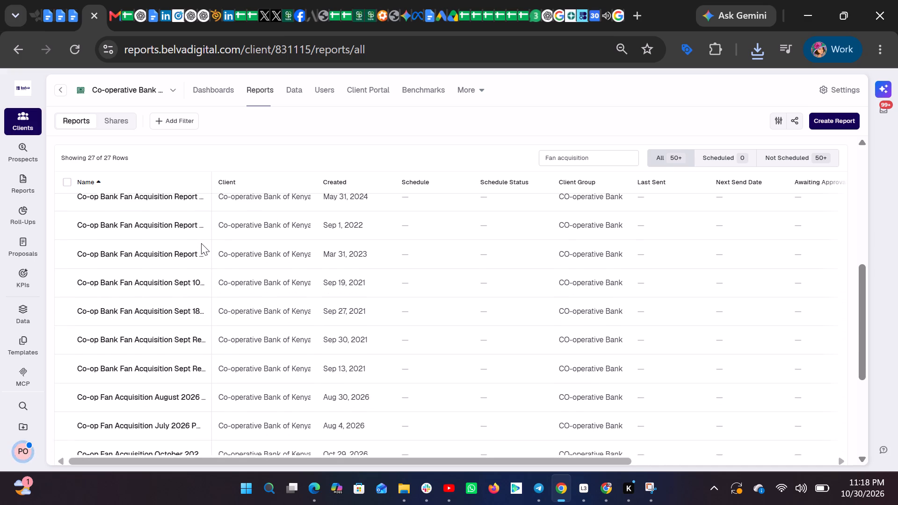
pyautogui.scroll(-3, 201, 243)
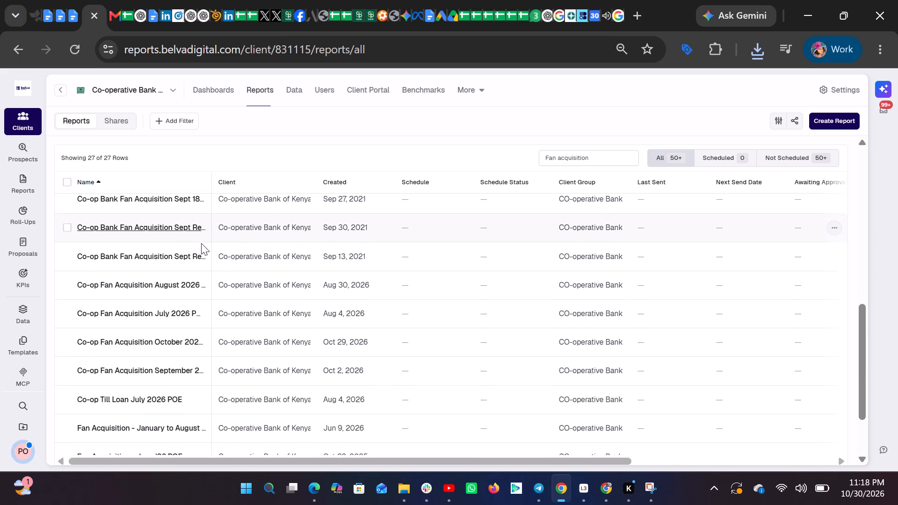
pyautogui.scroll(-1, 201, 243)
pyautogui.doubleClick(149, 340)
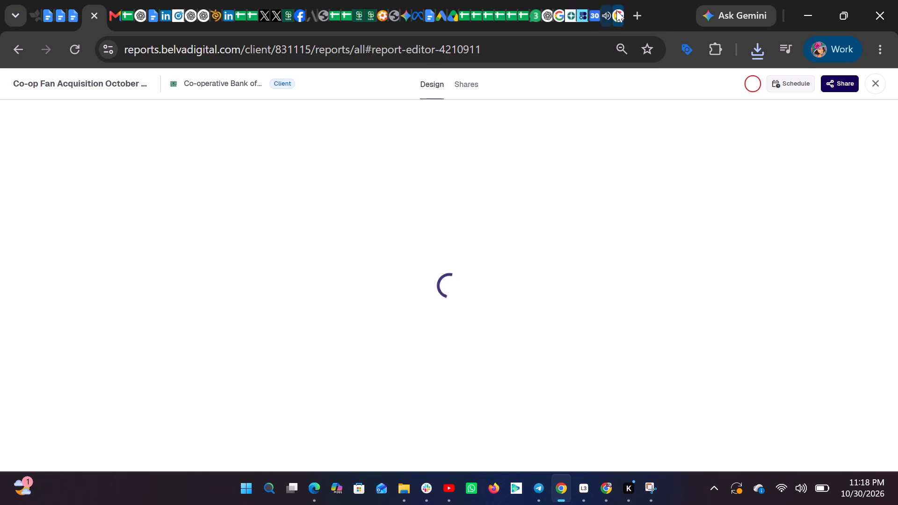
# Switch to YouTube Music and skip the ad playing before Running (To You).
pyautogui.click(604, 13)
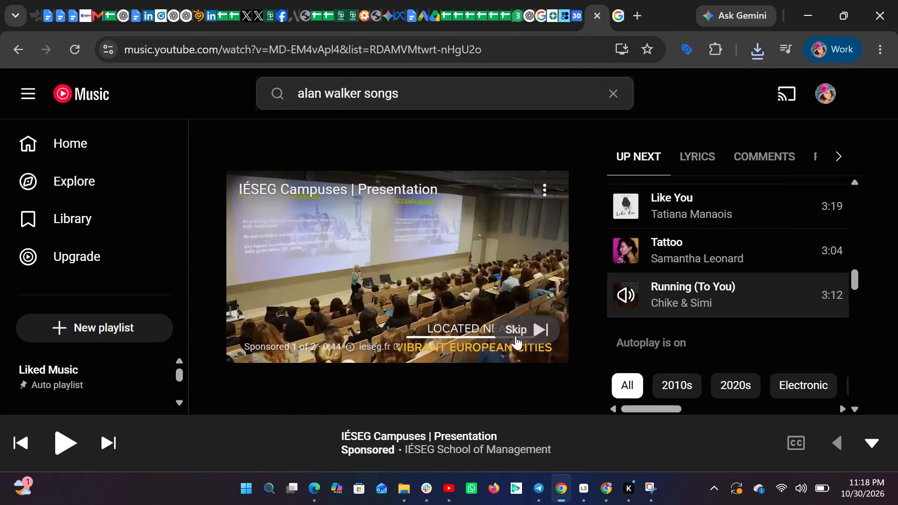
pyautogui.click(515, 336)
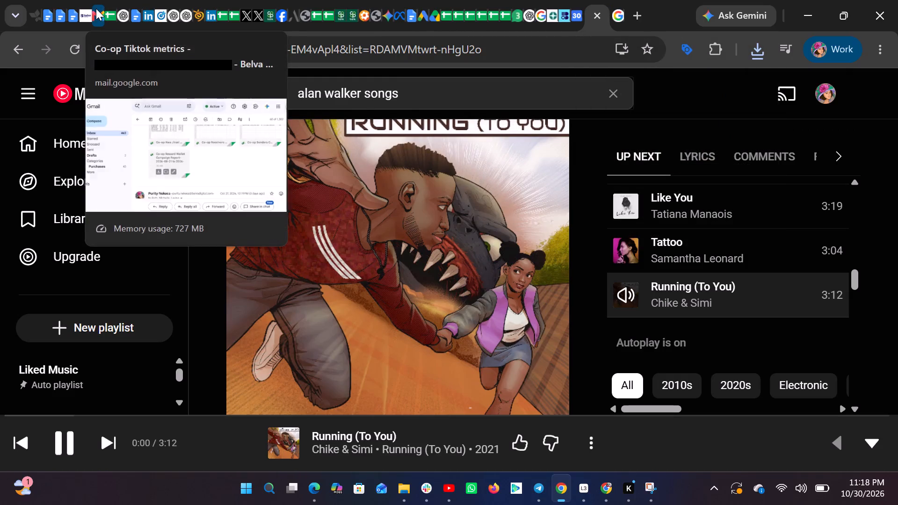
# Return to the Fan Acquisition report and set its date range to Oct 1, 2026 - Oct 30, 2026.
pyautogui.click(86, 11)
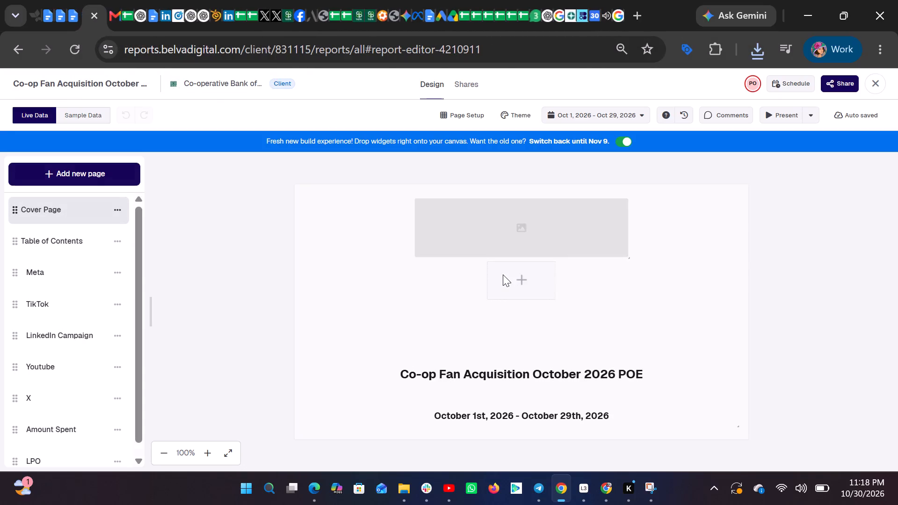
pyautogui.click(581, 118)
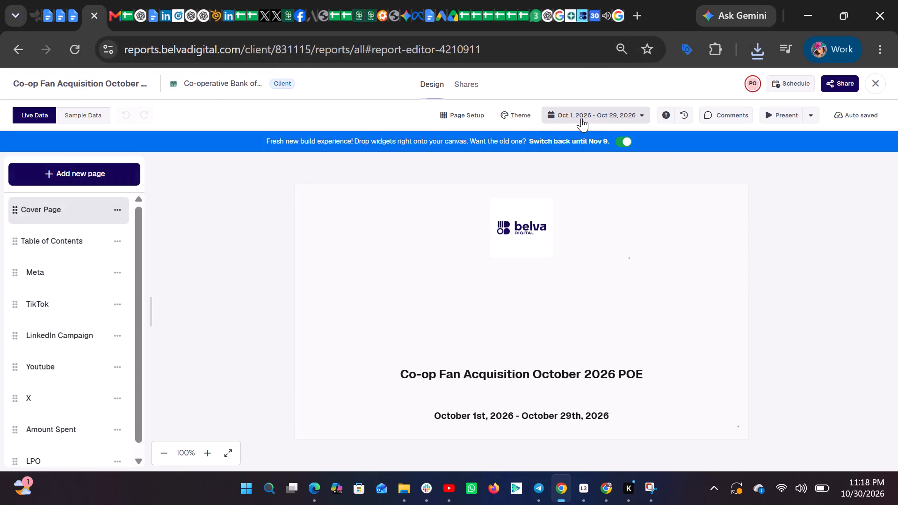
pyautogui.click(320, 179)
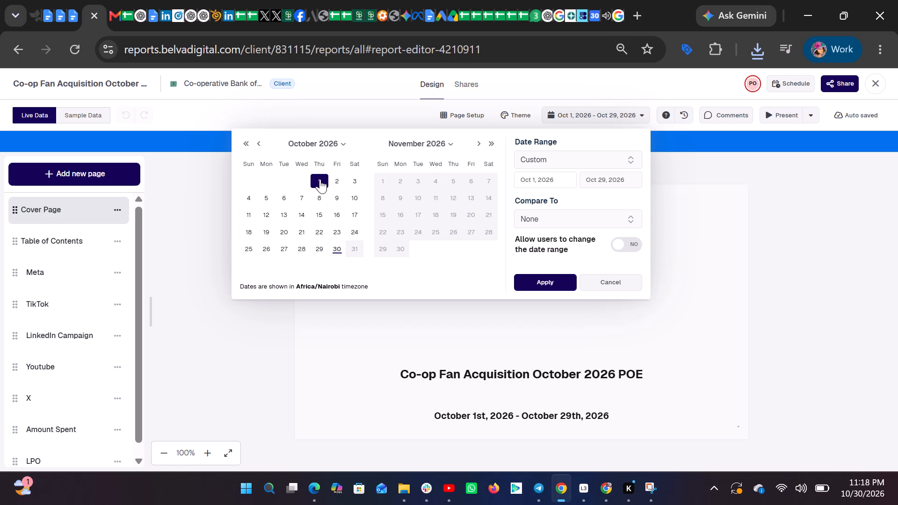
pyautogui.click(338, 249)
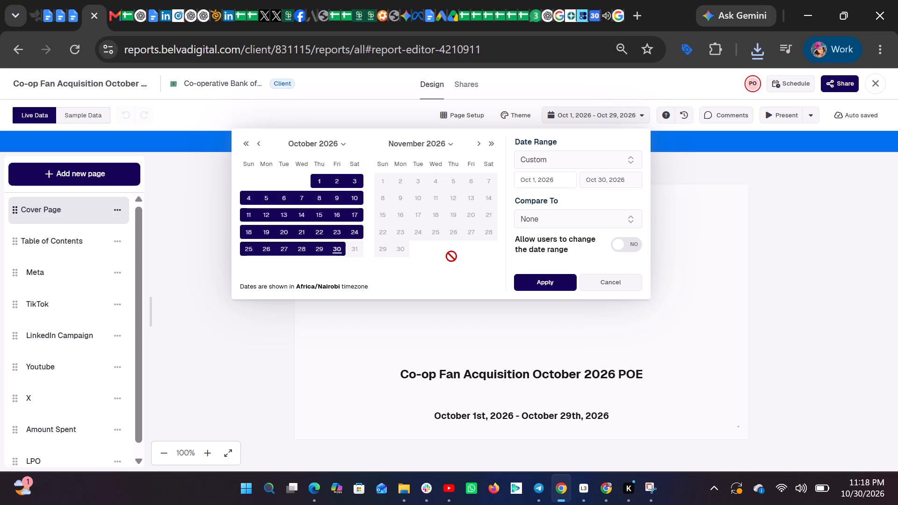
pyautogui.click(553, 285)
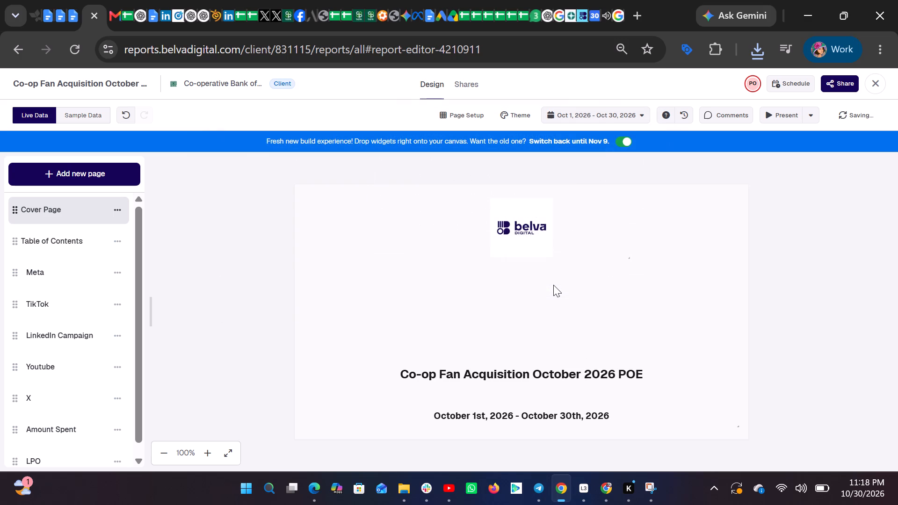
pyautogui.scroll(-3, 553, 285)
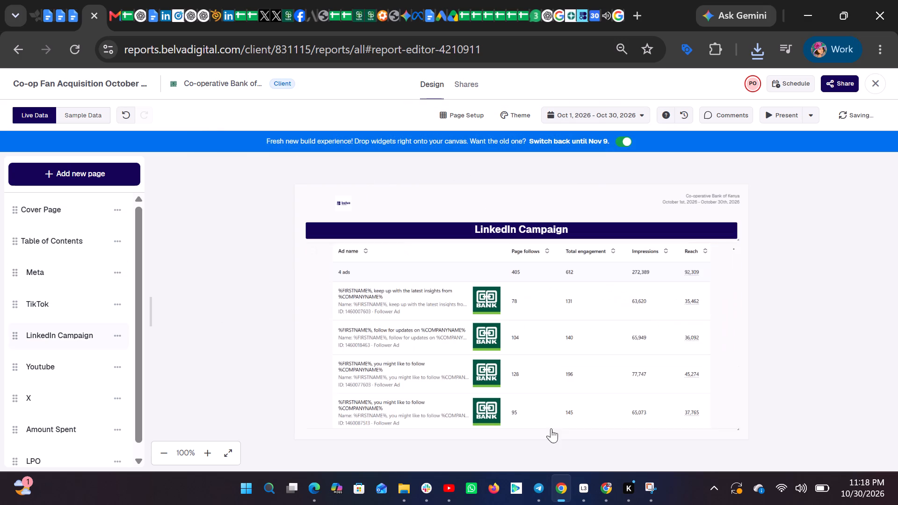
# Switch to Loggy3 and stop the current recording.
pyautogui.click(585, 482)
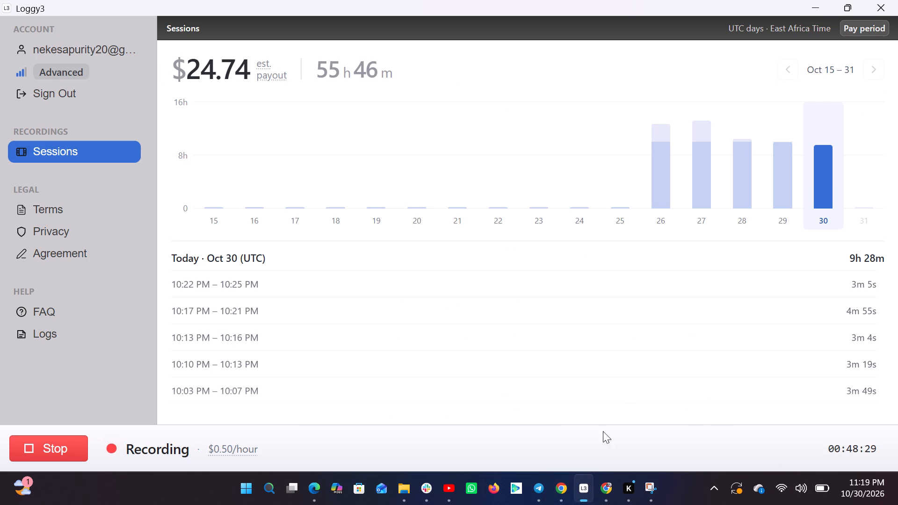
pyautogui.click(59, 452)
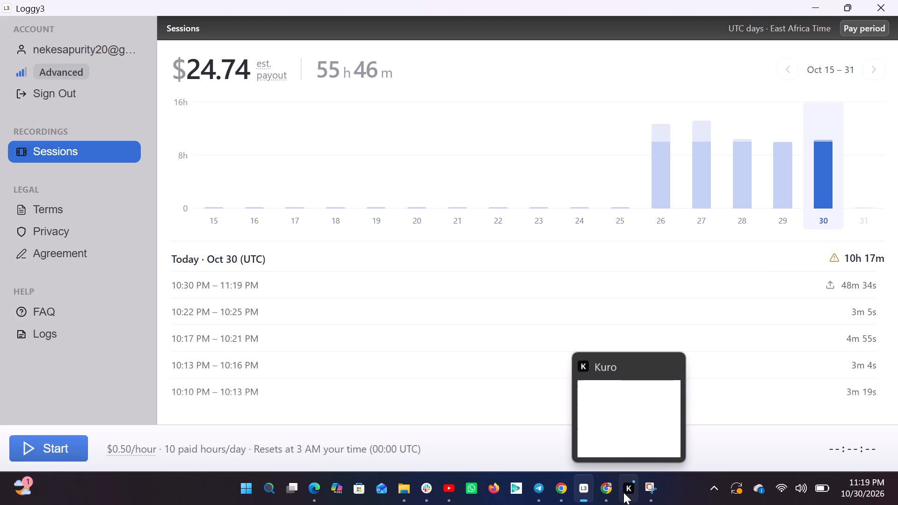
# Switch back to Chrome and review the Meta and TikTok pages of the Co-op Fan Acquisition October report.
pyautogui.click(555, 492)
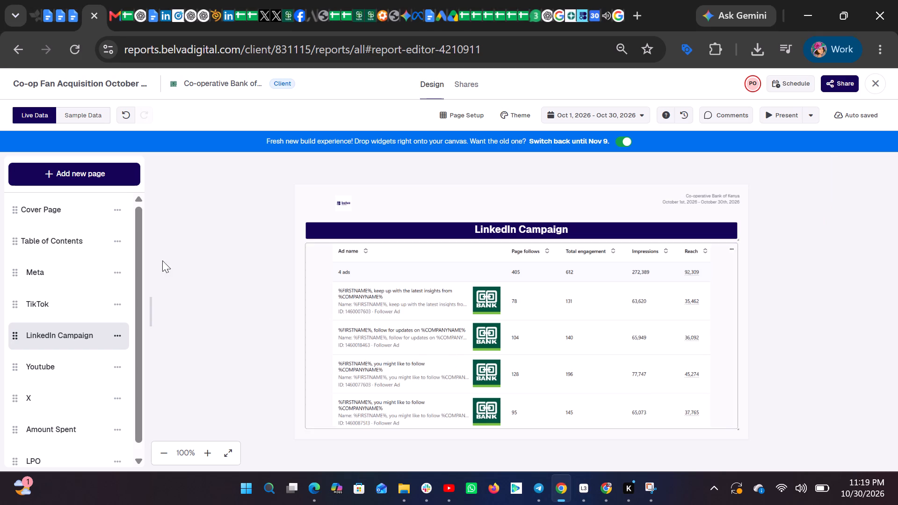
pyautogui.click(82, 275)
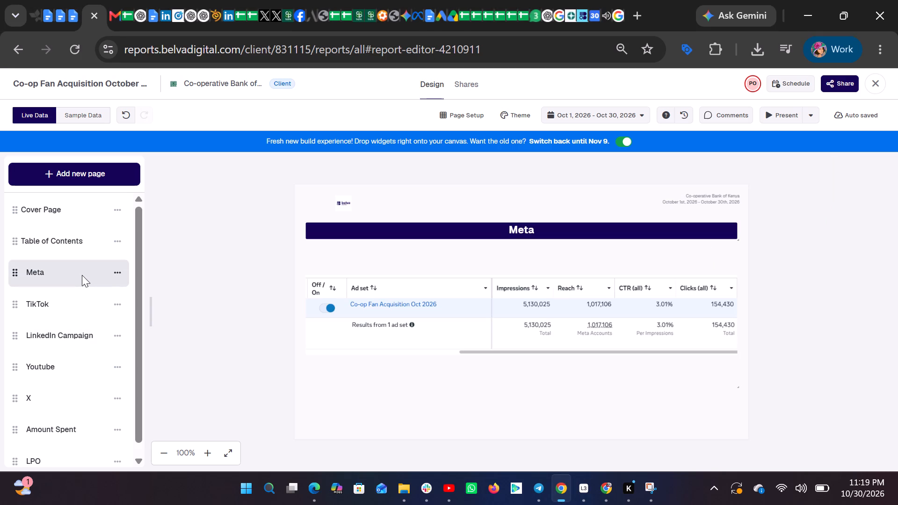
pyautogui.press('Down')
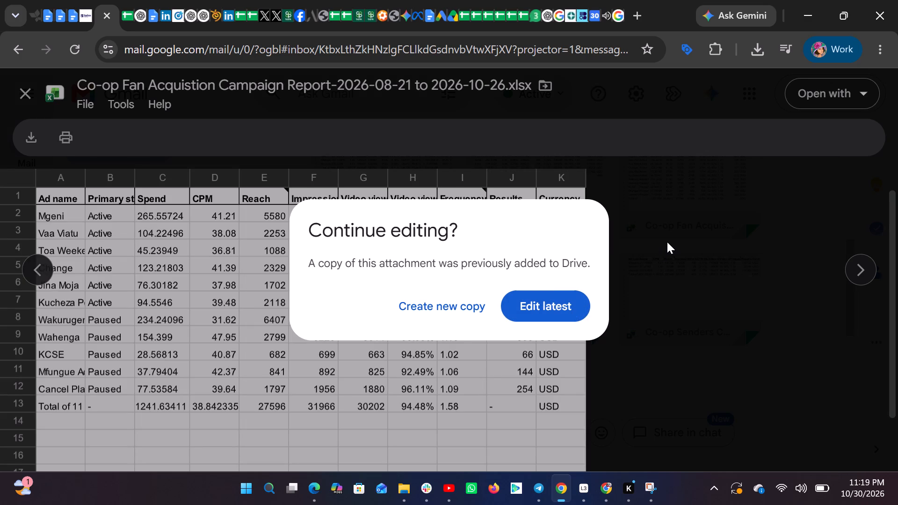
pyautogui.click(543, 302)
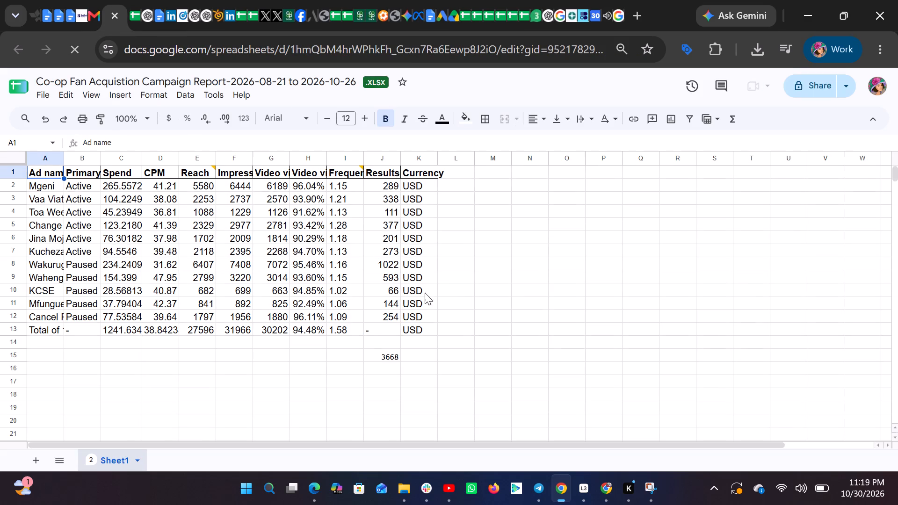
# Delete the Currency, Frequency and Spend columns from the Fan Acquistion campaign sheet.
pyautogui.click(414, 157)
pyautogui.rightClick(414, 157)
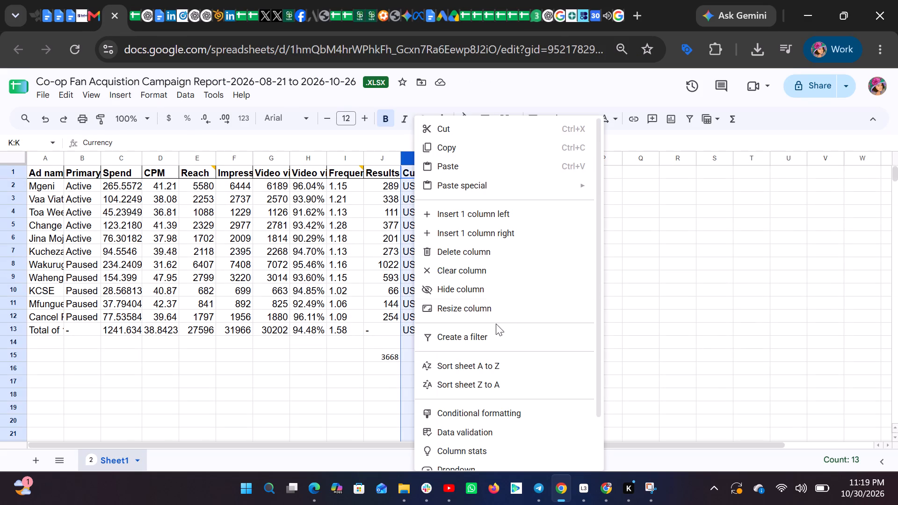
pyautogui.click(464, 253)
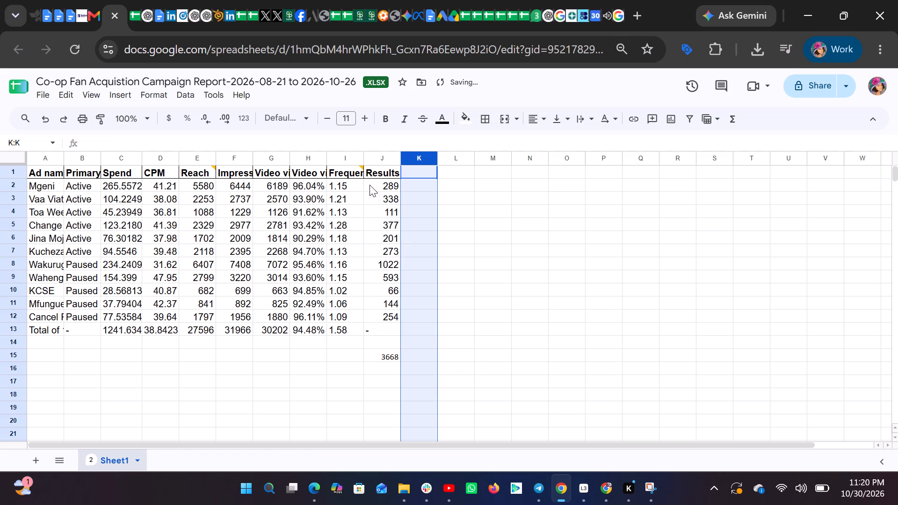
pyautogui.click(344, 160)
pyautogui.rightClick(344, 160)
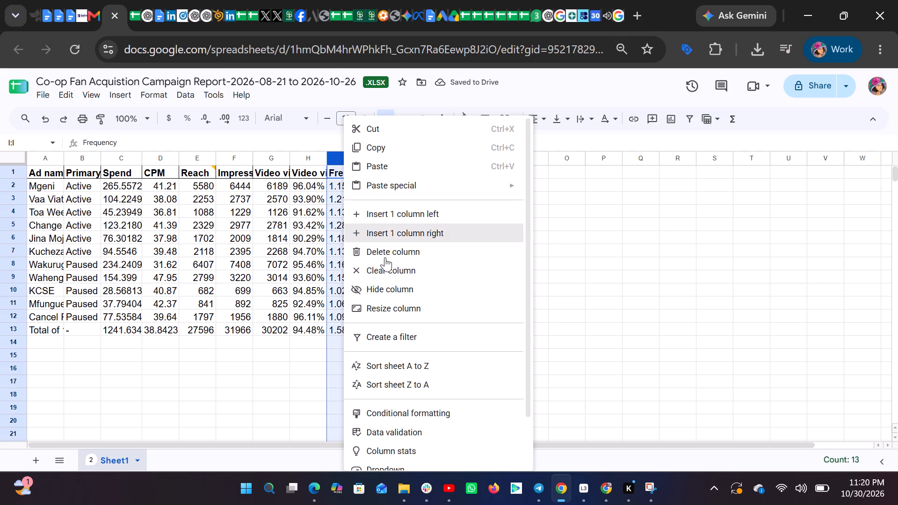
pyautogui.click(388, 255)
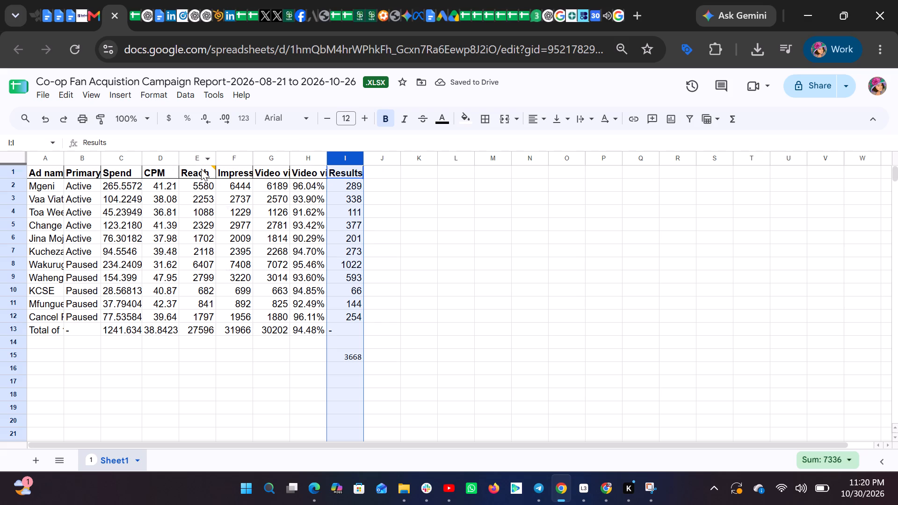
pyautogui.click(336, 183)
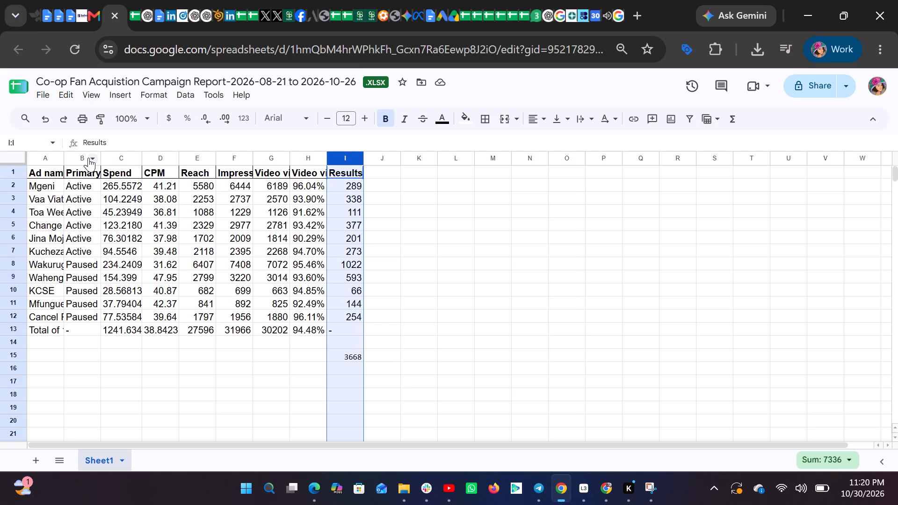
pyautogui.click(121, 156)
pyautogui.rightClick(121, 156)
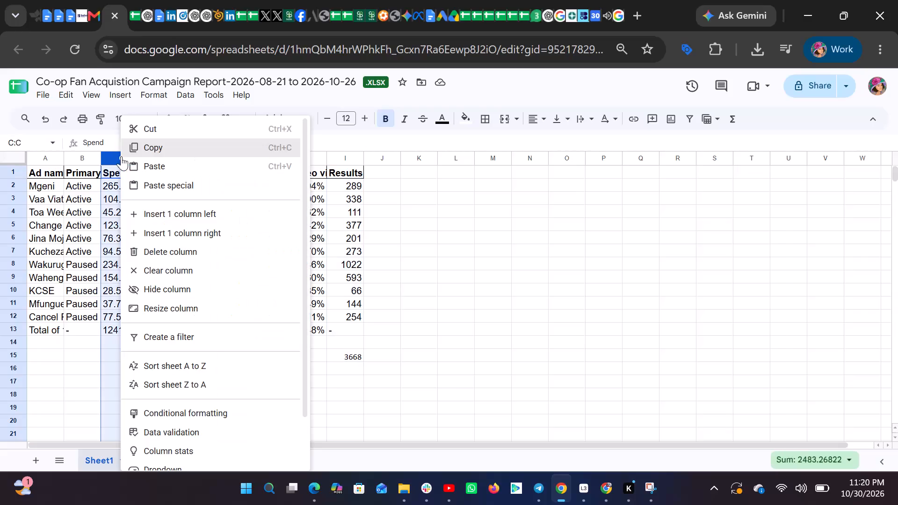
pyautogui.click(171, 250)
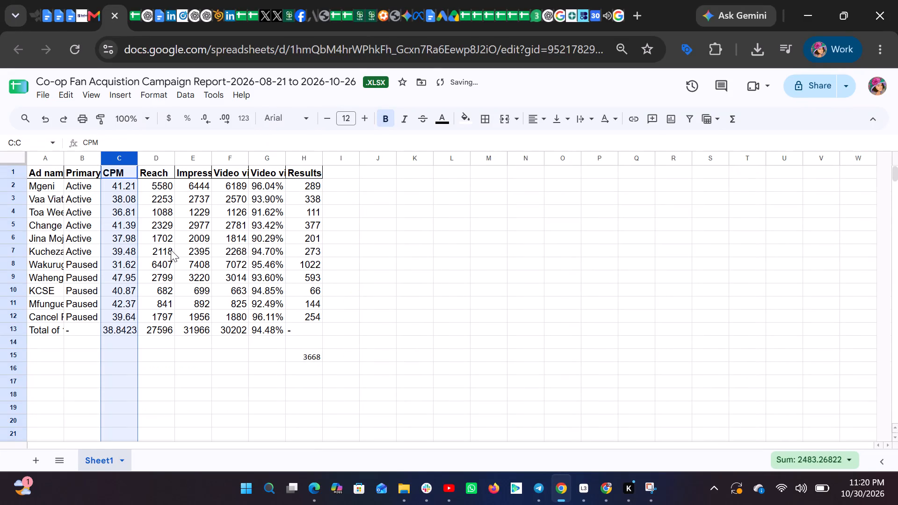
pyautogui.click(114, 159)
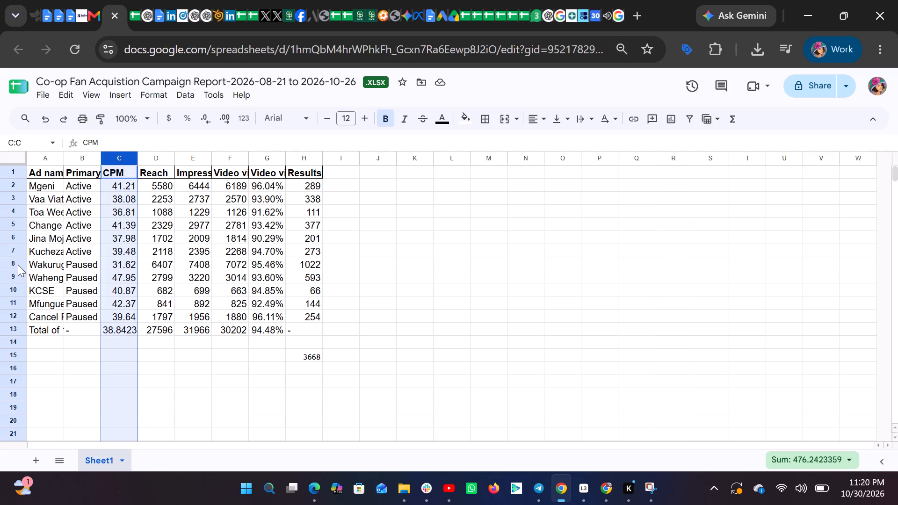
# Delete rows 8 to 13, covering the paused ads and the total row.
pyautogui.moveTo(18, 265); pyautogui.dragTo(22, 325)
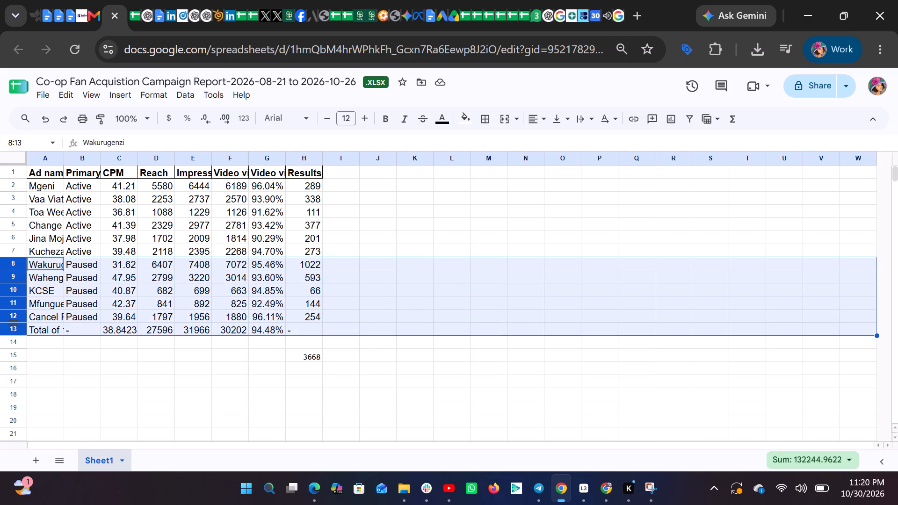
pyautogui.rightClick(14, 292)
pyautogui.click(73, 291)
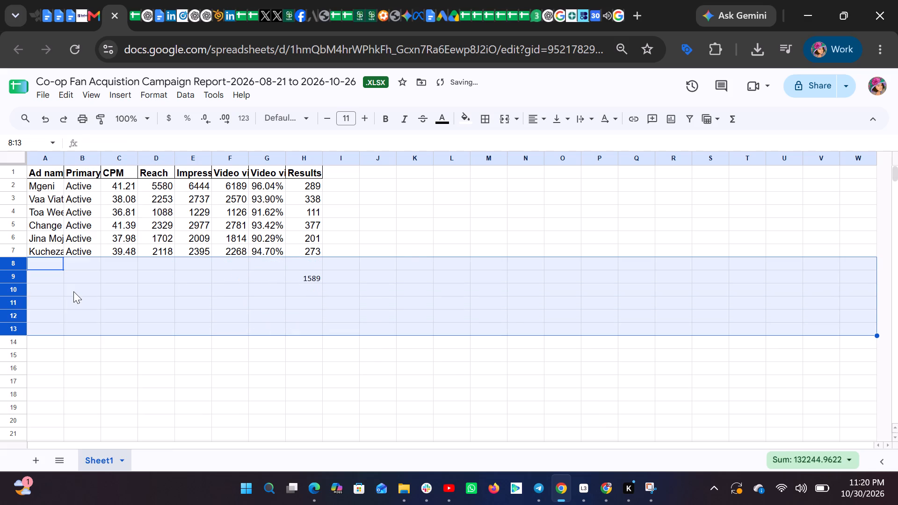
pyautogui.click(217, 360)
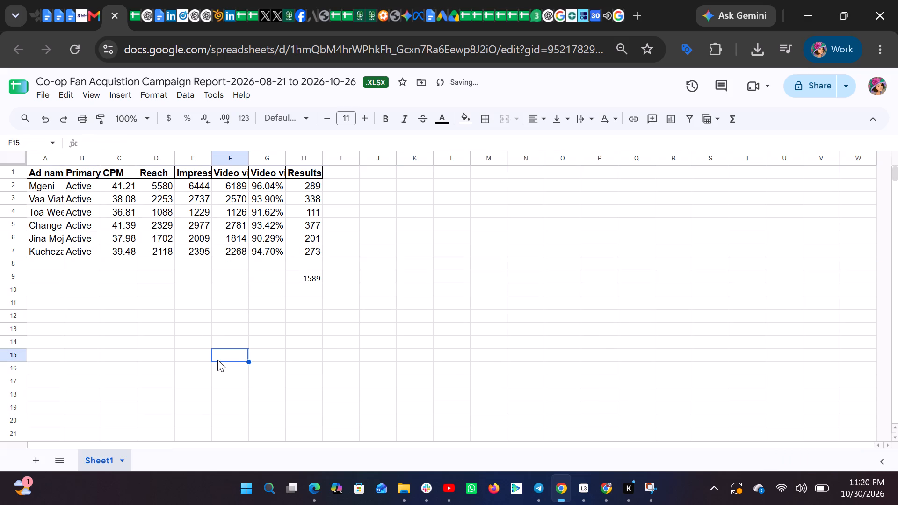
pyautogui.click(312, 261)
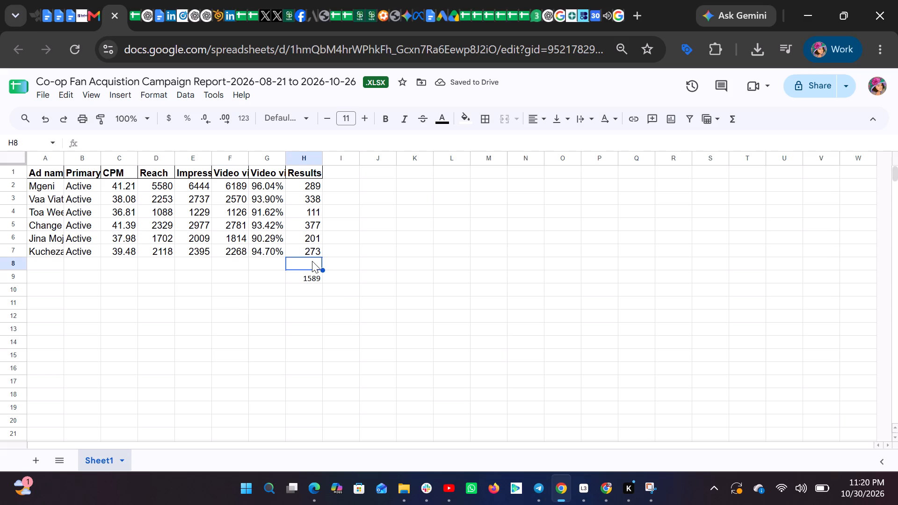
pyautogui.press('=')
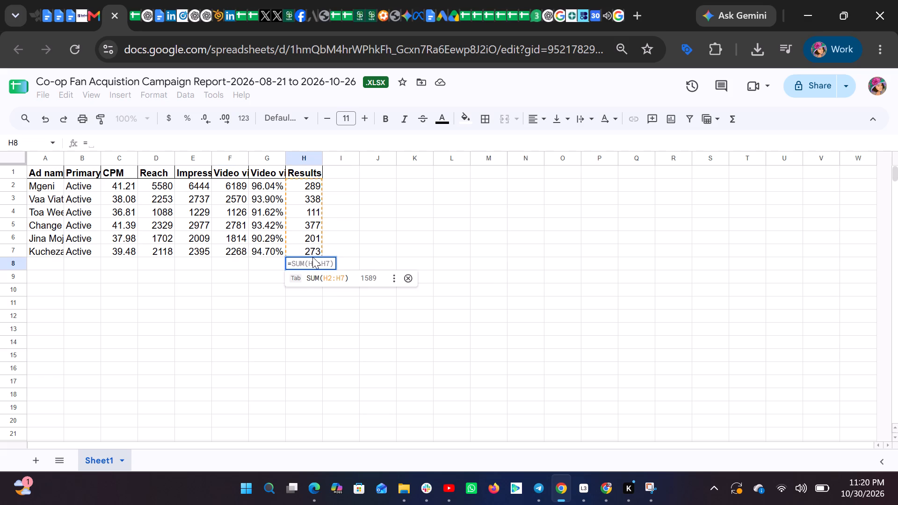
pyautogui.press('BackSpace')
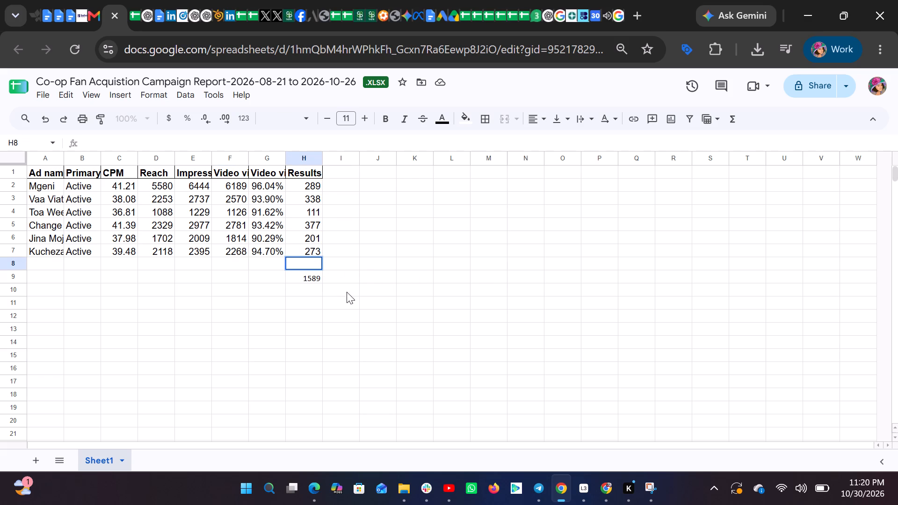
# Clear the leftover results total from cell H9.
pyautogui.click(316, 279)
pyautogui.press('BackSpace')
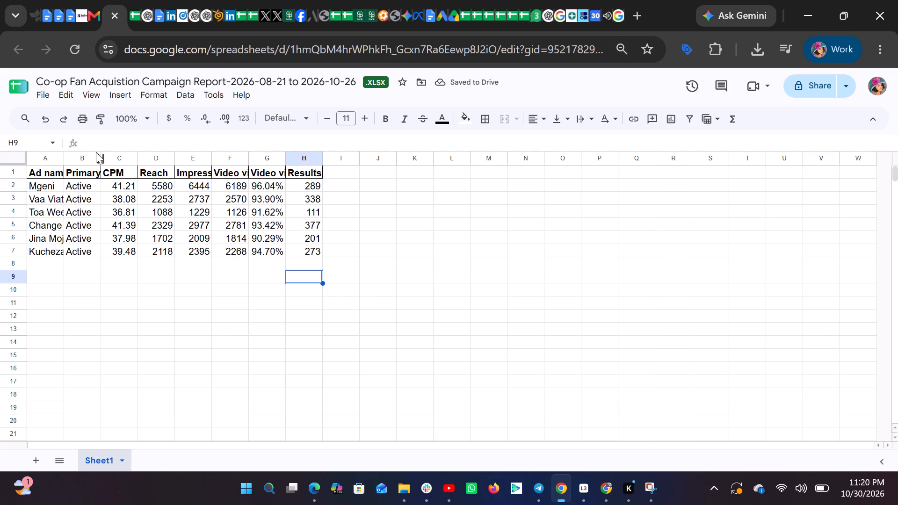
# Widen columns A to G, from Ad name to Video view rate, so their headers fit.
pyautogui.moveTo(101, 156); pyautogui.dragTo(105, 156)
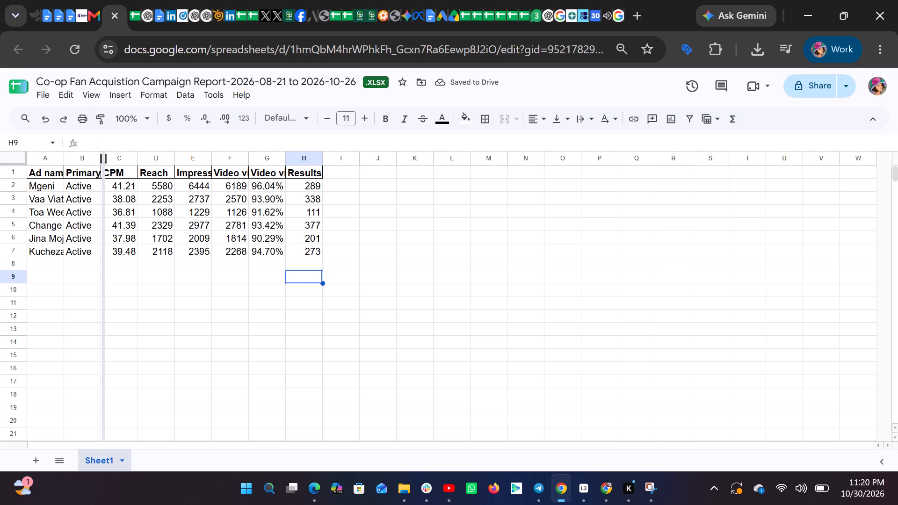
pyautogui.moveTo(105, 156); pyautogui.dragTo(118, 156)
pyautogui.moveTo(118, 156); pyautogui.dragTo(148, 159)
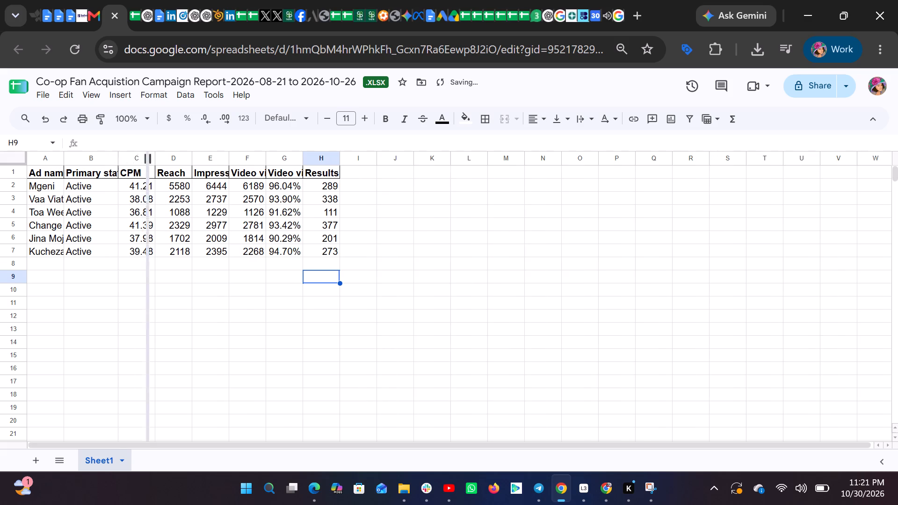
pyautogui.moveTo(148, 159); pyautogui.dragTo(149, 159)
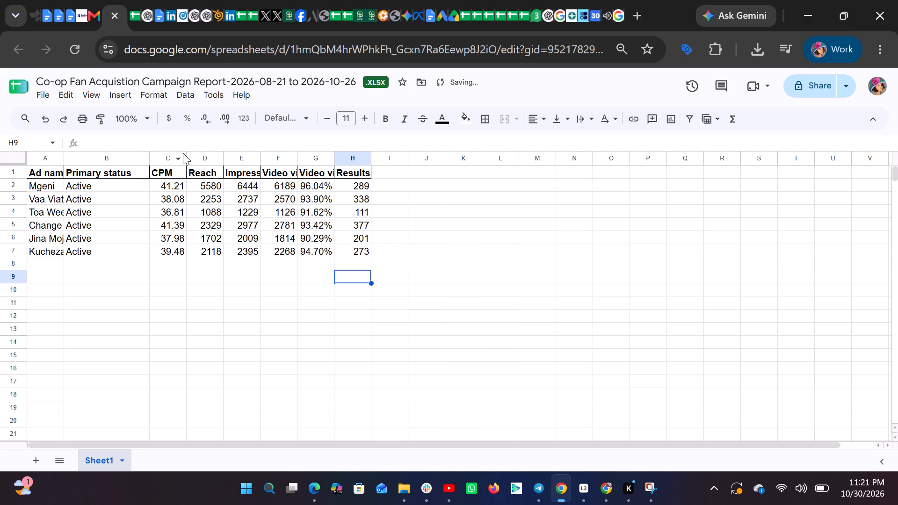
pyautogui.moveTo(185, 156); pyautogui.dragTo(206, 152)
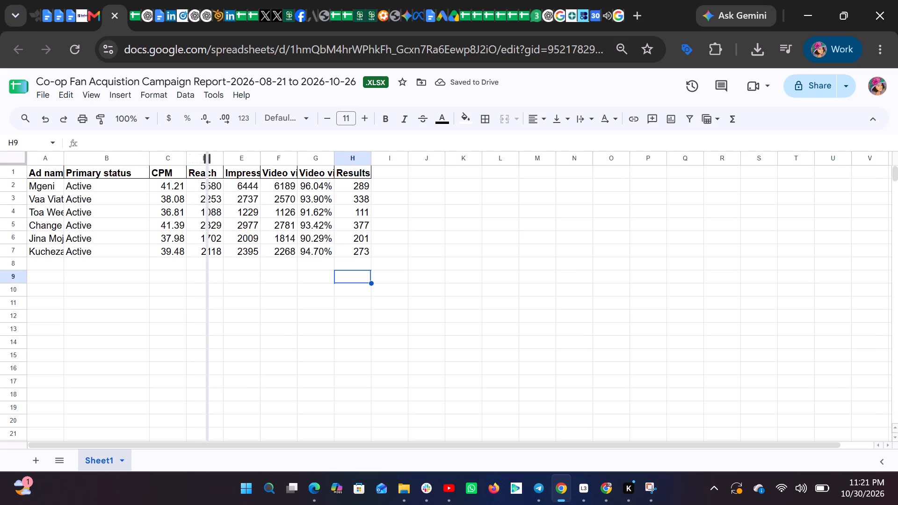
pyautogui.moveTo(206, 152); pyautogui.dragTo(208, 151)
pyautogui.moveTo(247, 158); pyautogui.dragTo(297, 114)
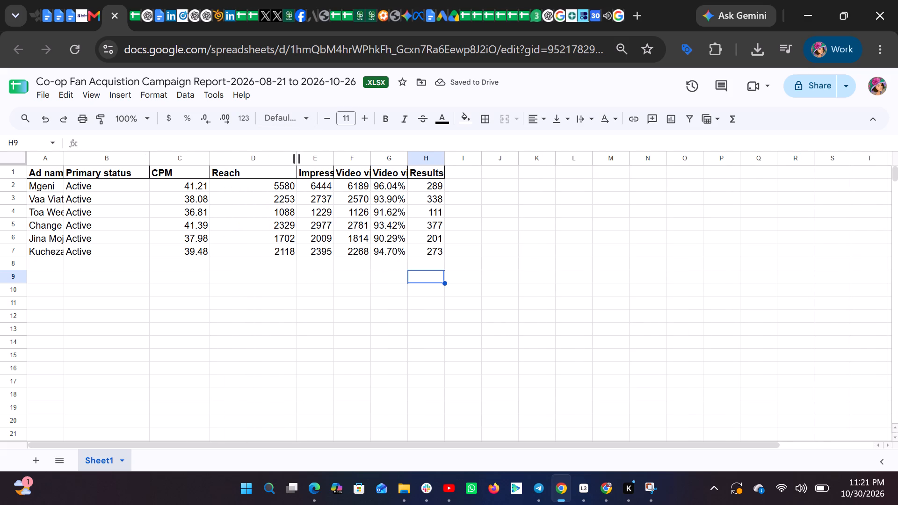
pyautogui.moveTo(299, 157); pyautogui.dragTo(265, 165)
pyautogui.moveTo(300, 158); pyautogui.dragTo(330, 153)
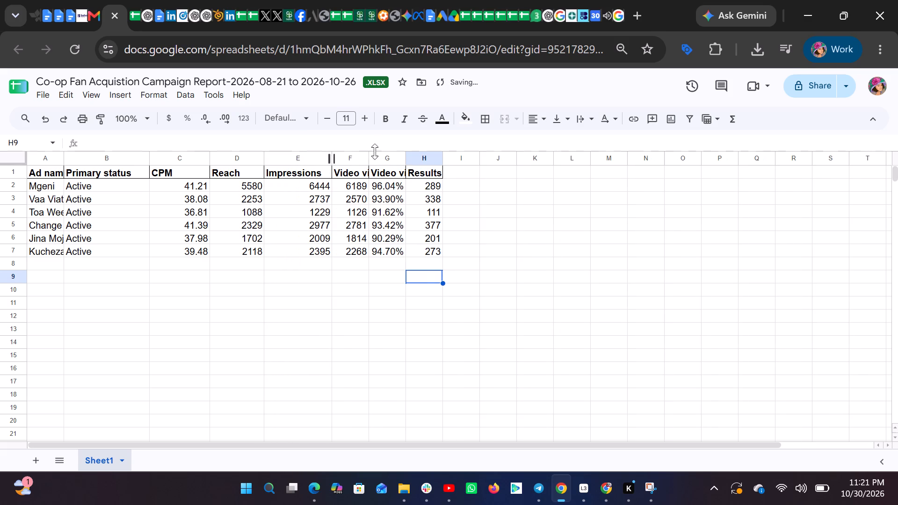
pyautogui.moveTo(368, 156); pyautogui.dragTo(393, 151)
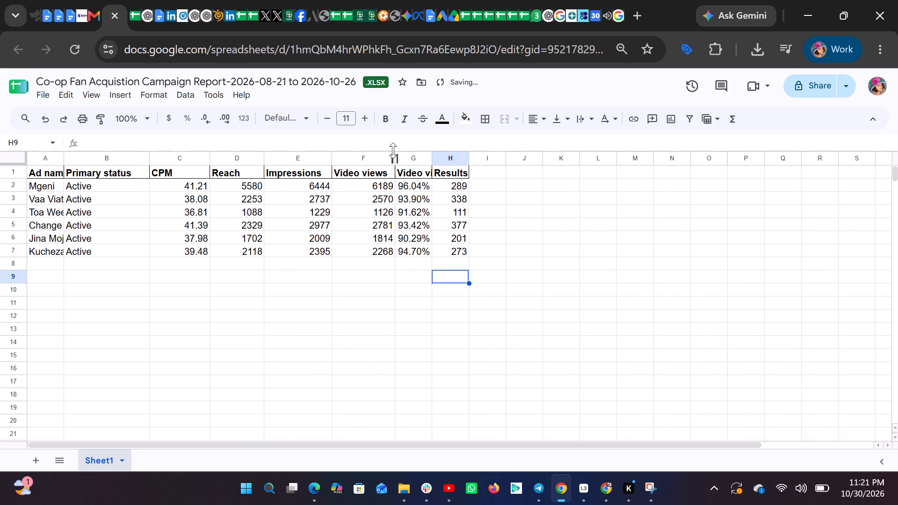
pyautogui.moveTo(430, 158); pyautogui.dragTo(449, 155)
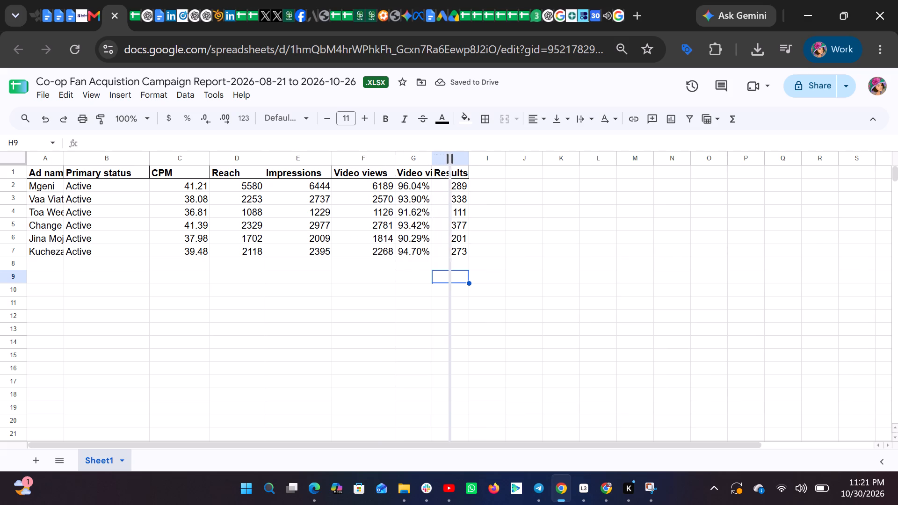
pyautogui.moveTo(449, 155); pyautogui.dragTo(451, 155)
pyautogui.moveTo(451, 155); pyautogui.dragTo(463, 151)
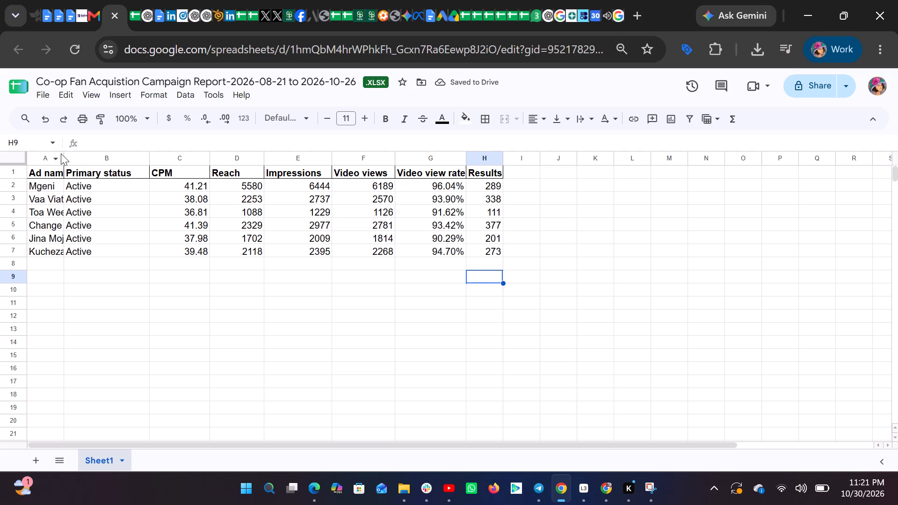
pyautogui.moveTo(63, 157); pyautogui.dragTo(81, 158)
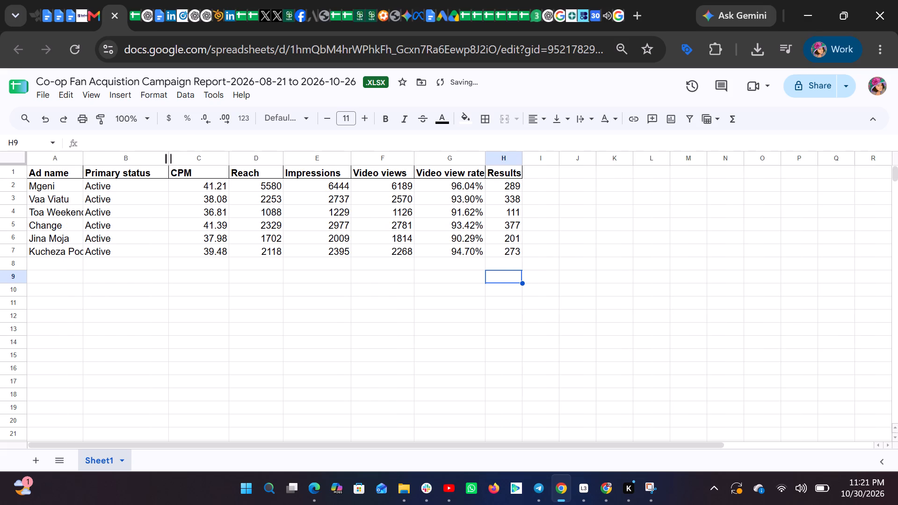
# Narrow the Primary status, CPM and Reach columns to fit closer to their headers.
pyautogui.moveTo(168, 157); pyautogui.dragTo(157, 156)
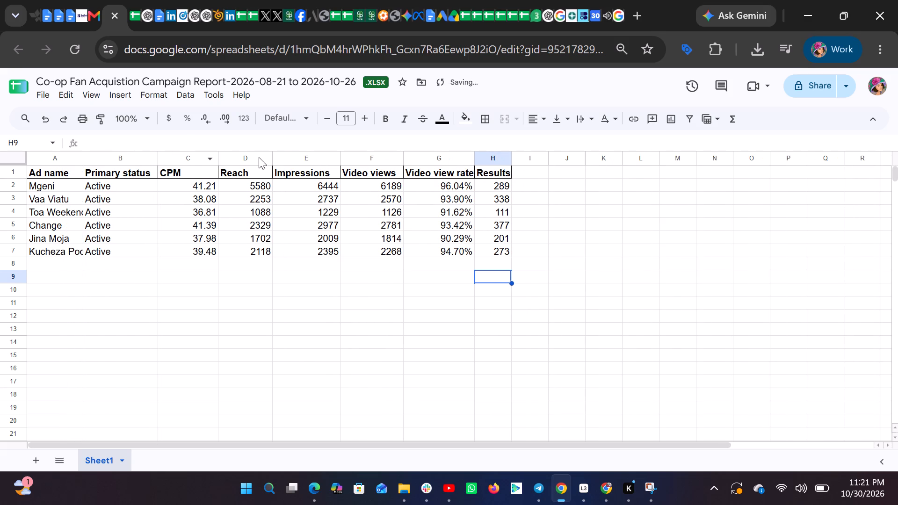
pyautogui.moveTo(216, 156); pyautogui.dragTo(202, 158)
pyautogui.click(202, 158)
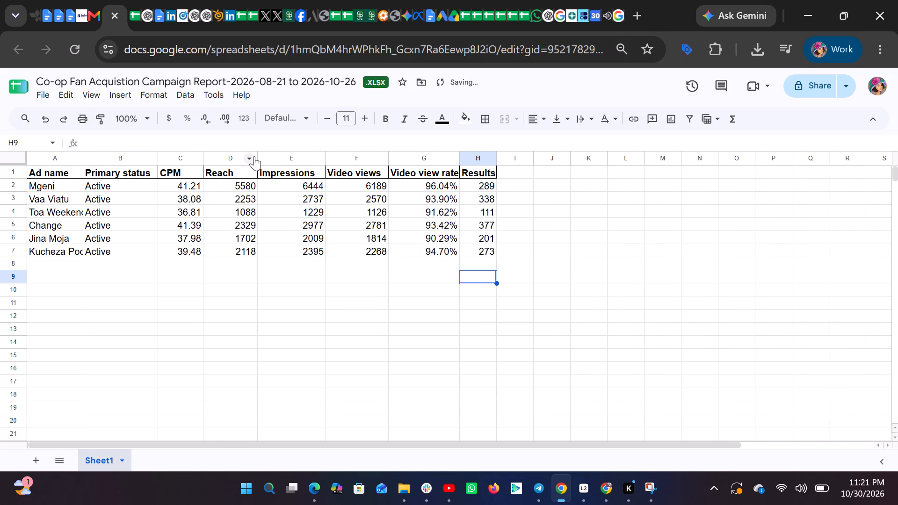
pyautogui.moveTo(258, 156); pyautogui.dragTo(253, 156)
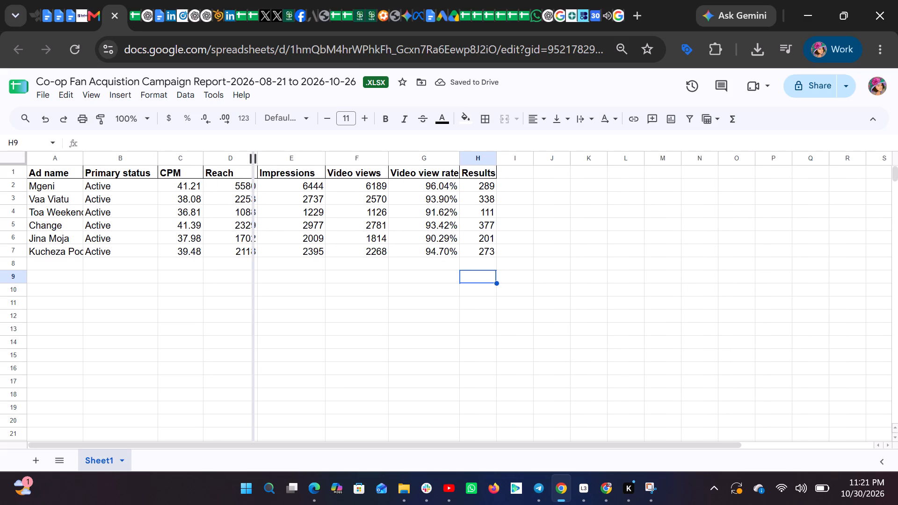
pyautogui.moveTo(253, 156); pyautogui.dragTo(249, 159)
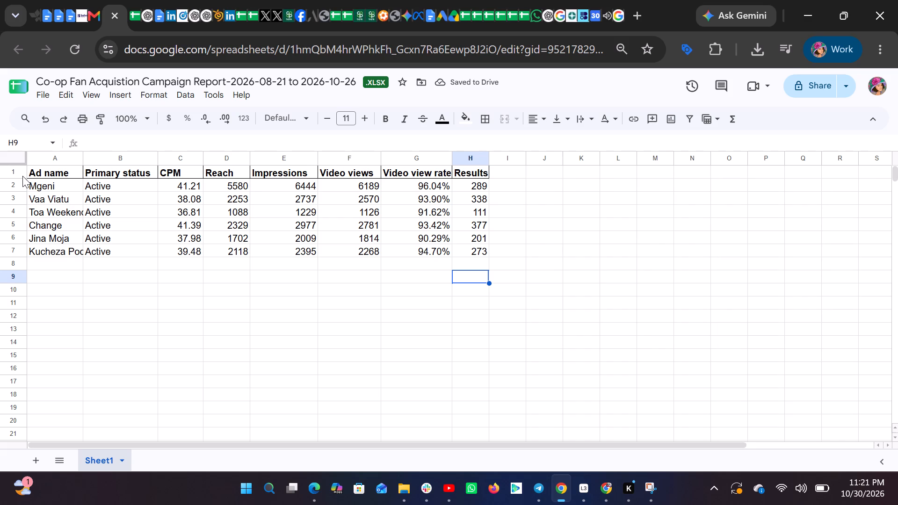
# Center-align the contents of rows 1 to 7 horizontally.
pyautogui.moveTo(22, 176); pyautogui.dragTo(22, 253)
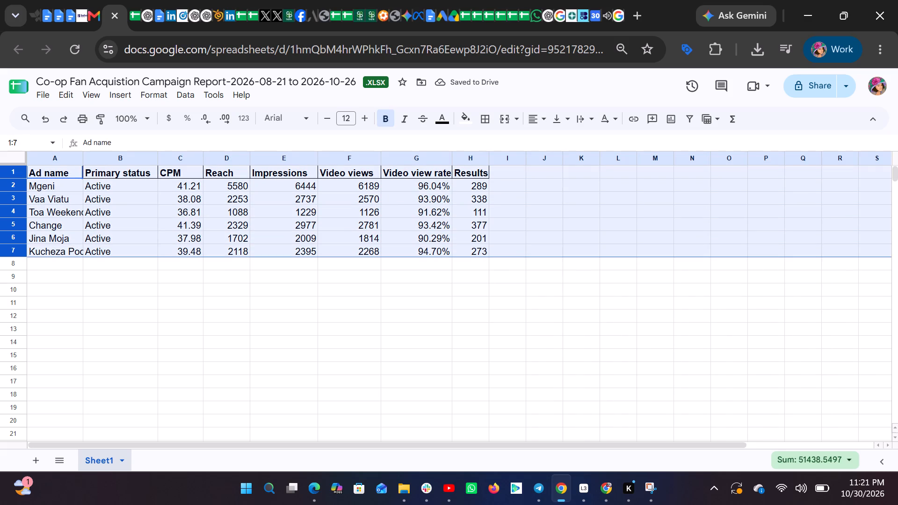
pyautogui.click(157, 95)
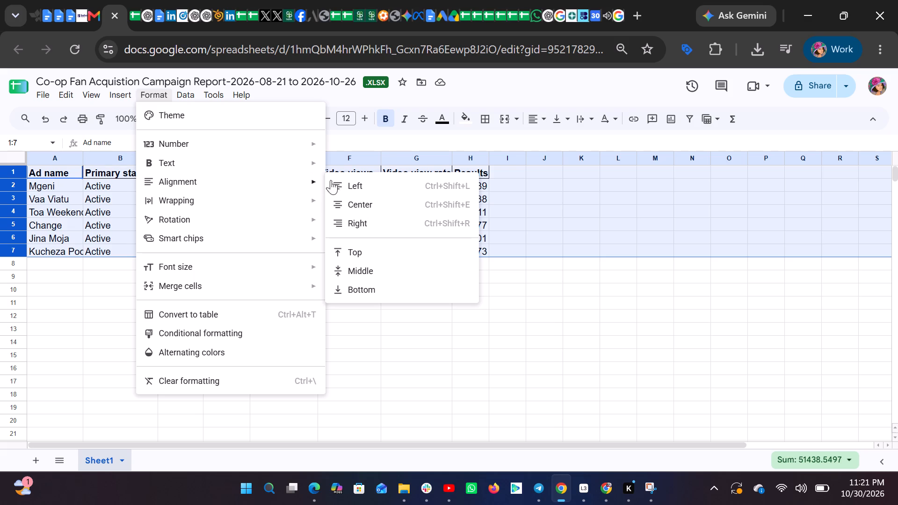
pyautogui.click(344, 202)
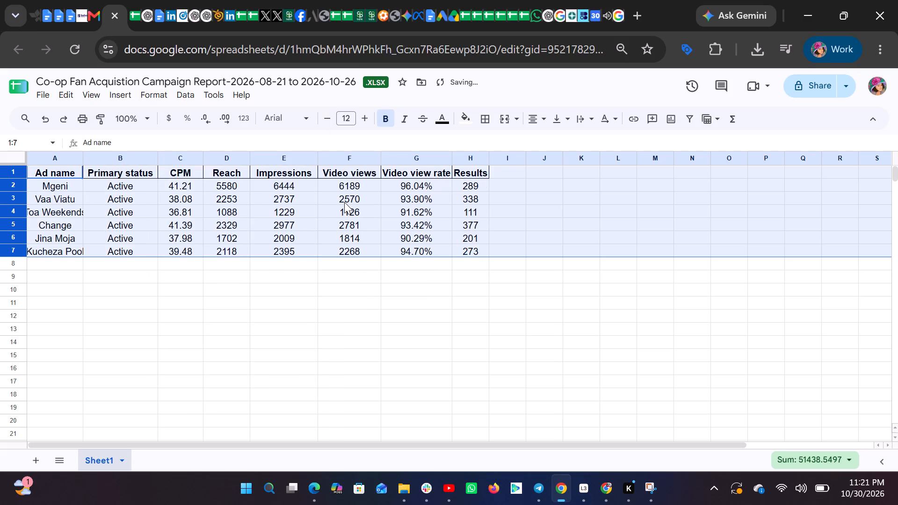
pyautogui.click(422, 376)
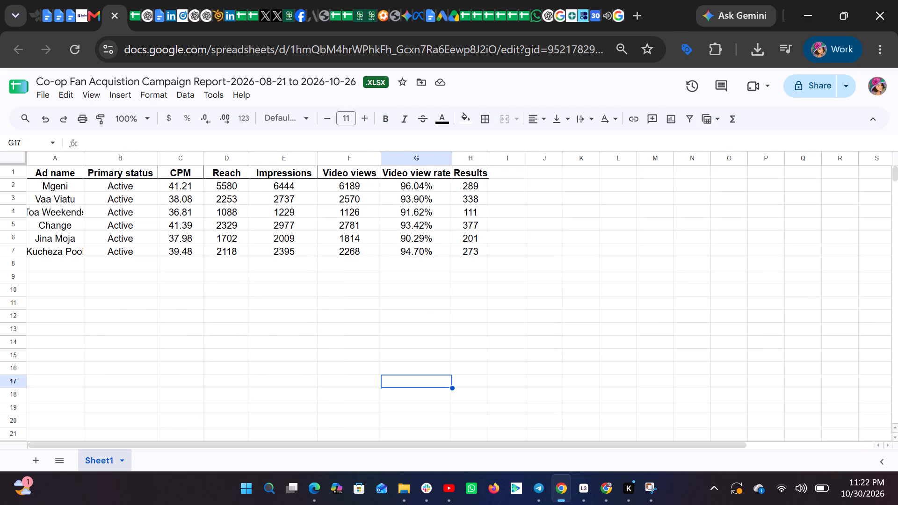
# Widen the Video view rate column slightly to give its header more room.
pyautogui.moveTo(450, 155); pyautogui.dragTo(457, 153)
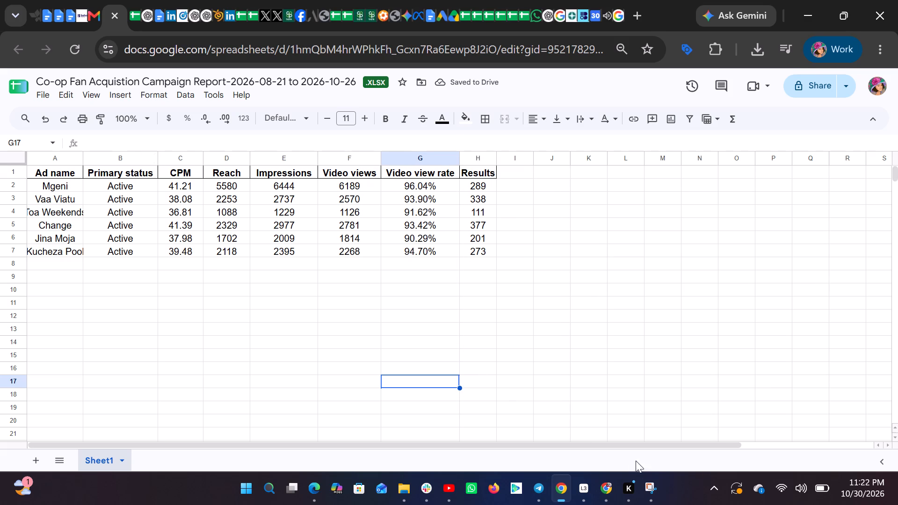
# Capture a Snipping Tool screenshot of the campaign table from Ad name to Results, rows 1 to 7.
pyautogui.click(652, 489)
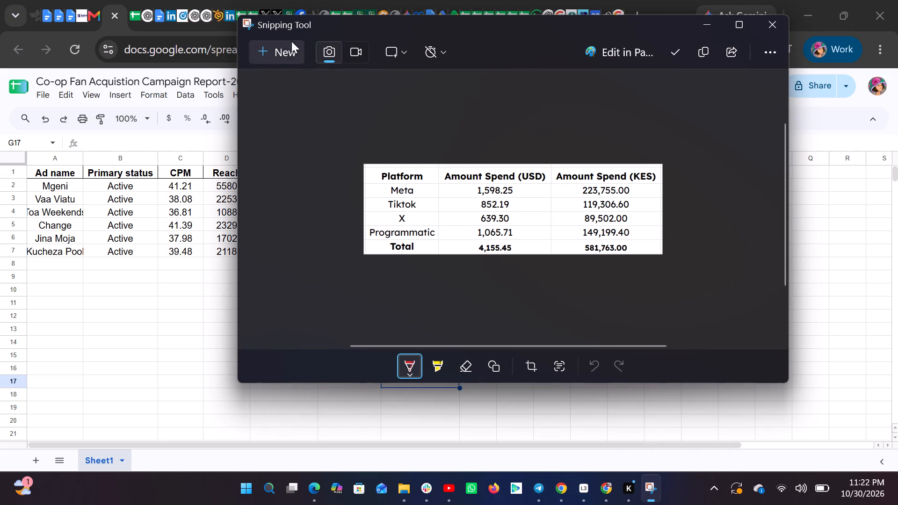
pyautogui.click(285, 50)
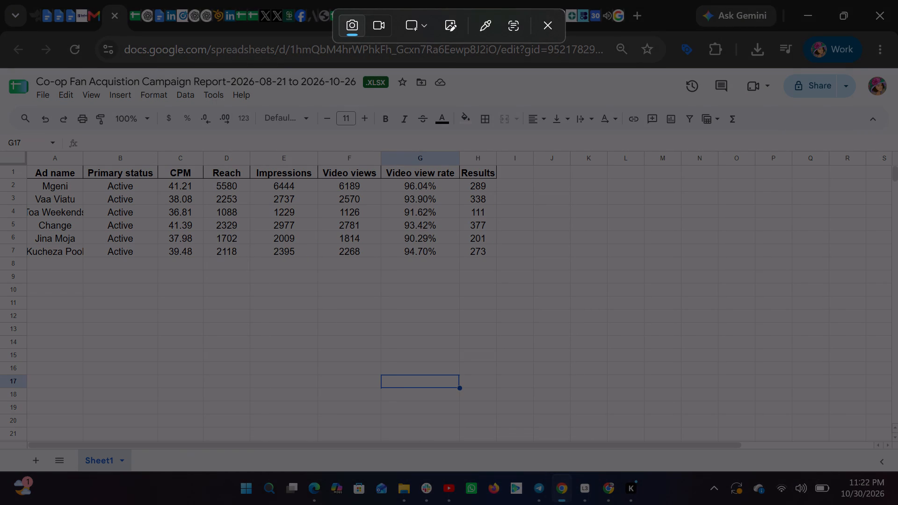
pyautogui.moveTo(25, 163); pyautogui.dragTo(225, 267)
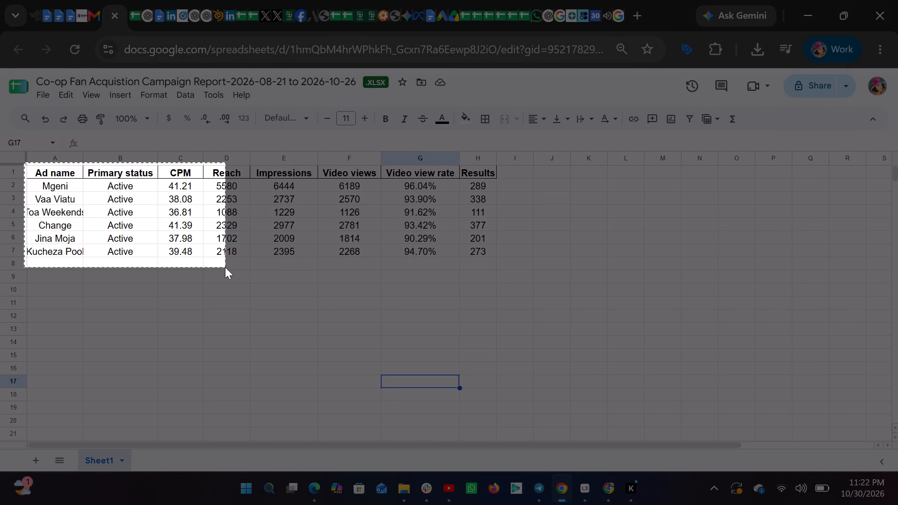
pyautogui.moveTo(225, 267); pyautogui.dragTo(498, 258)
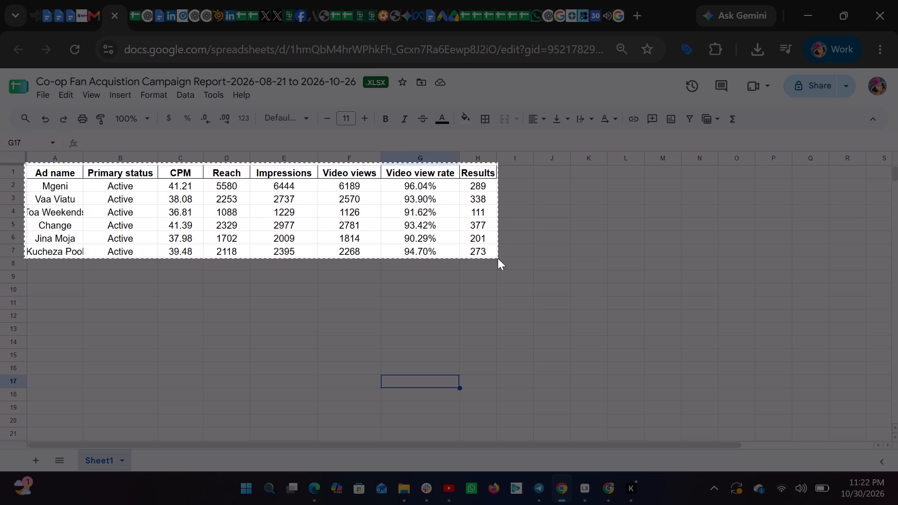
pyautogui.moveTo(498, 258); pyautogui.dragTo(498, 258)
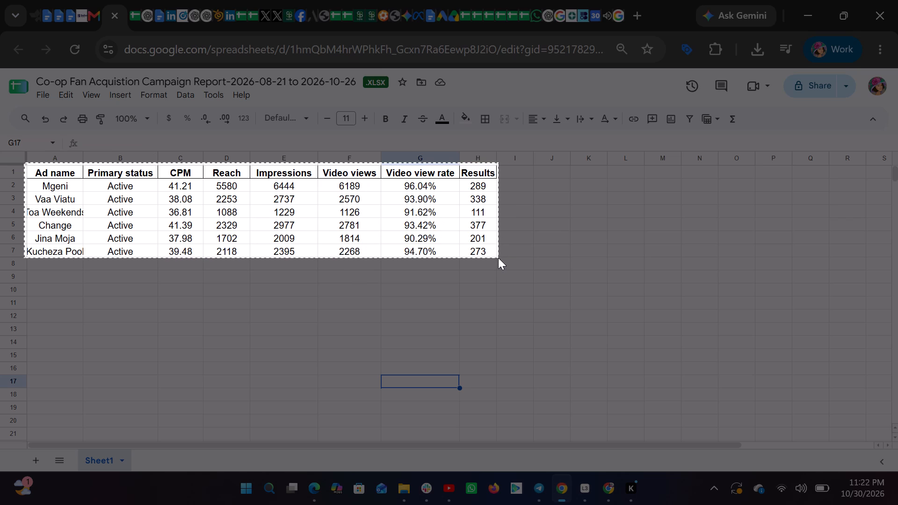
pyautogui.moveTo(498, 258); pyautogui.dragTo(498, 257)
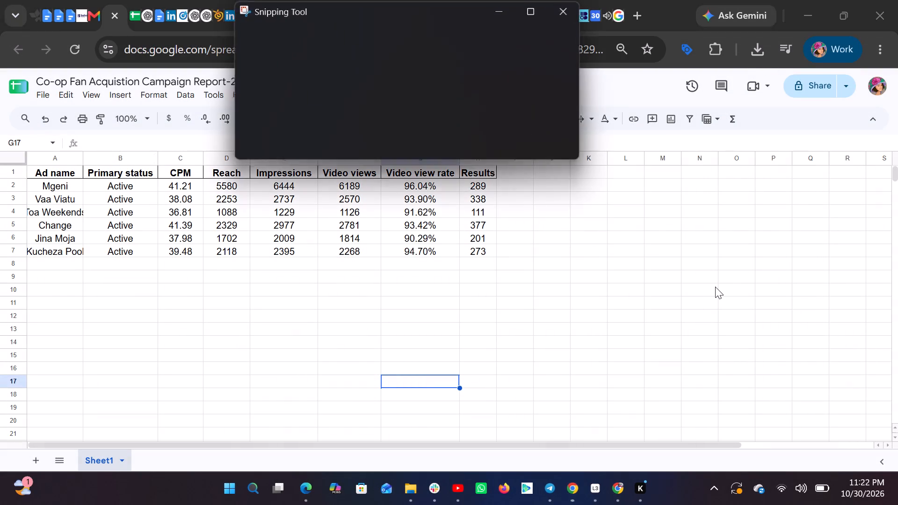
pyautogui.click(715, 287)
# Take a new Snipping Tool screenshot of the campaign table, framed tightly around cells A1 to H7.
pyautogui.click(645, 483)
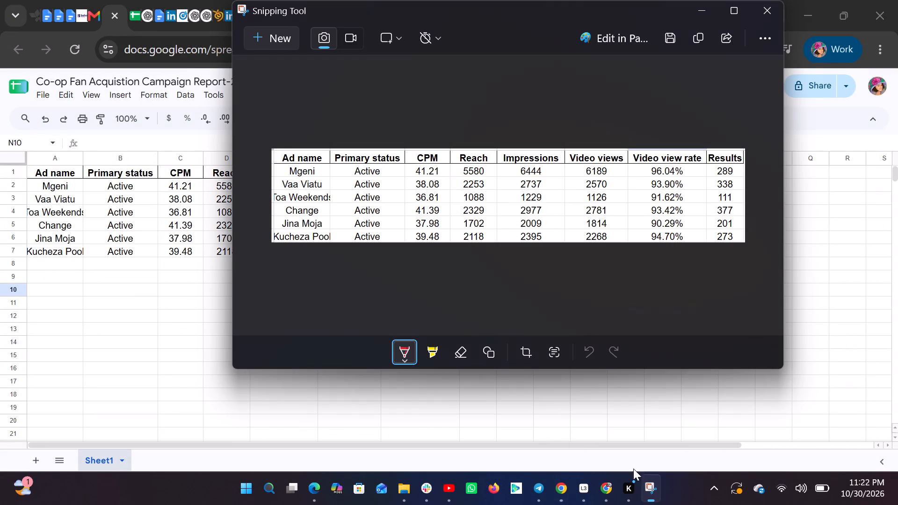
pyautogui.click(260, 36)
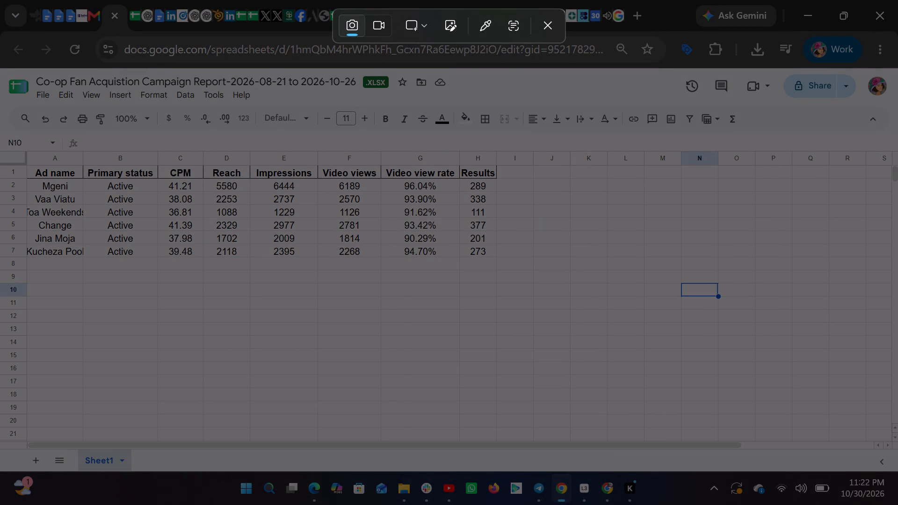
pyautogui.moveTo(25, 163); pyautogui.dragTo(369, 269)
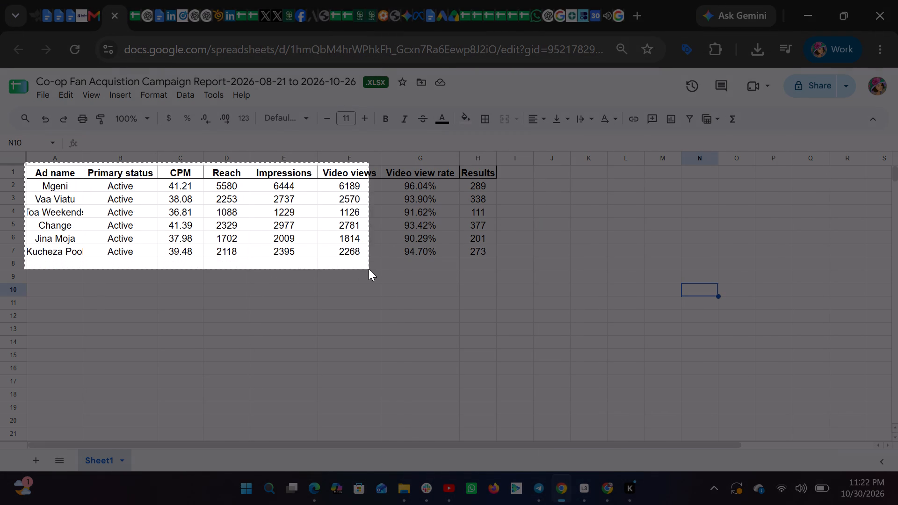
pyautogui.moveTo(369, 269); pyautogui.dragTo(495, 256)
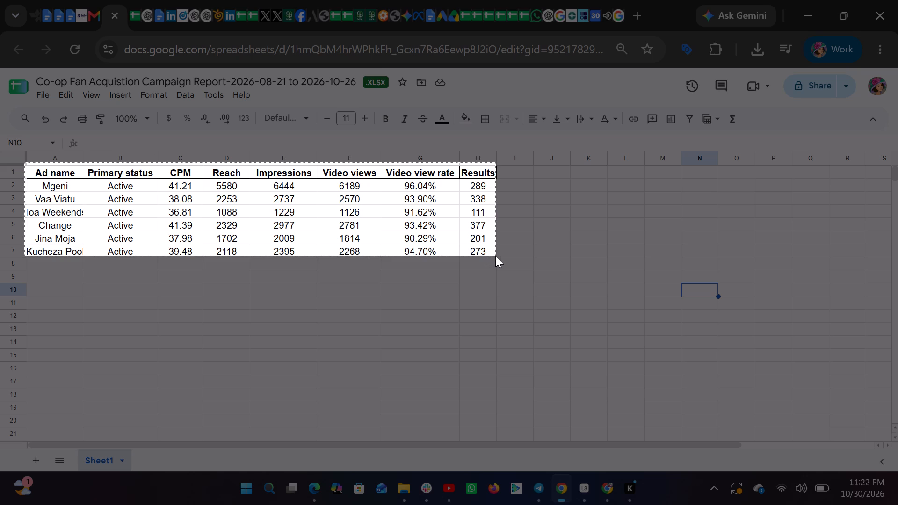
pyautogui.moveTo(495, 256); pyautogui.dragTo(497, 256)
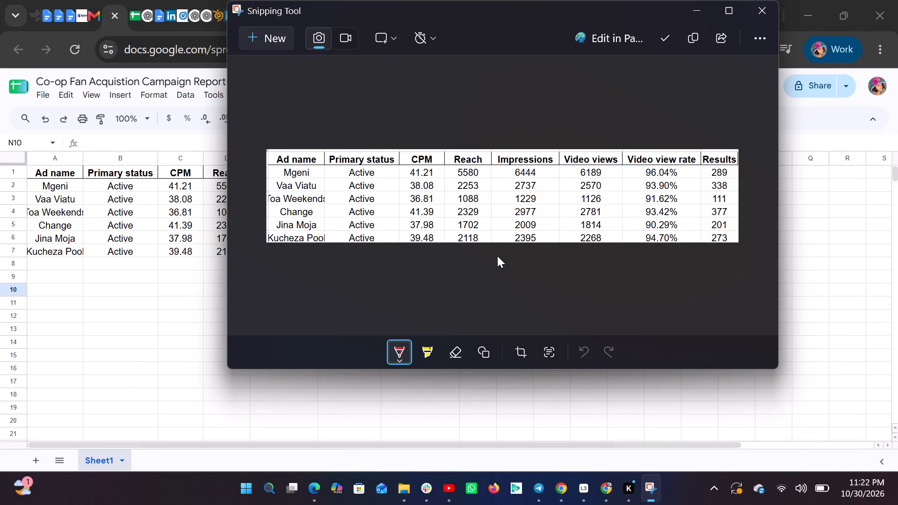
# Save the table screenshot as the PNG file C.K.J in the Screenshots folder, replacing the existing file, and minimize Snipping Tool.
pyautogui.click(668, 33)
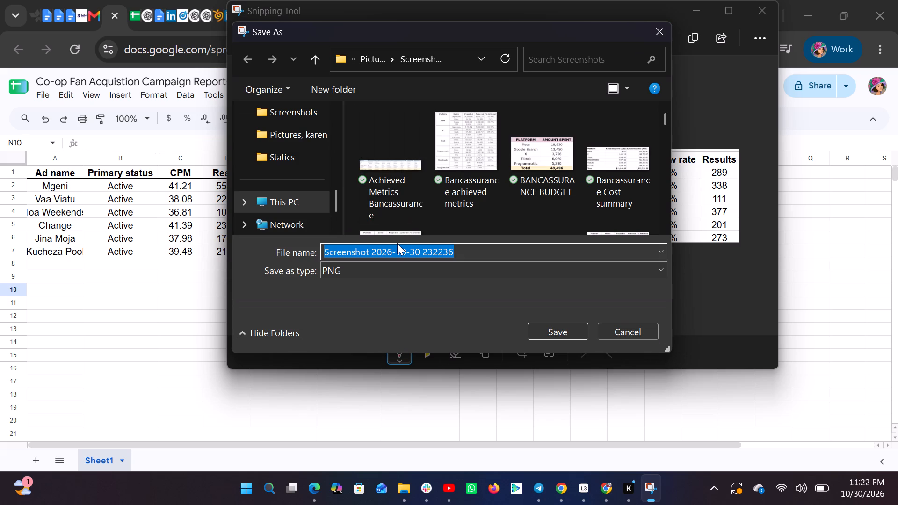
pyautogui.write('.K.J')
pyautogui.press('Return')
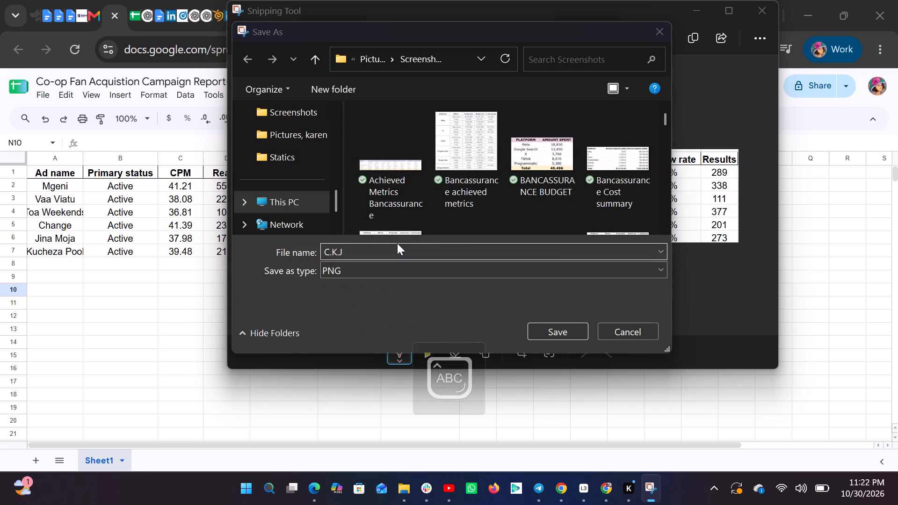
pyautogui.click(475, 235)
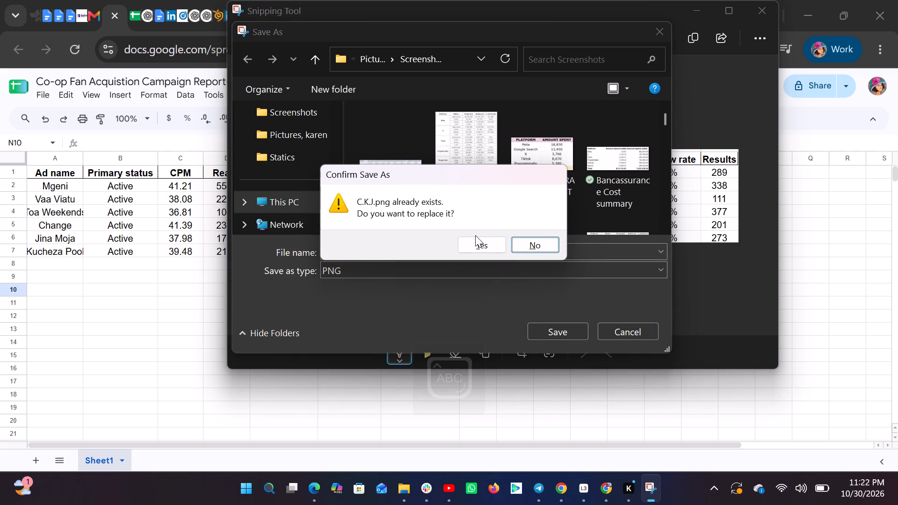
pyautogui.click(476, 243)
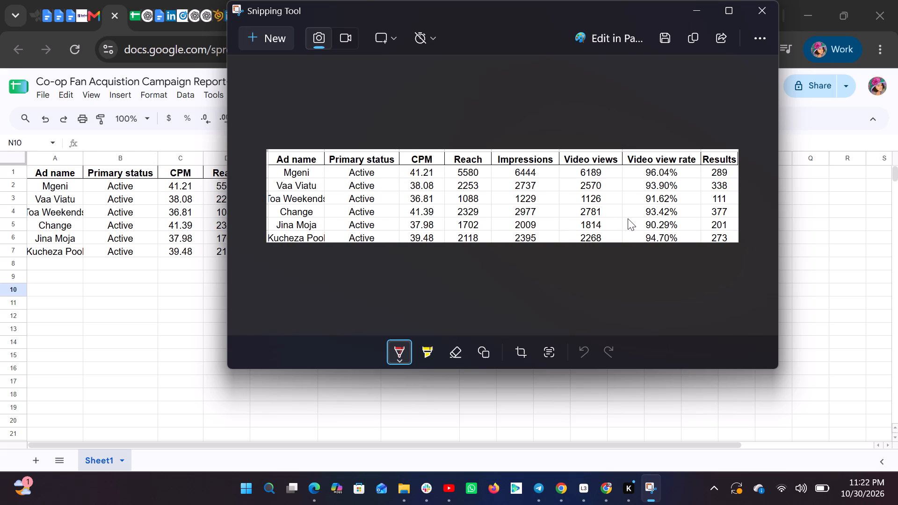
pyautogui.click(698, 7)
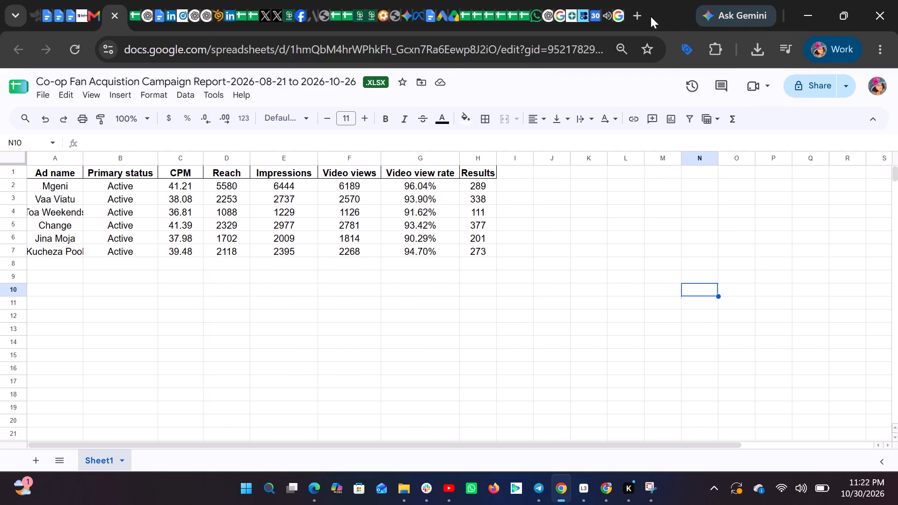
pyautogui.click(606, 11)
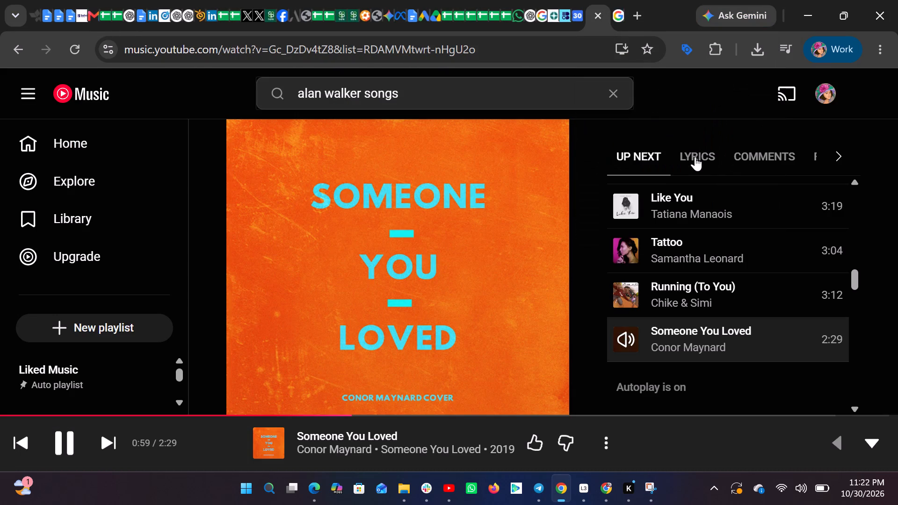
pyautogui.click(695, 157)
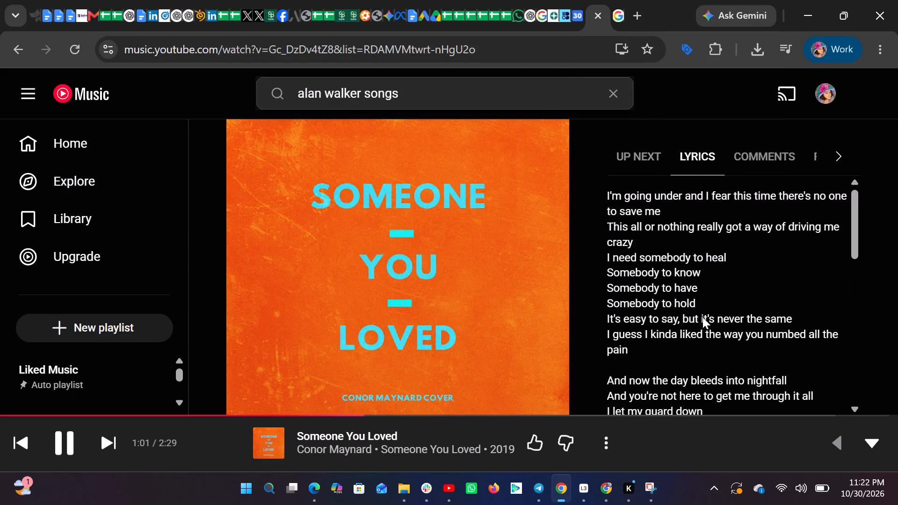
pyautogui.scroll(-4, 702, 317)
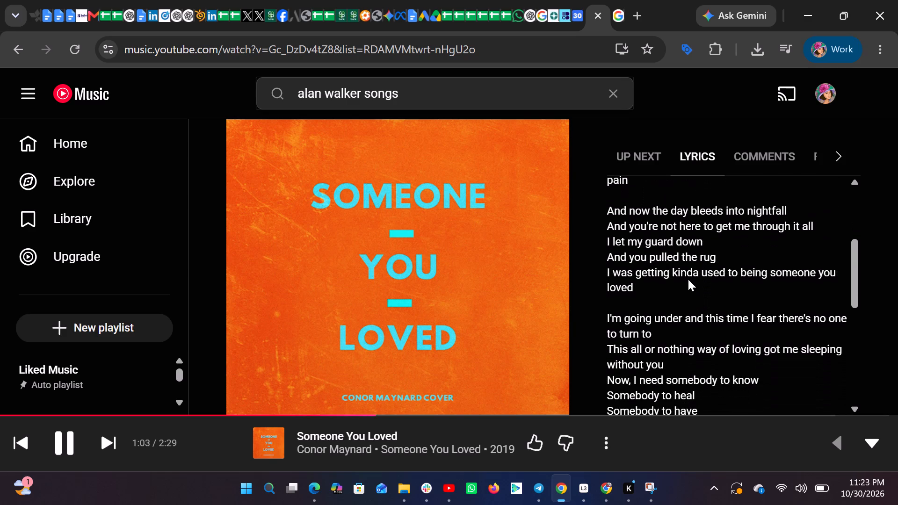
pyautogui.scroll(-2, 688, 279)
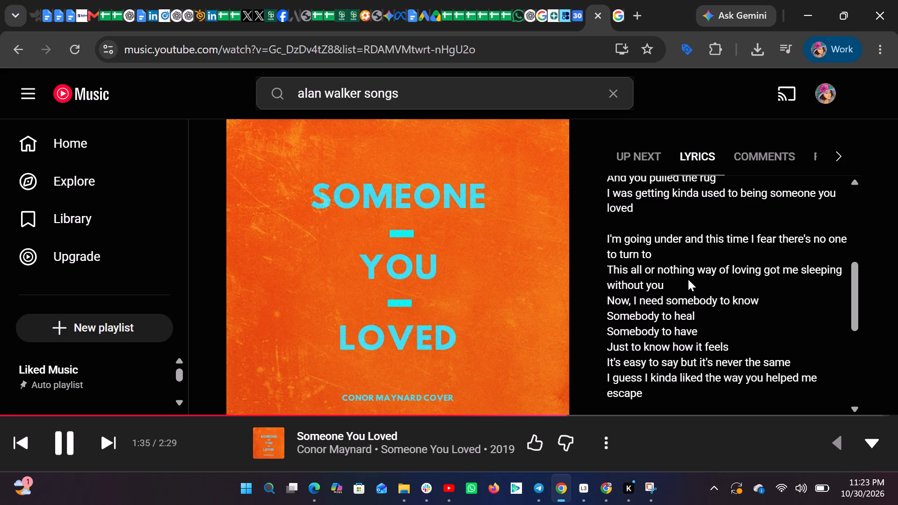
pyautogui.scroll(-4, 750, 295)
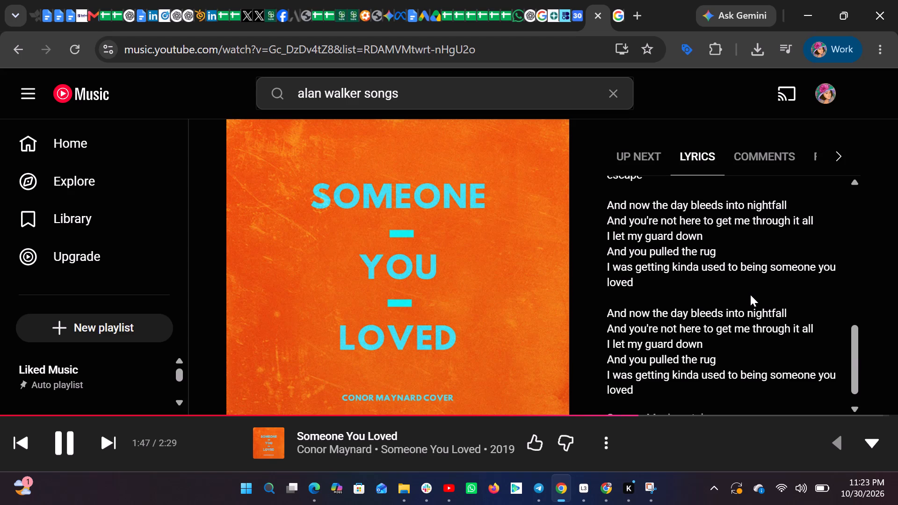
# In the Co-op Fan Acquisition October report, replace the TikTok page's image with an upload of the C.K.J screenshot.
pyautogui.click(83, 13)
pyautogui.click(447, 319)
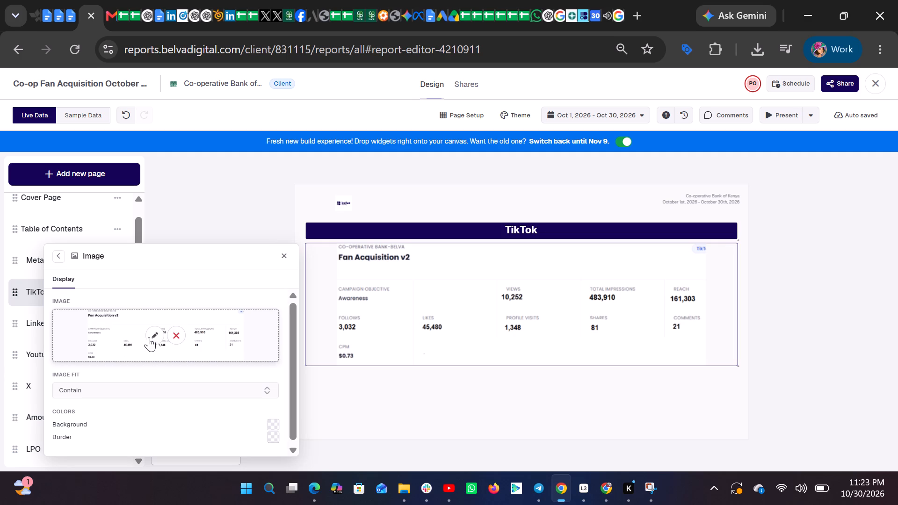
pyautogui.click(152, 335)
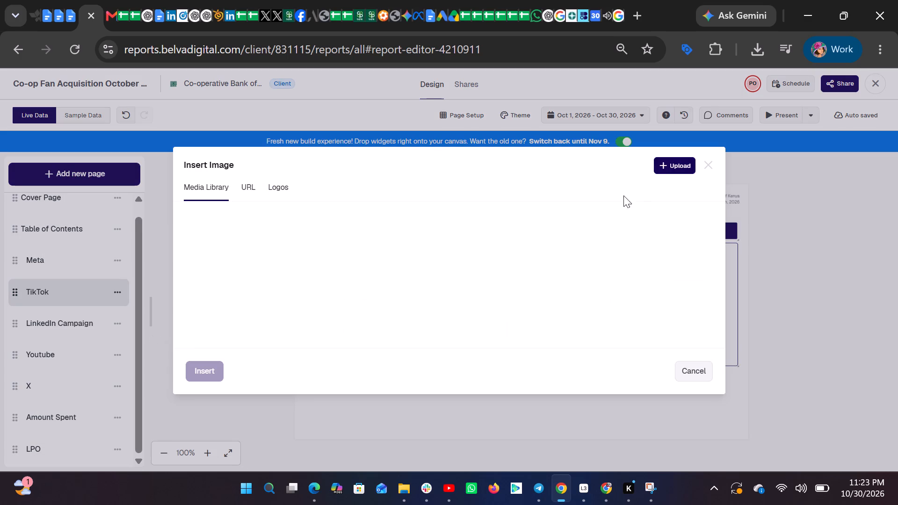
pyautogui.click(662, 166)
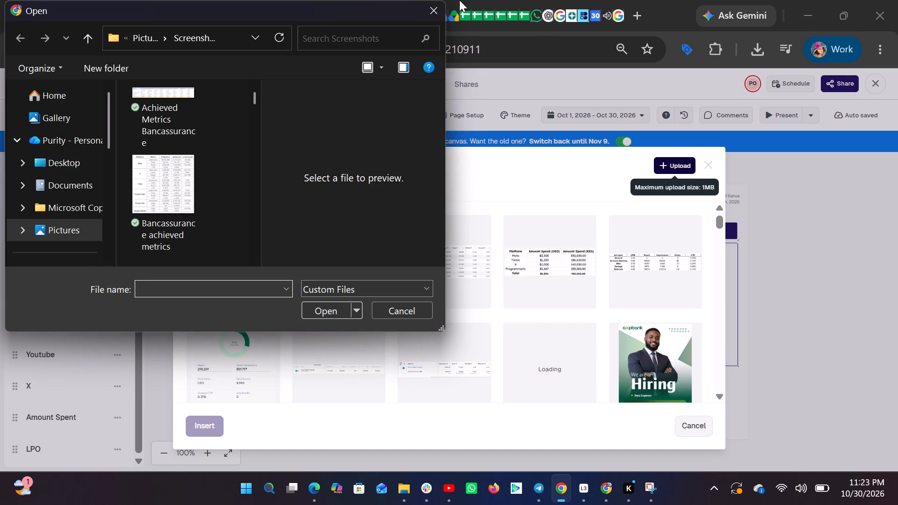
pyautogui.click(314, 37)
pyautogui.press('c')
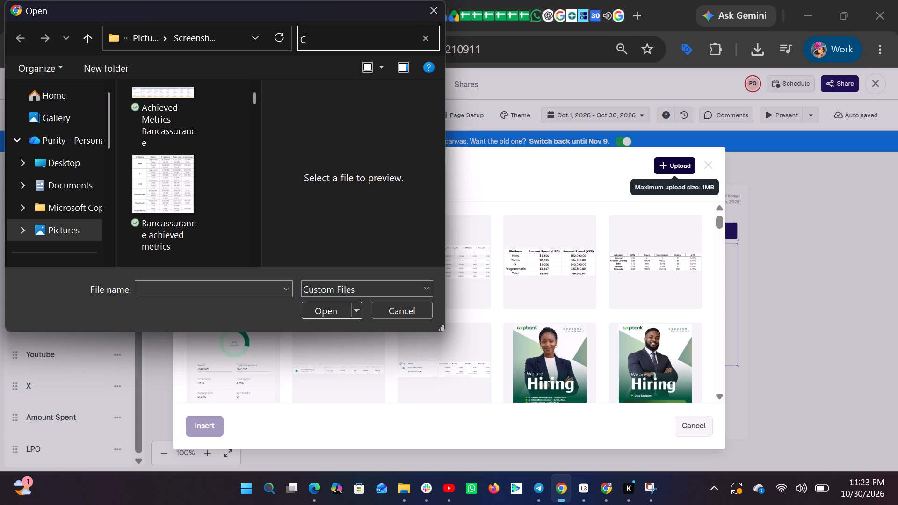
pyautogui.write('.K.J')
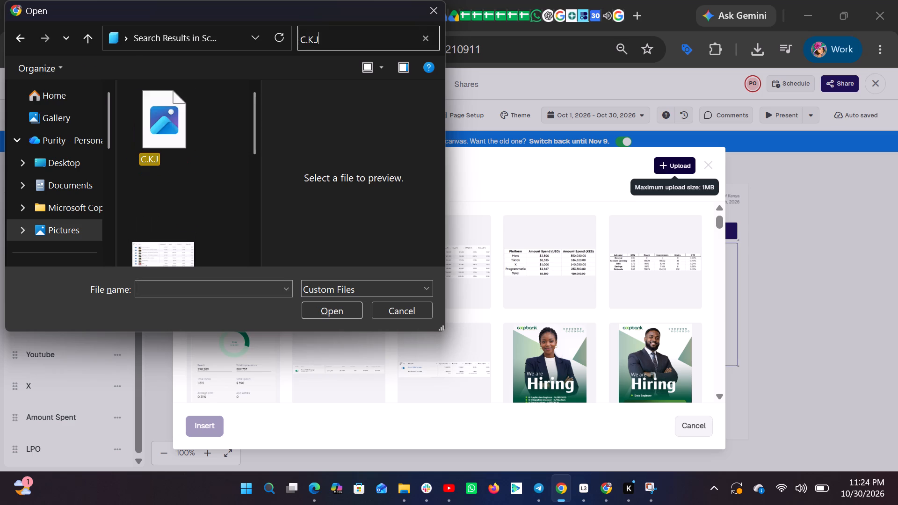
pyautogui.click(152, 143)
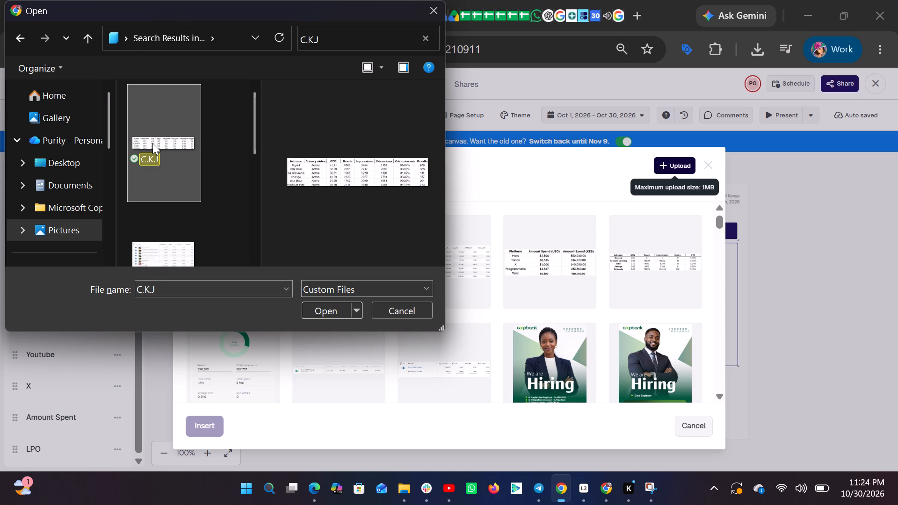
pyautogui.tripleClick(152, 143)
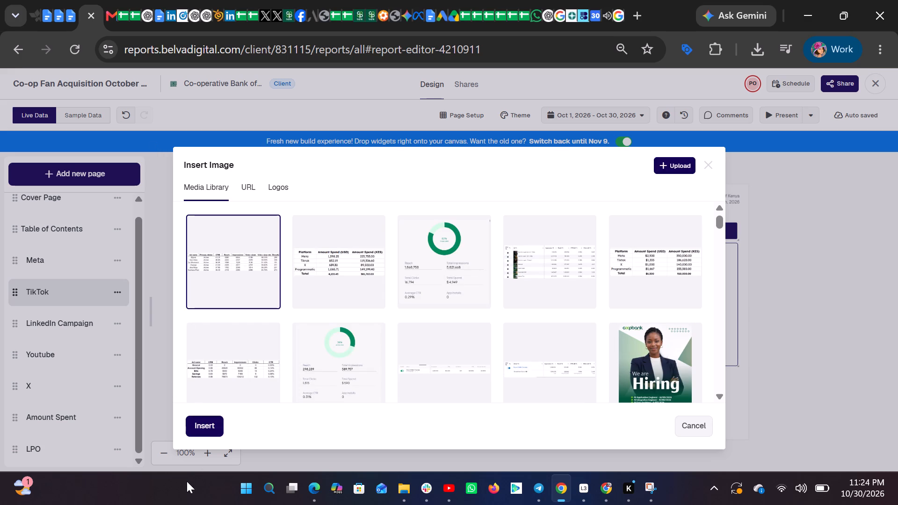
pyautogui.click(206, 431)
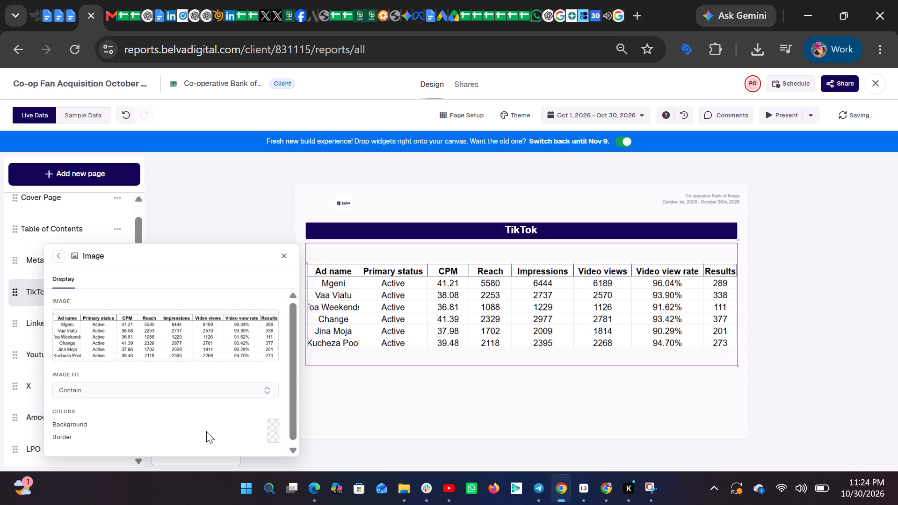
pyautogui.click(214, 204)
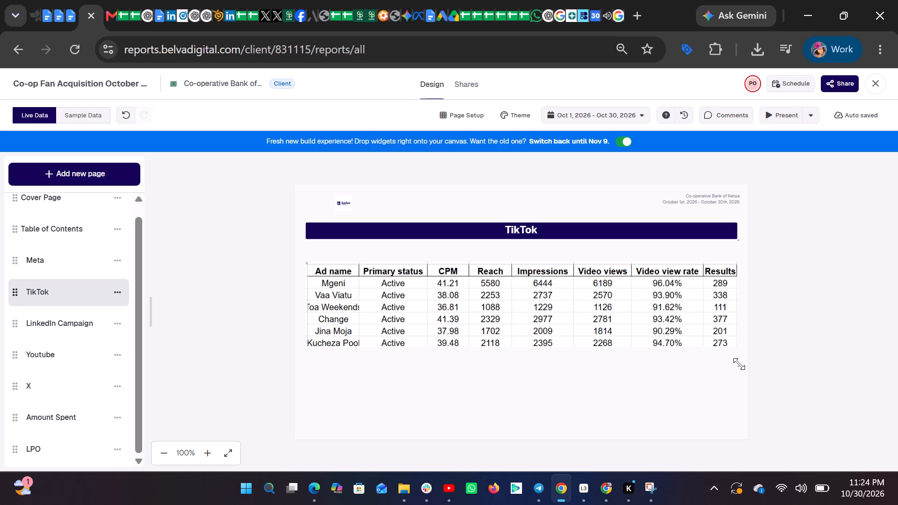
# Extend the frame of the TikTok page's table image downward to make it taller.
pyautogui.moveTo(739, 364); pyautogui.dragTo(739, 401)
pyautogui.click(226, 328)
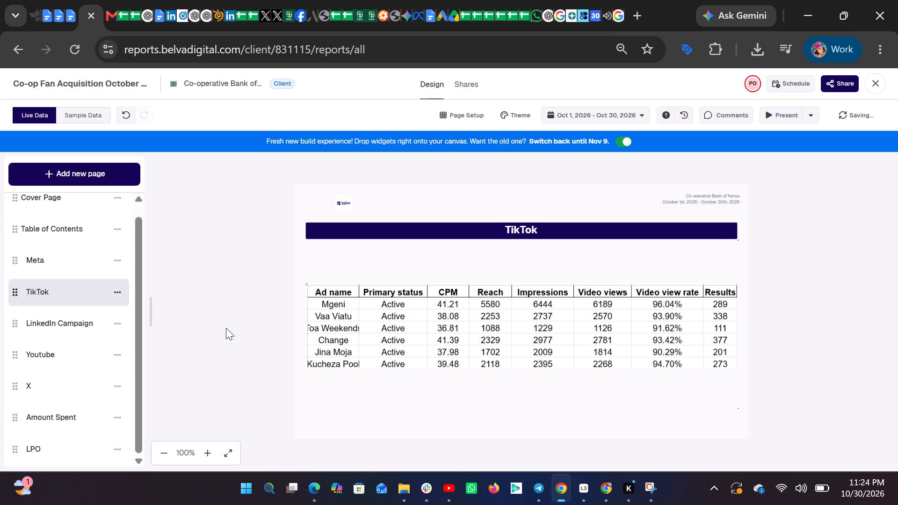
# Check the report's LinkedIn Campaign and Youtube pages, and search the video campaigns in Google Ads for "fa".
pyautogui.click(42, 326)
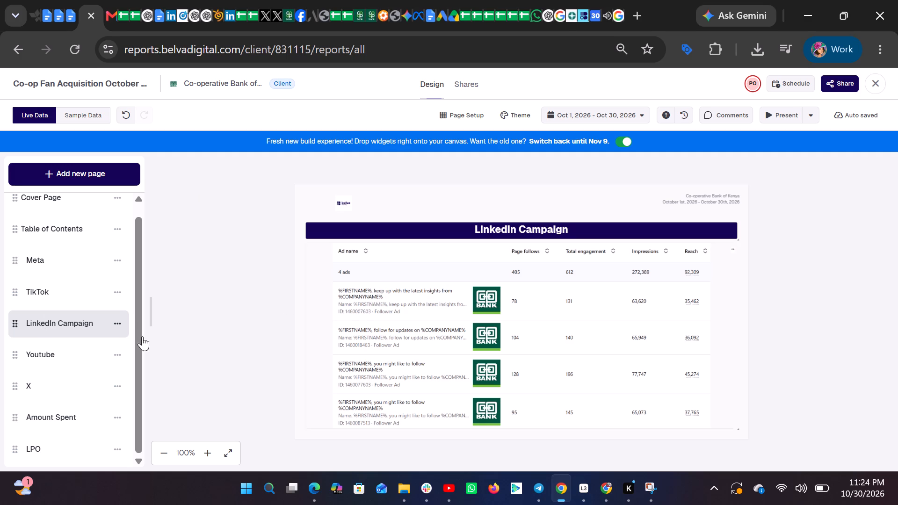
pyautogui.click(68, 356)
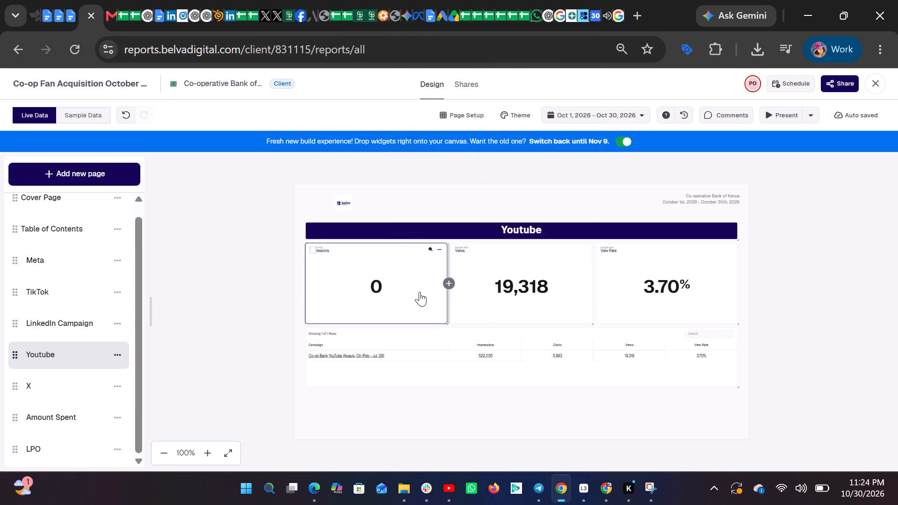
pyautogui.click(439, 16)
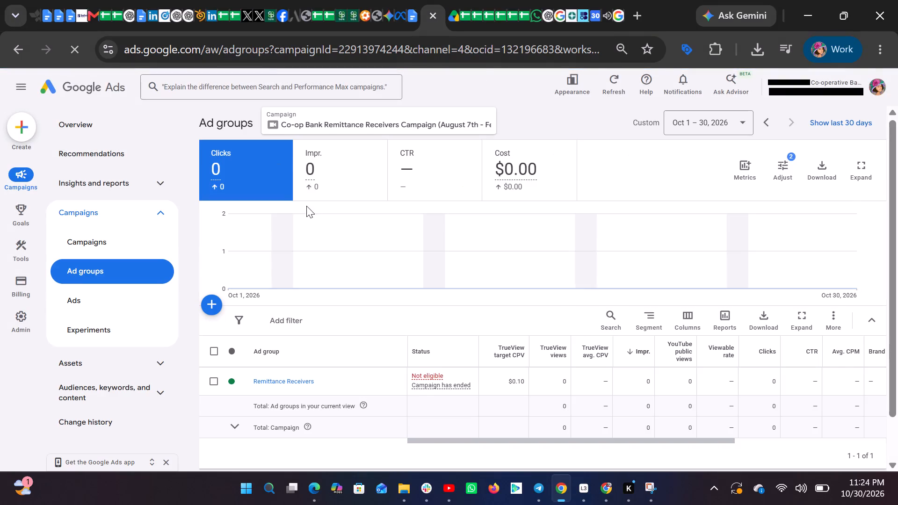
pyautogui.click(109, 244)
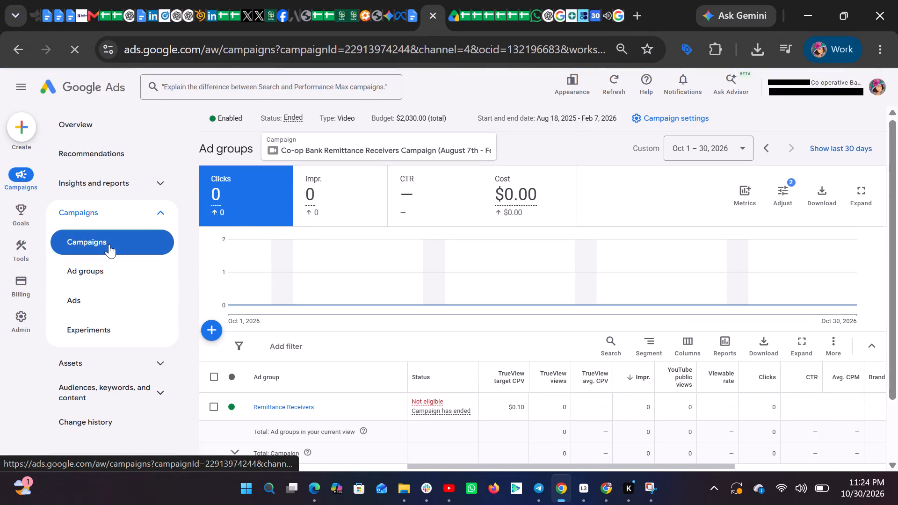
pyautogui.click(366, 146)
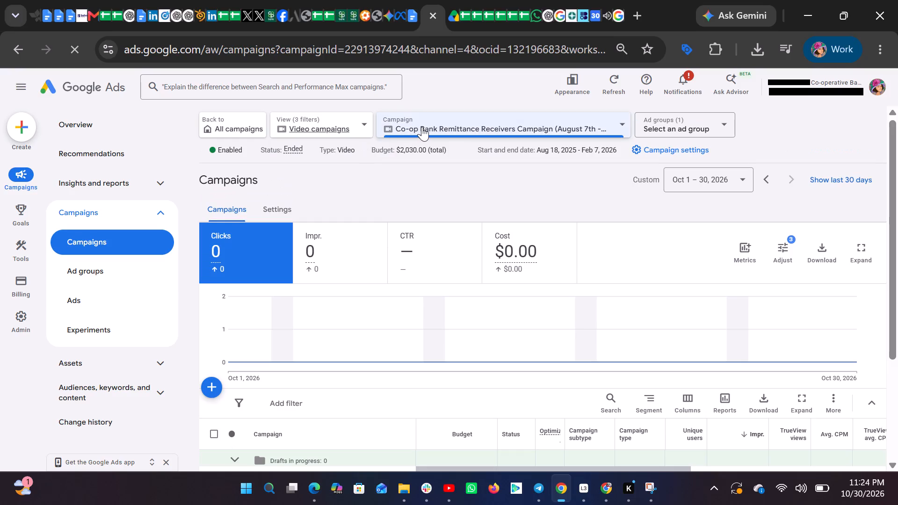
pyautogui.click(422, 127)
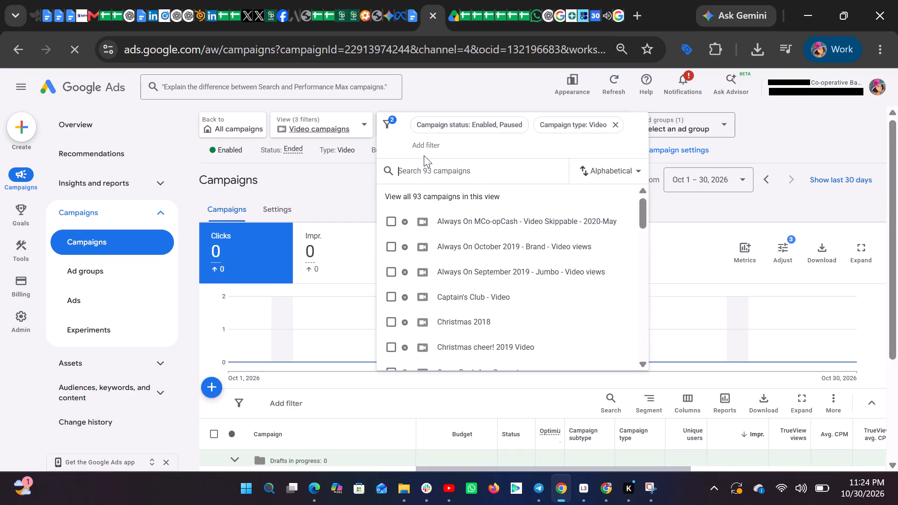
pyautogui.press('f')
pyautogui.press('a')
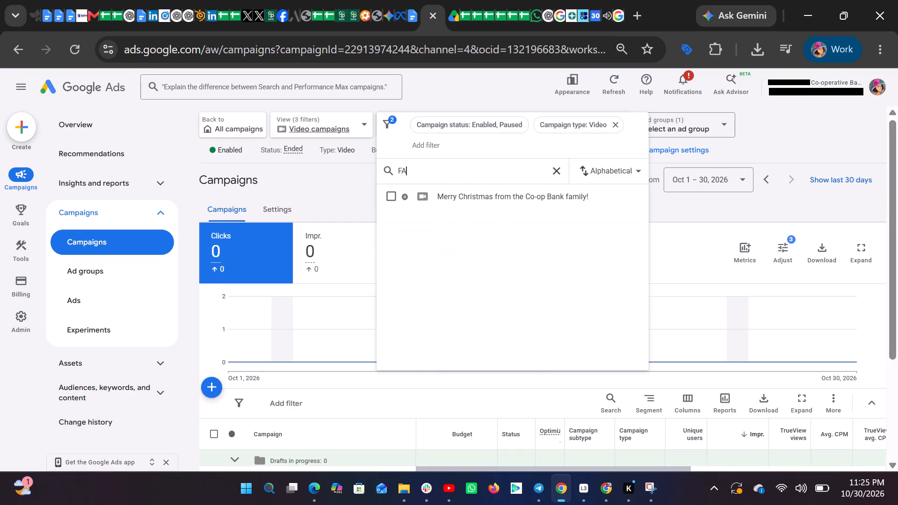
pyautogui.press('BackSpace')
pyautogui.press('BackSpace')
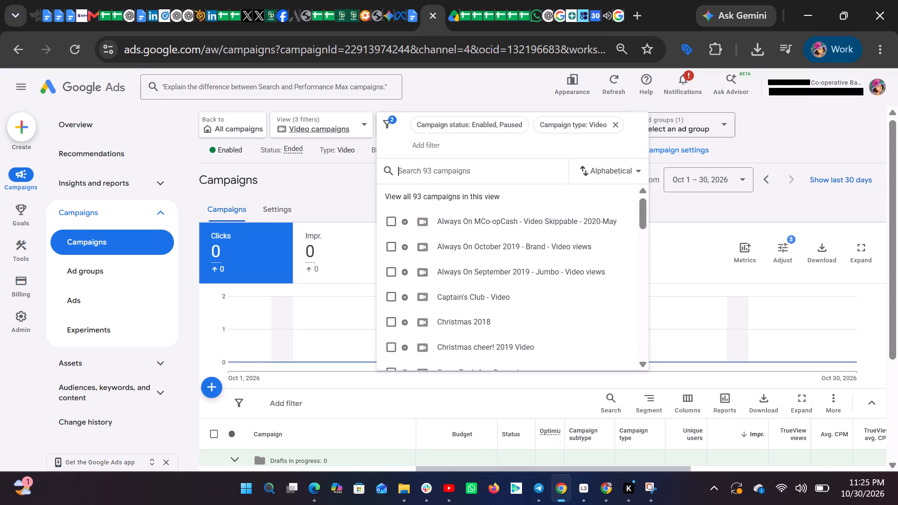
pyautogui.press('f')
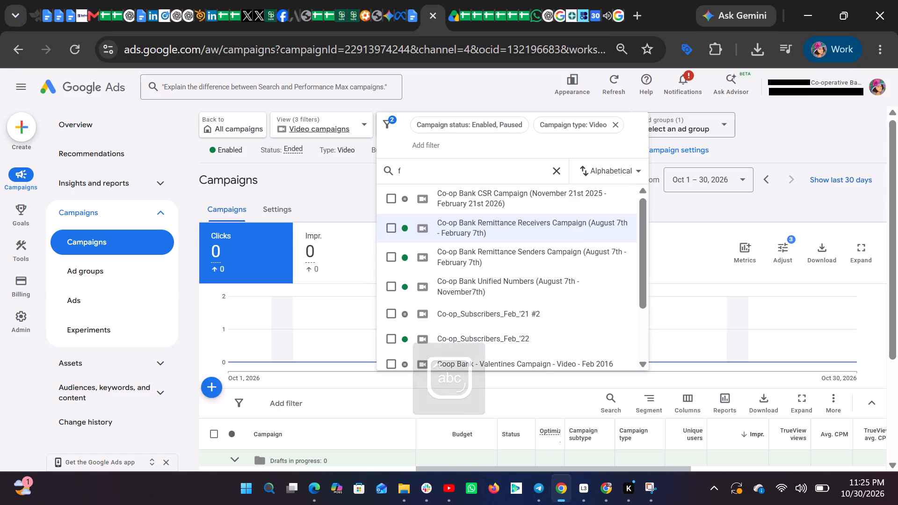
pyautogui.press('a')
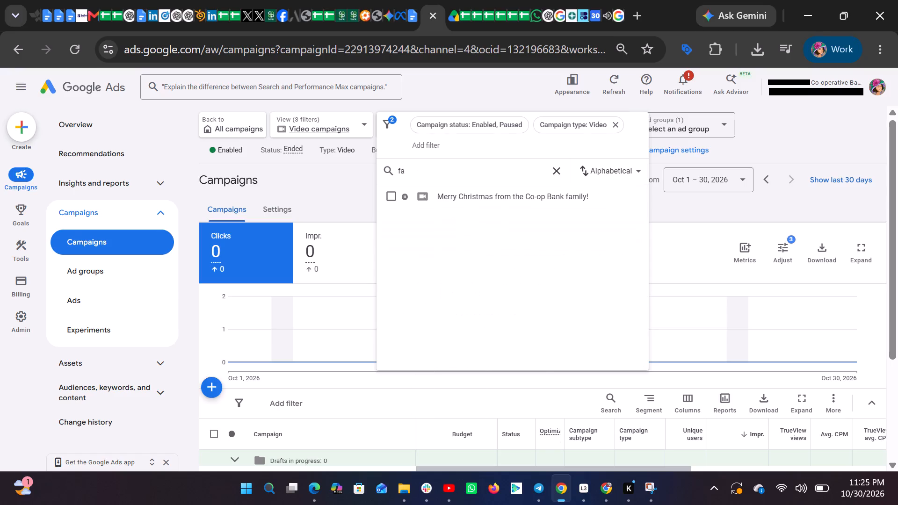
pyautogui.press('BackSpace')
pyautogui.press('BackSpace')
pyautogui.press('BackSpace')
# Reload Google Ads, return to the video campaigns view, and search its campaigns for "fa" and "oct".
pyautogui.click(73, 49)
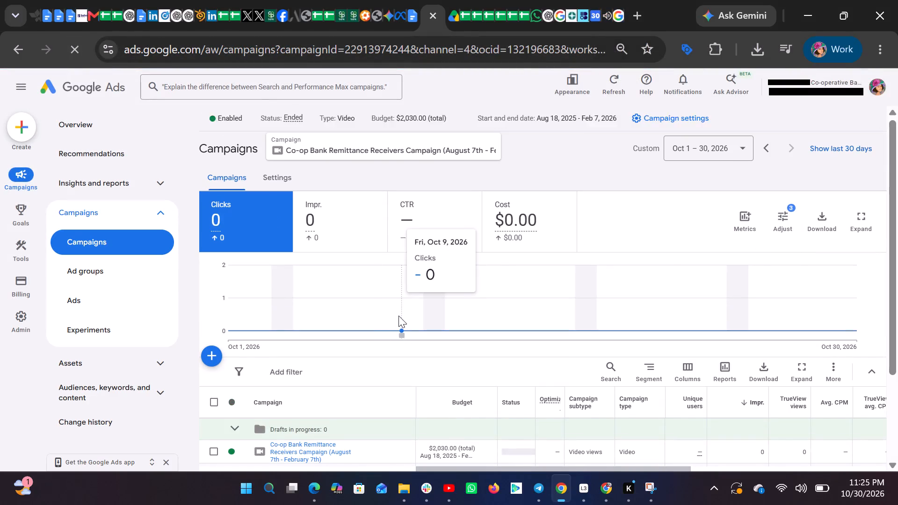
pyautogui.scroll(1, 399, 182)
pyautogui.click(414, 149)
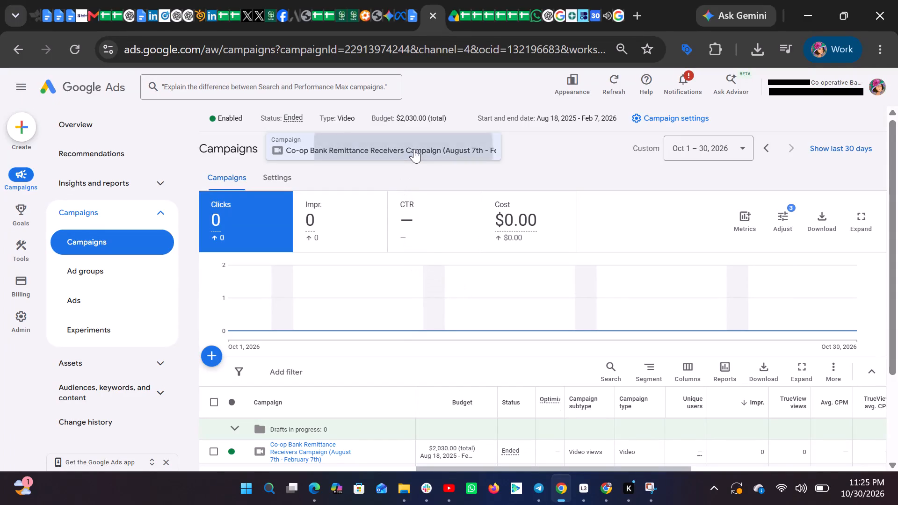
pyautogui.click(349, 125)
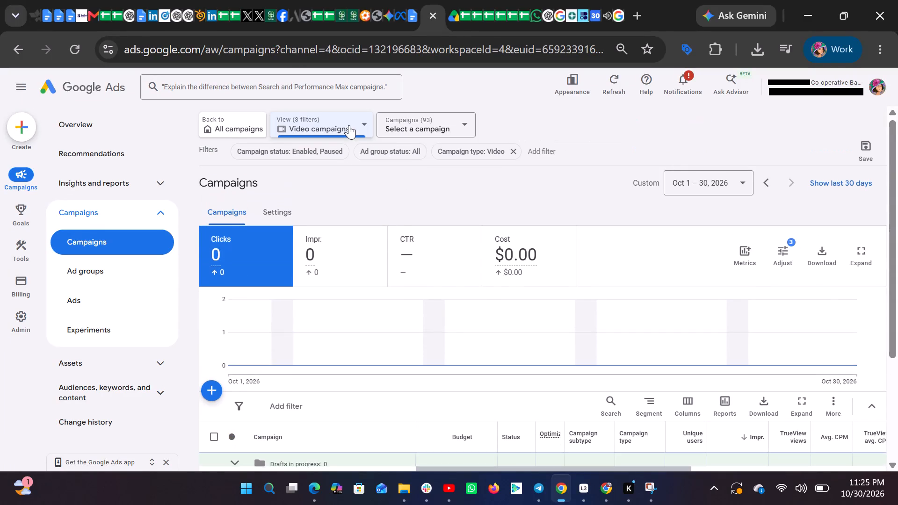
pyautogui.click(445, 127)
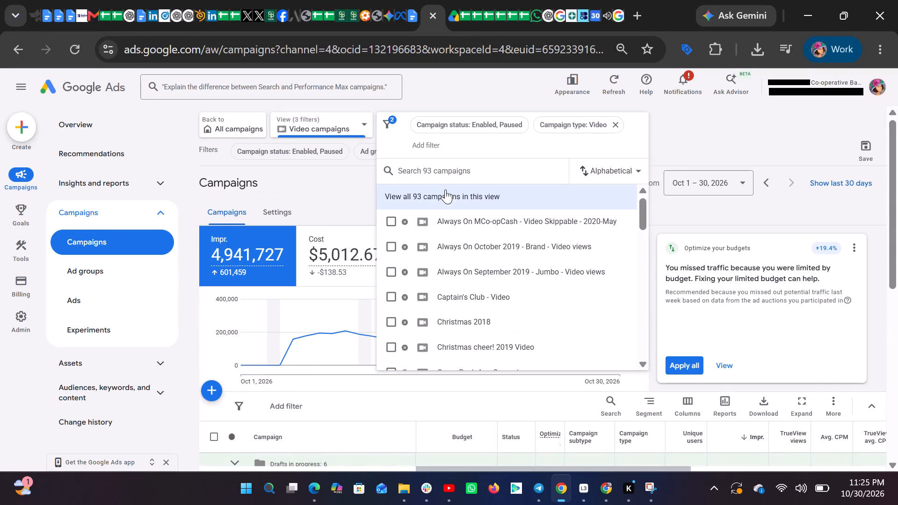
pyautogui.write('fa')
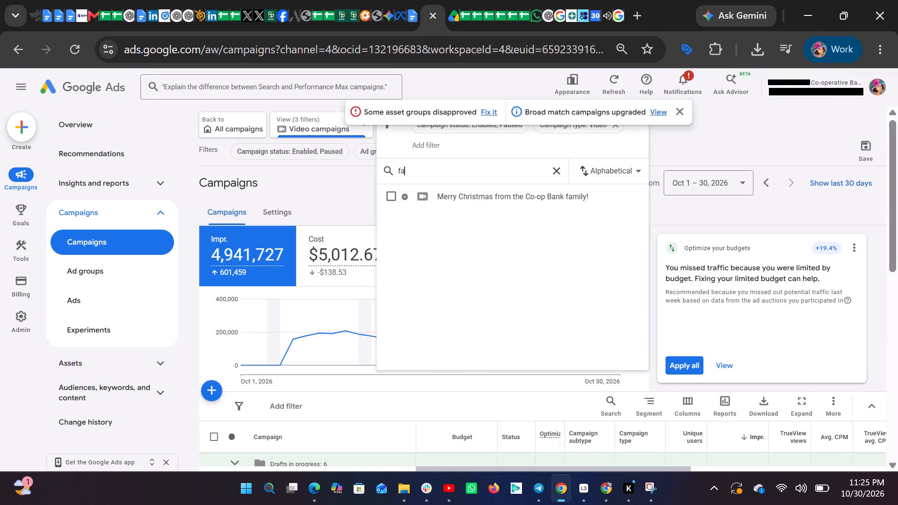
pyautogui.press('BackSpace')
pyautogui.press('BackSpace')
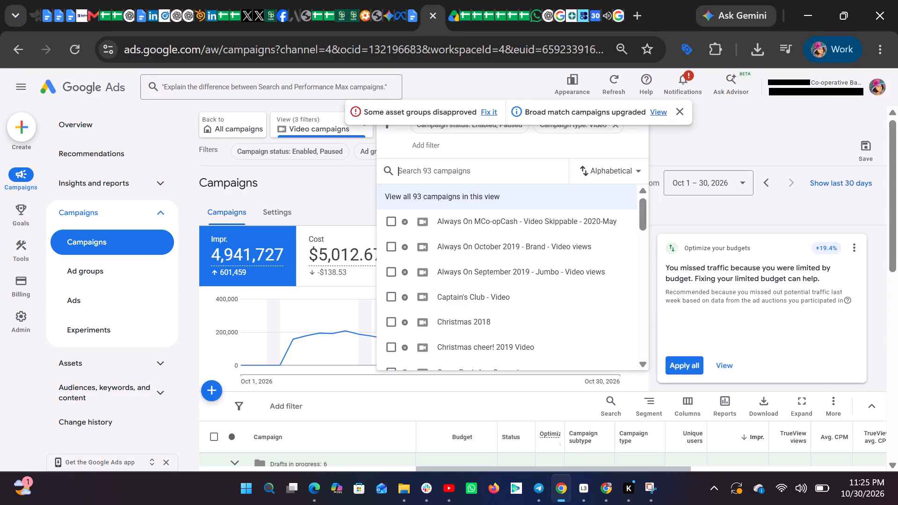
pyautogui.write('oct')
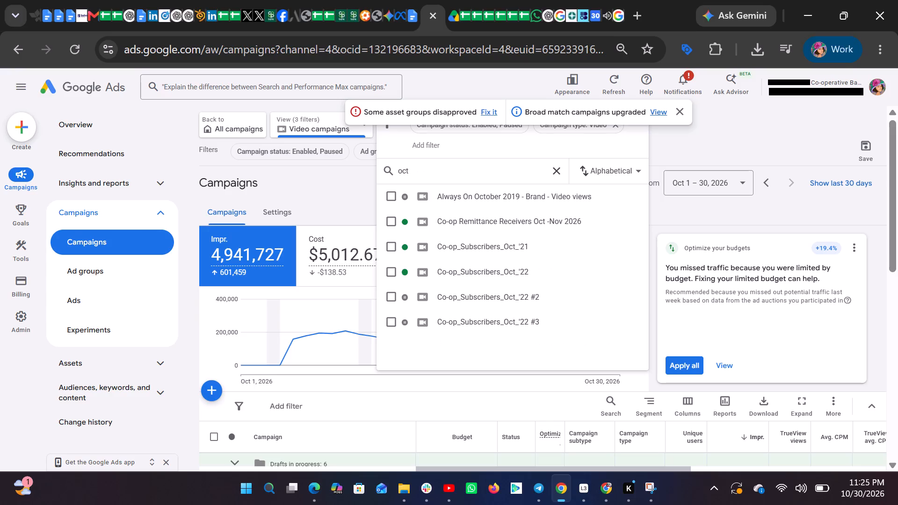
# Open the Co-op_Subscribers_Oct_'21 campaign and examine its table row for Oct 1 – 30, 2026.
pyautogui.doubleClick(473, 251)
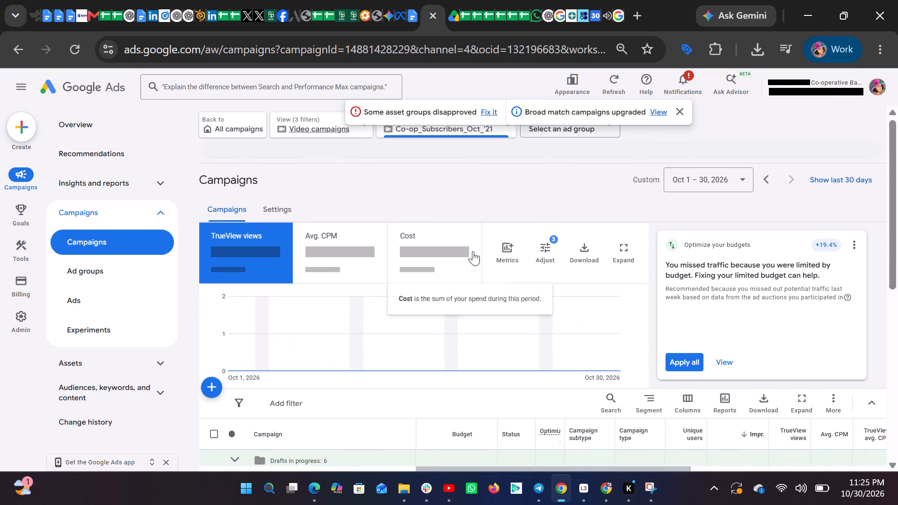
pyautogui.scroll(-3, 473, 251)
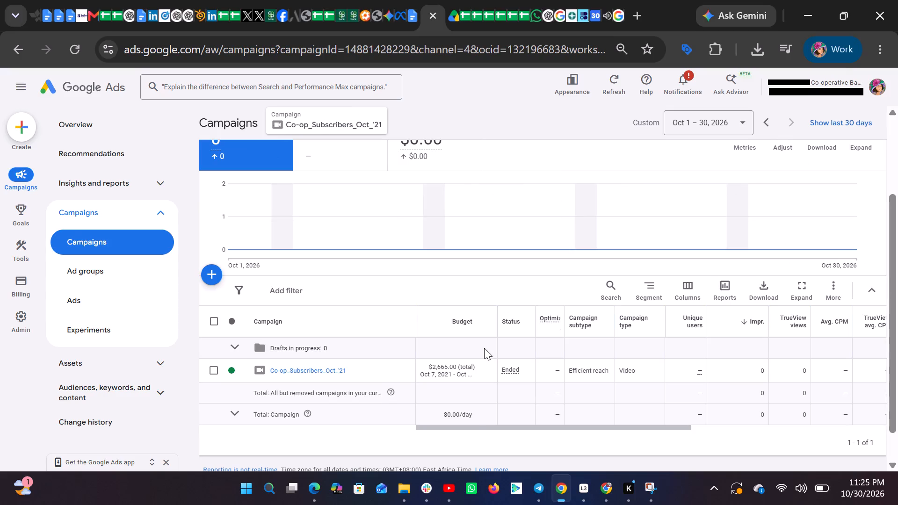
pyautogui.hscroll(-4, 484, 348)
pyautogui.hscroll(6, 484, 348)
pyautogui.scroll(1, 438, 343)
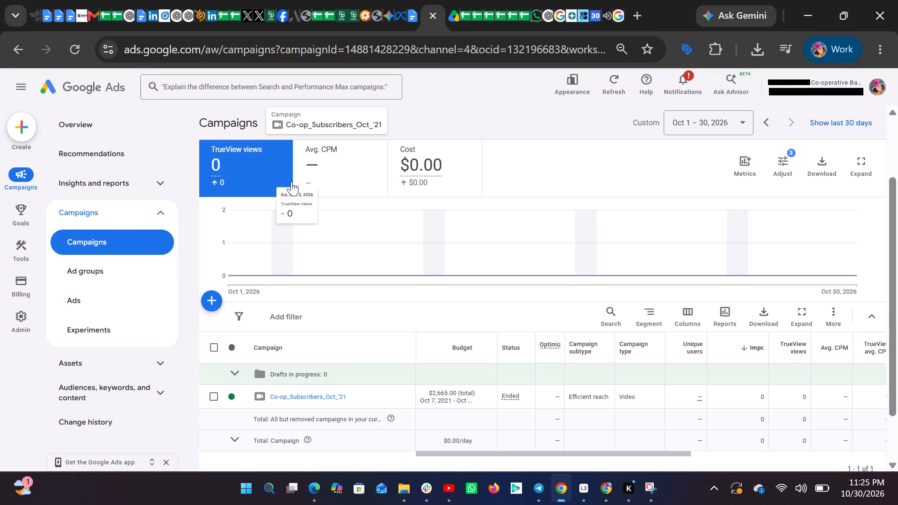
# Return to the full video campaigns list and look through its first two pages for a fan acquisition campaign.
pyautogui.click(362, 116)
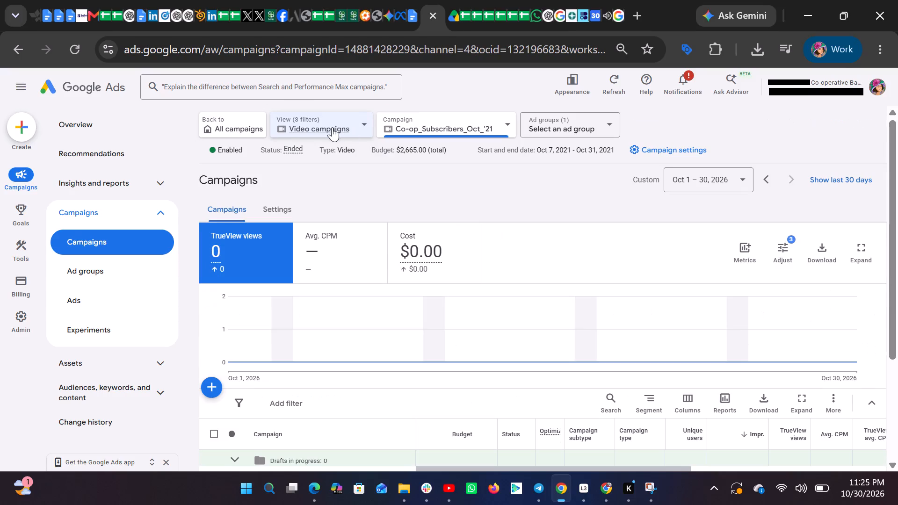
pyautogui.click(331, 126)
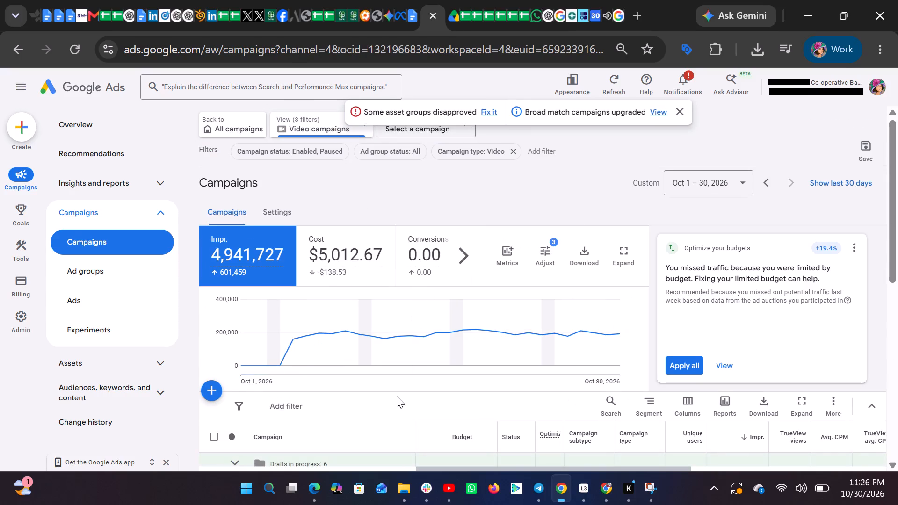
pyautogui.scroll(-3, 520, 407)
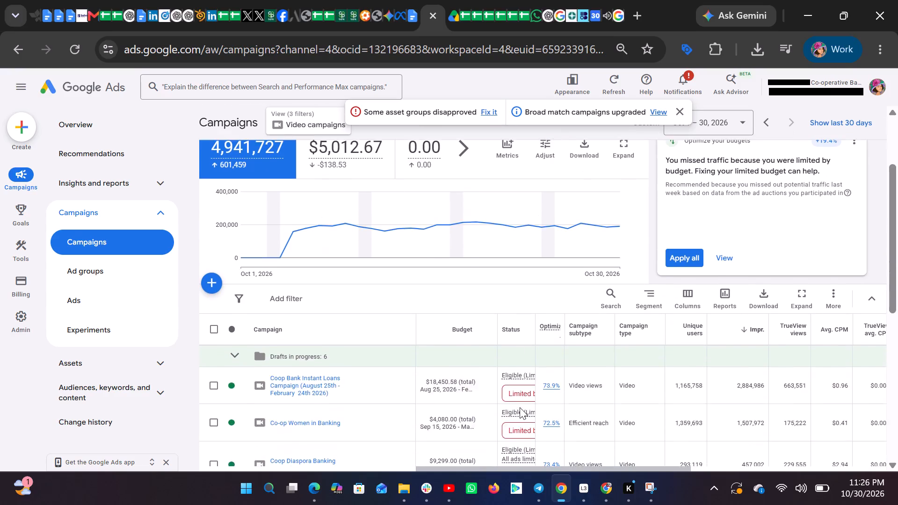
pyautogui.scroll(-3, 520, 407)
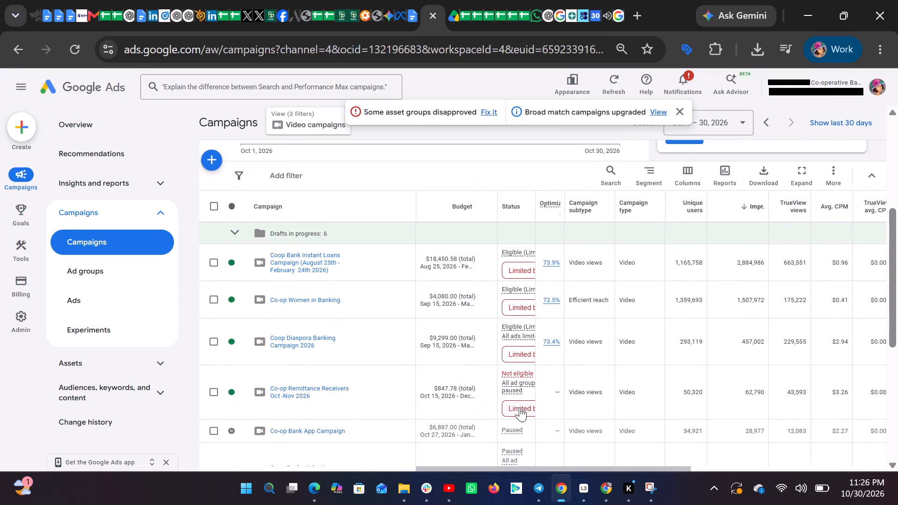
pyautogui.scroll(-1, 520, 407)
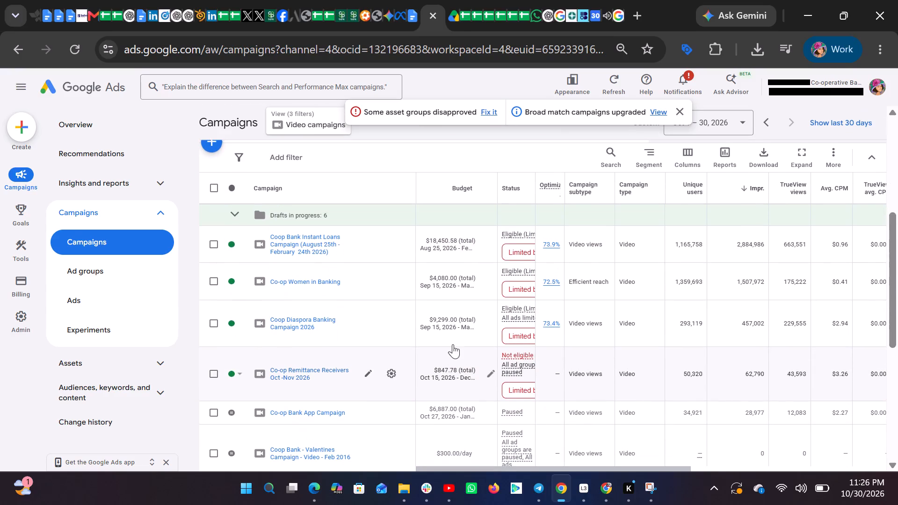
pyautogui.scroll(-3, 453, 344)
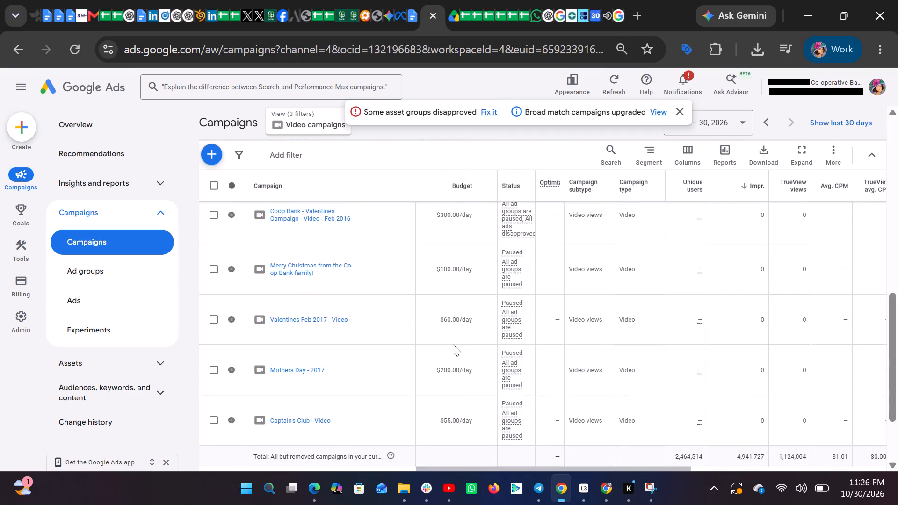
pyautogui.scroll(-2, 453, 344)
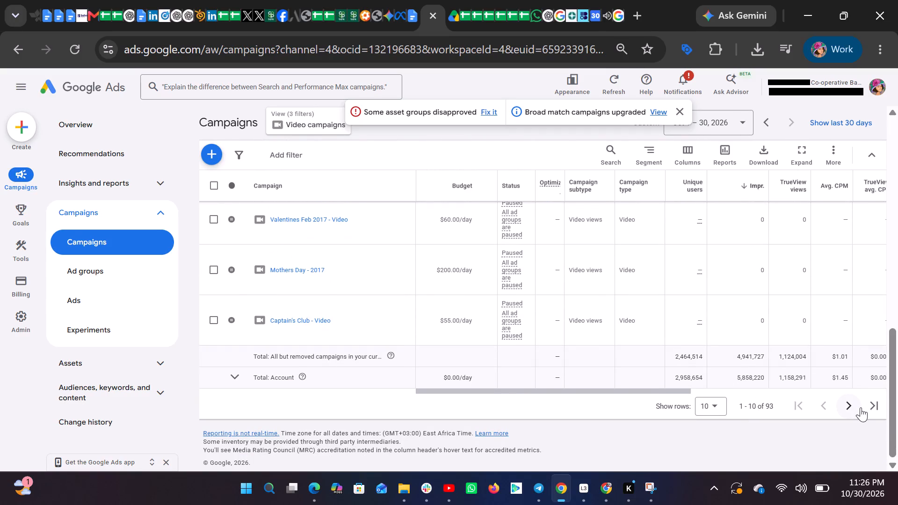
pyautogui.click(847, 411)
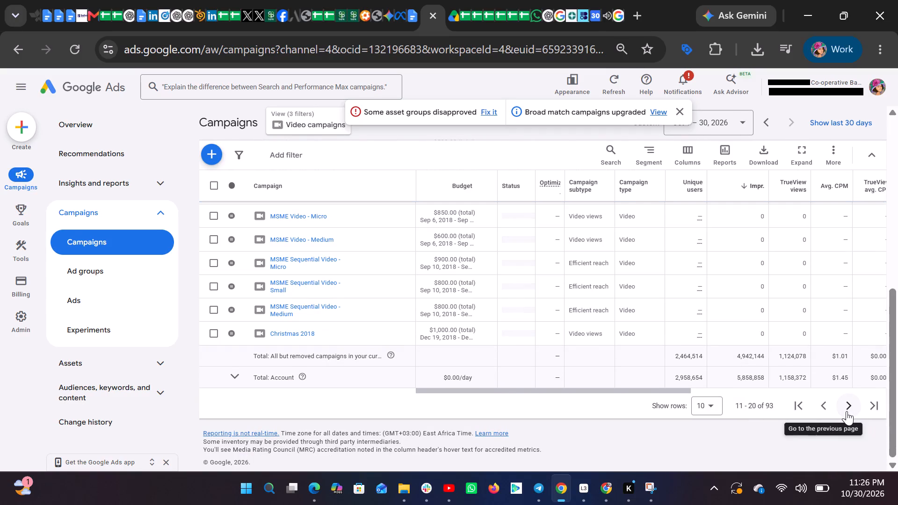
pyautogui.scroll(3, 479, 240)
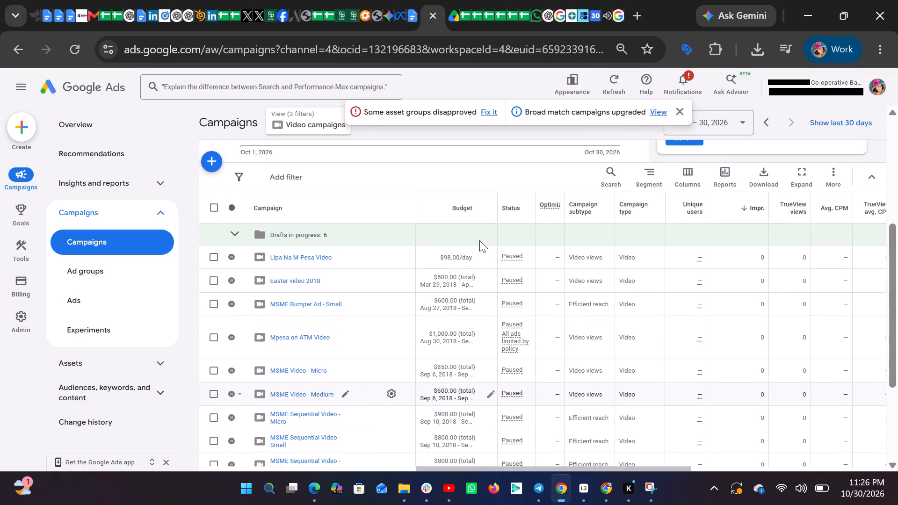
pyautogui.scroll(1, 479, 240)
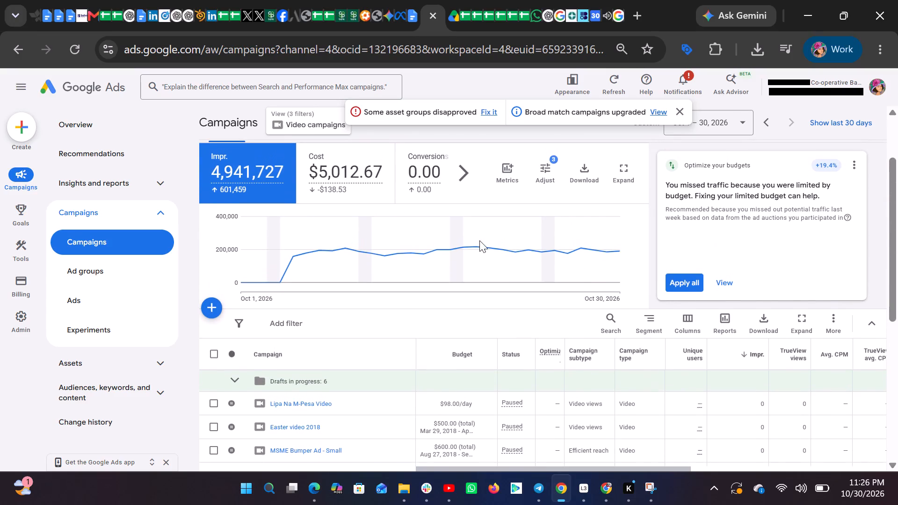
pyautogui.scroll(-1, 479, 240)
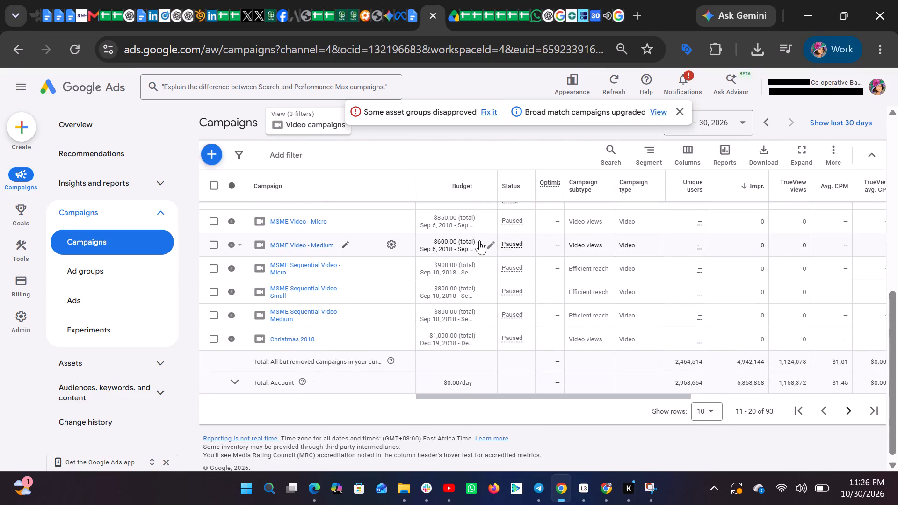
# Remove the Impressions widget from the Youtube page of the Co-op Fan Acquisition October report.
pyautogui.click(86, 10)
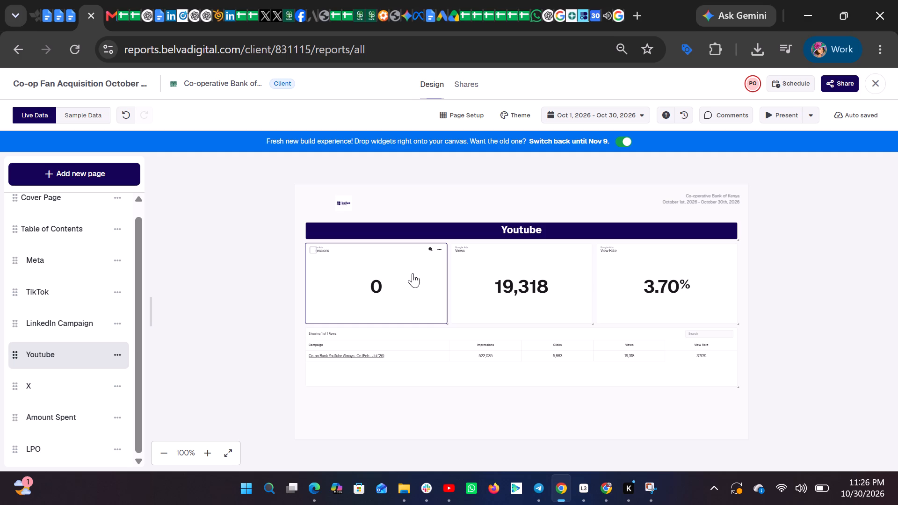
pyautogui.click(413, 273)
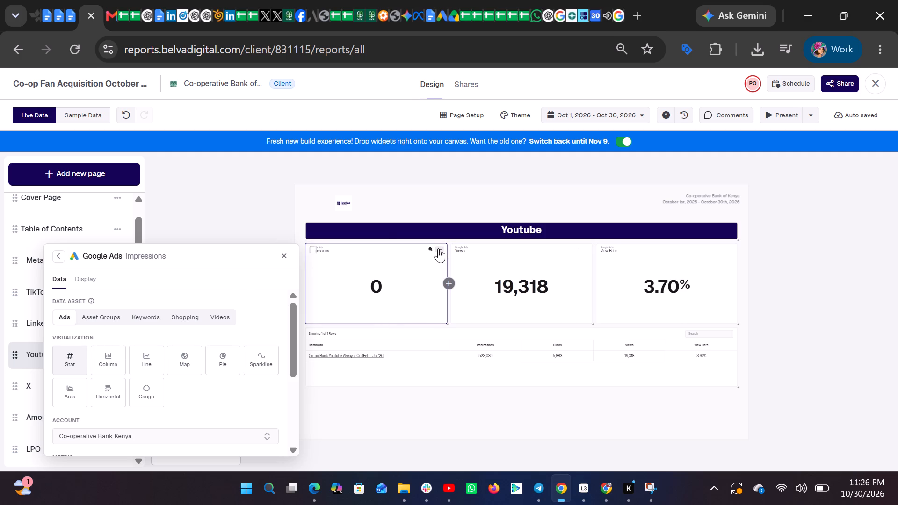
pyautogui.click(438, 248)
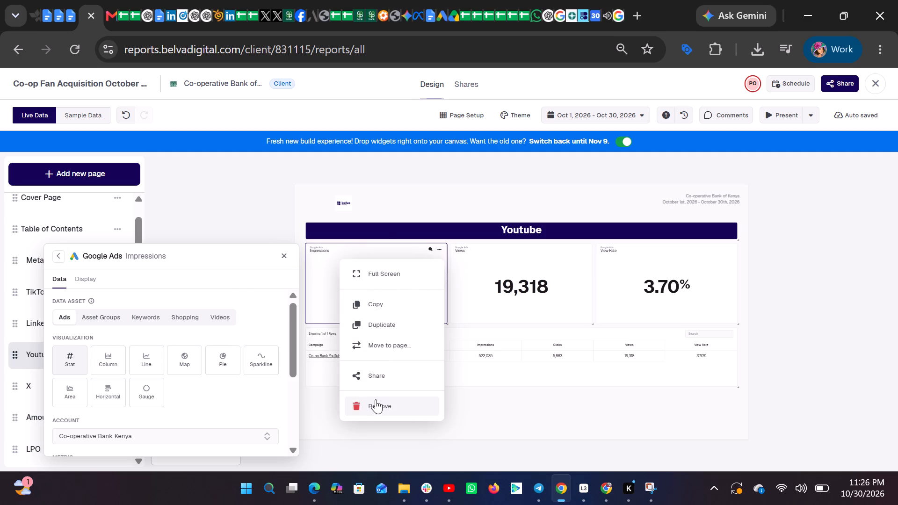
pyautogui.click(376, 399)
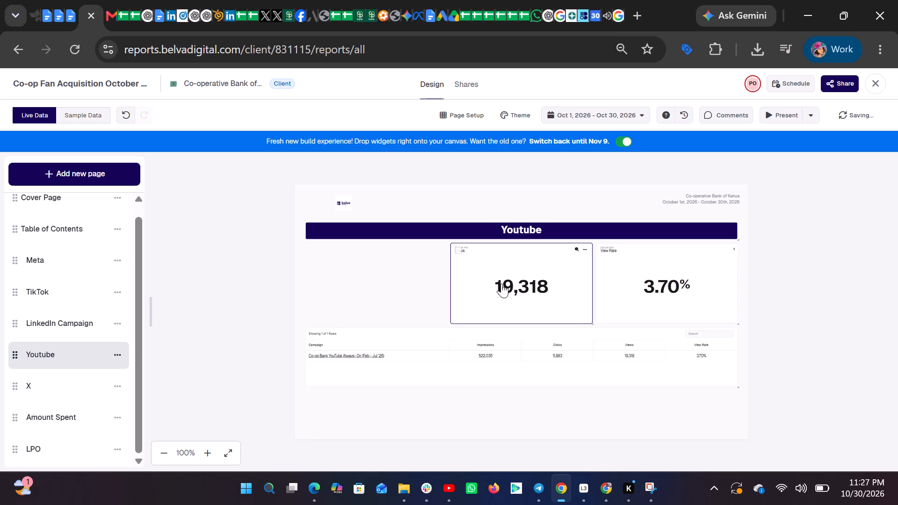
# Move the Views widget to the left edge of the Youtube page and widen it to about half the page's content width.
pyautogui.moveTo(481, 267); pyautogui.dragTo(425, 275)
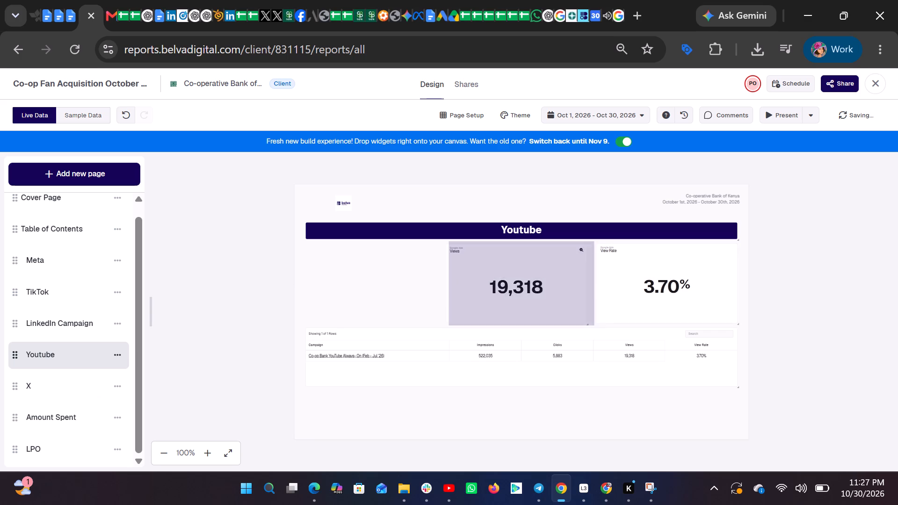
pyautogui.moveTo(425, 275); pyautogui.dragTo(350, 273)
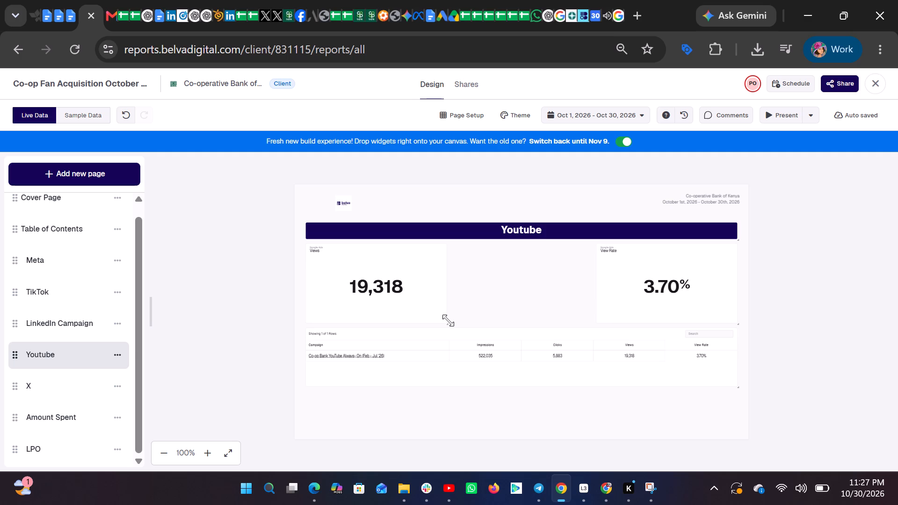
pyautogui.moveTo(448, 320); pyautogui.dragTo(521, 313)
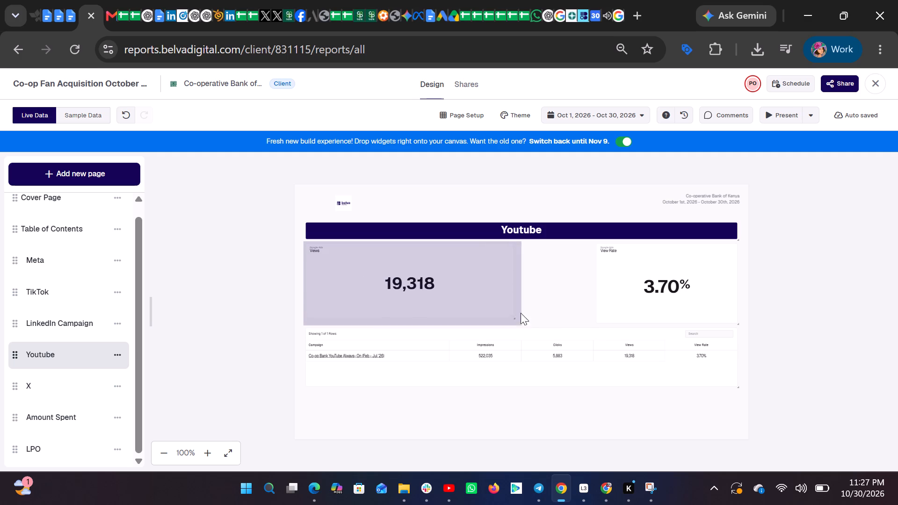
pyautogui.moveTo(521, 313); pyautogui.dragTo(522, 313)
# Move the View Rate widget directly beside the Views widget and widen it toward the page's right margin.
pyautogui.moveTo(621, 285); pyautogui.dragTo(587, 286)
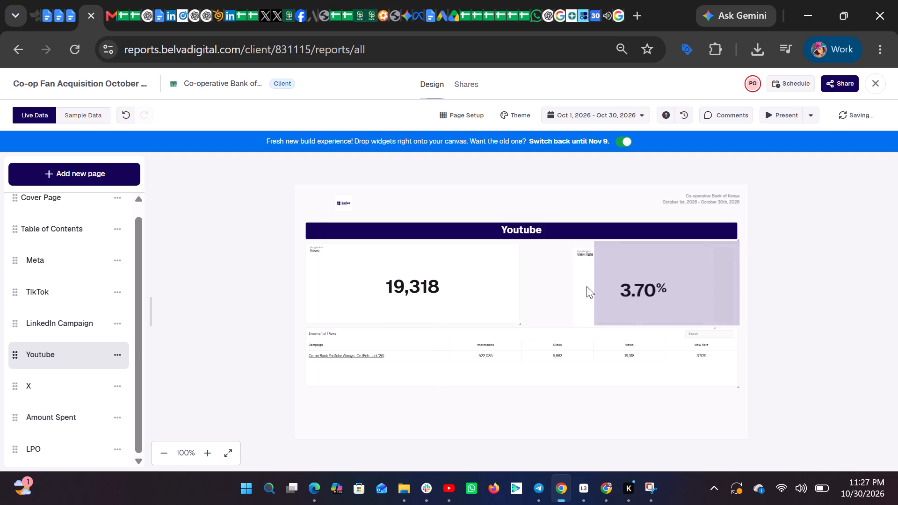
pyautogui.moveTo(587, 286); pyautogui.dragTo(562, 288)
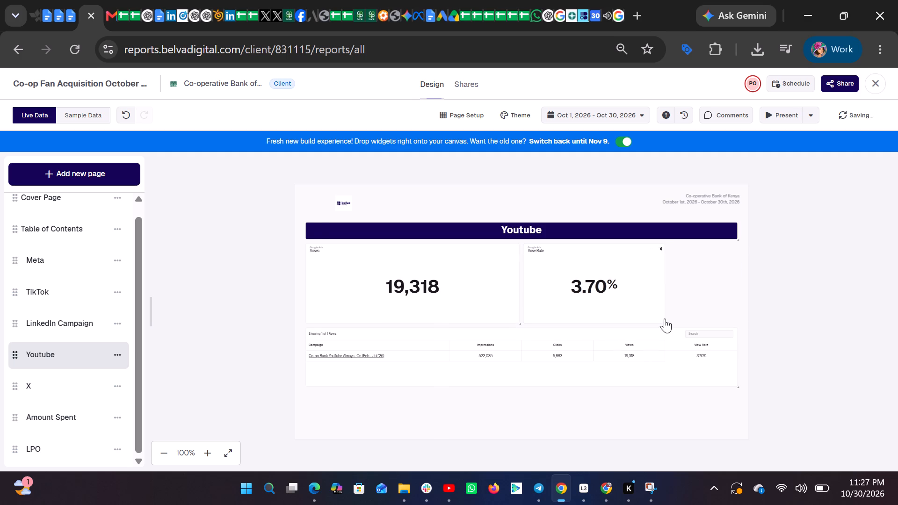
pyautogui.moveTo(666, 321); pyautogui.dragTo(715, 316)
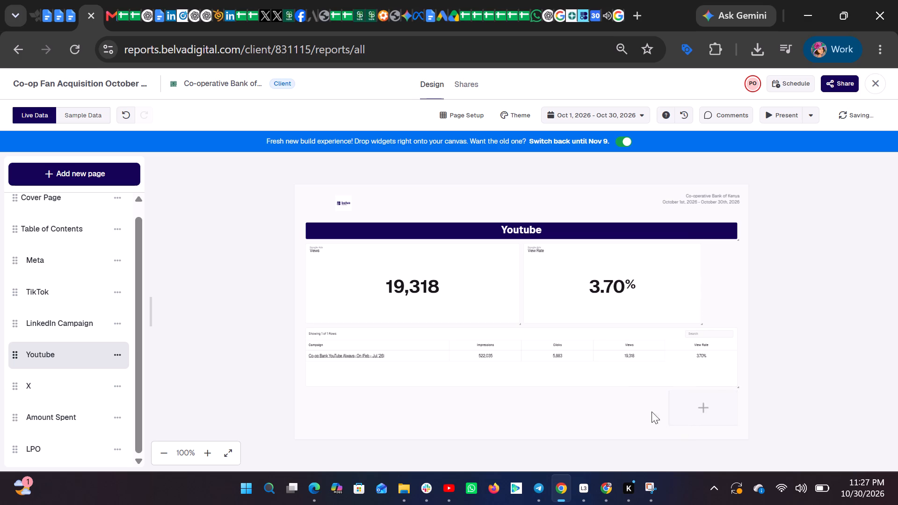
pyautogui.click(636, 401)
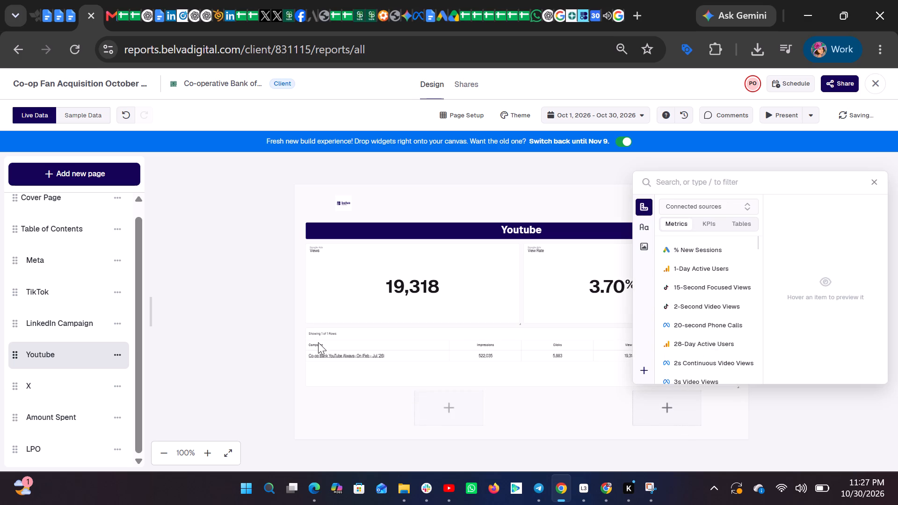
pyautogui.click(261, 341)
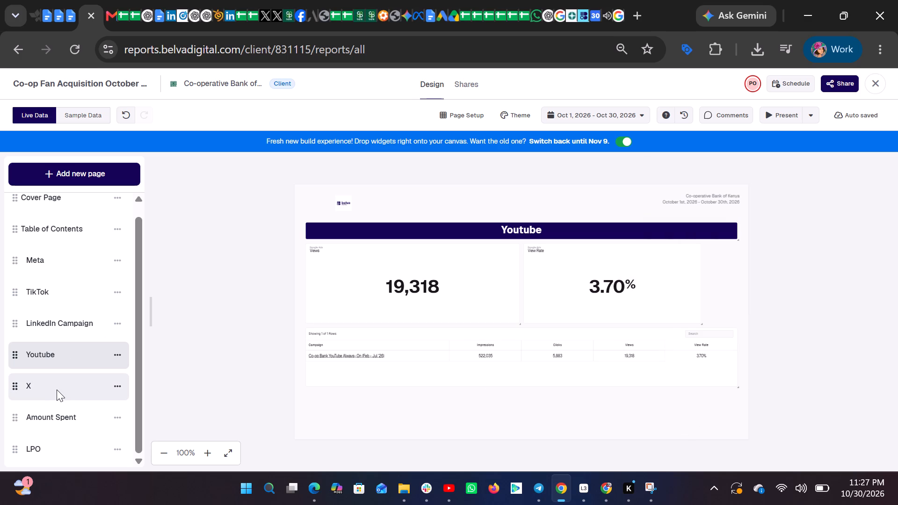
# Open the report's X page, then switch to X Ads Manager and open the October Fan Acq ads in Fan Acquisition Oct Campaign 2026.
pyautogui.click(57, 390)
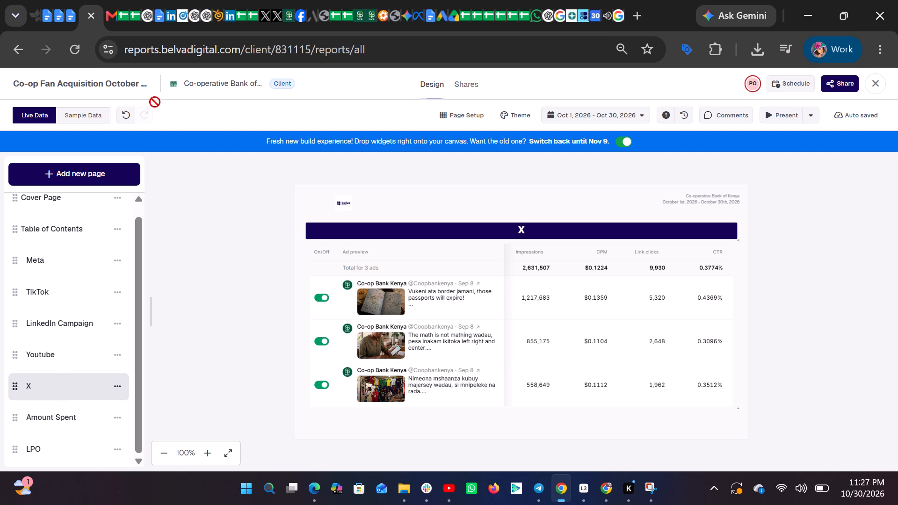
pyautogui.click(266, 14)
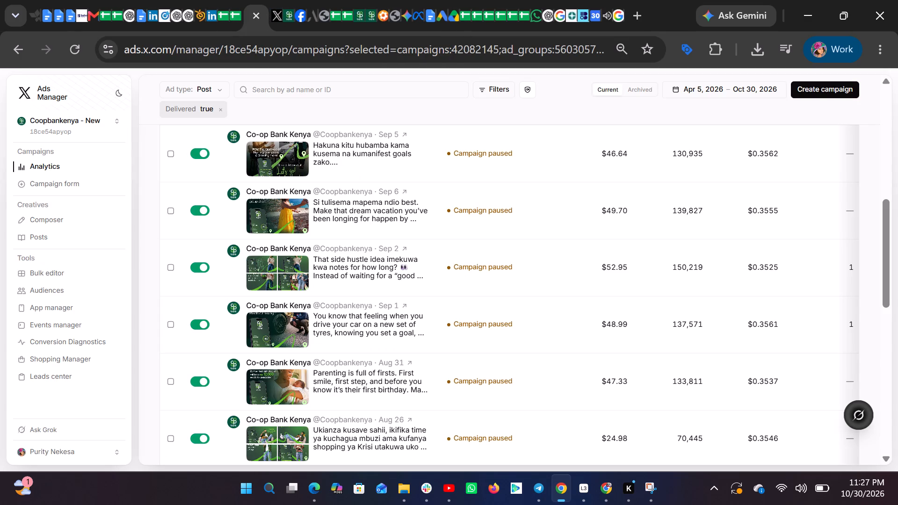
pyautogui.scroll(6, 225, 204)
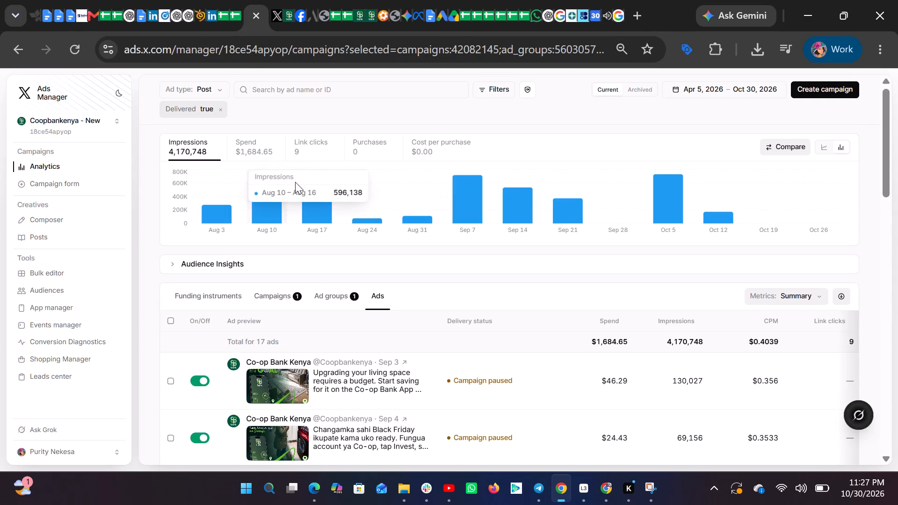
pyautogui.click(277, 287)
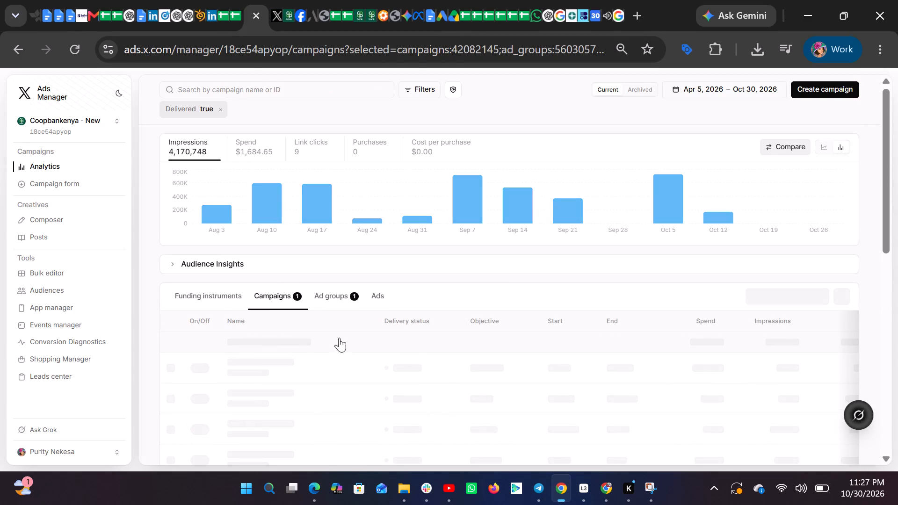
pyautogui.scroll(-3, 342, 379)
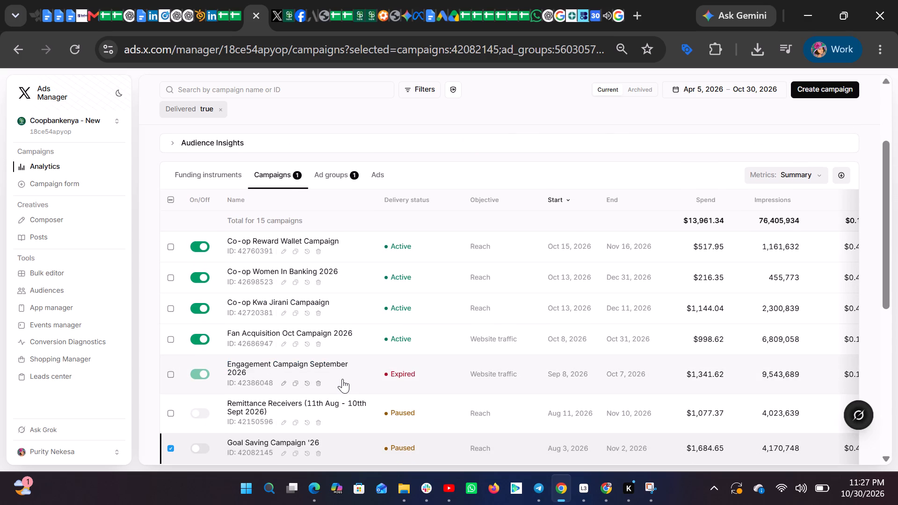
pyautogui.scroll(-1, 317, 369)
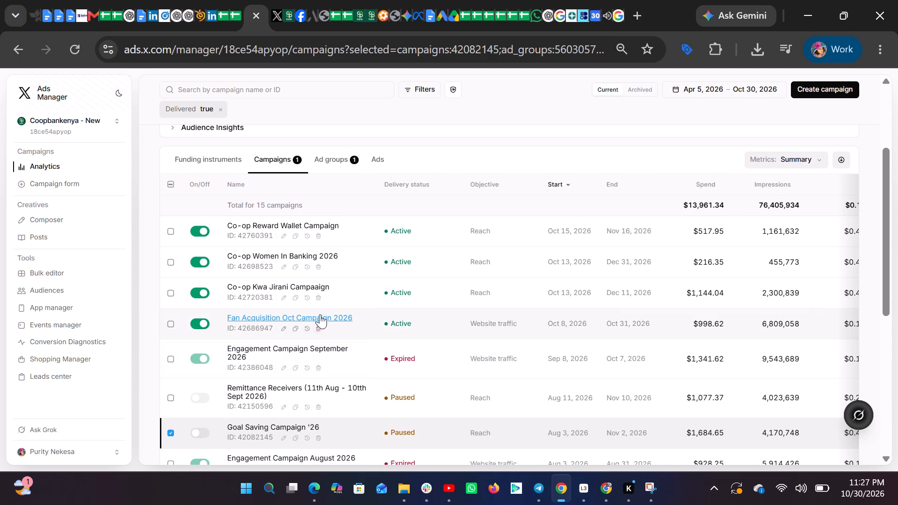
pyautogui.click(320, 314)
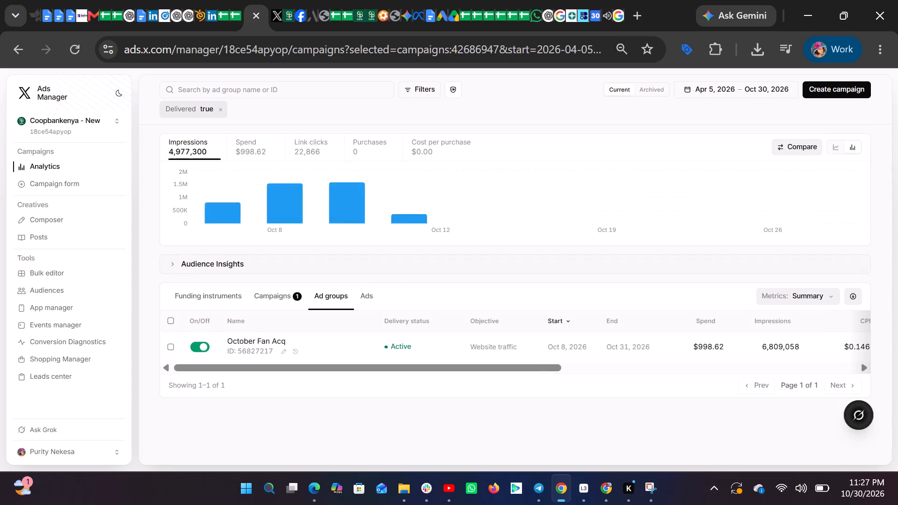
pyautogui.click(263, 343)
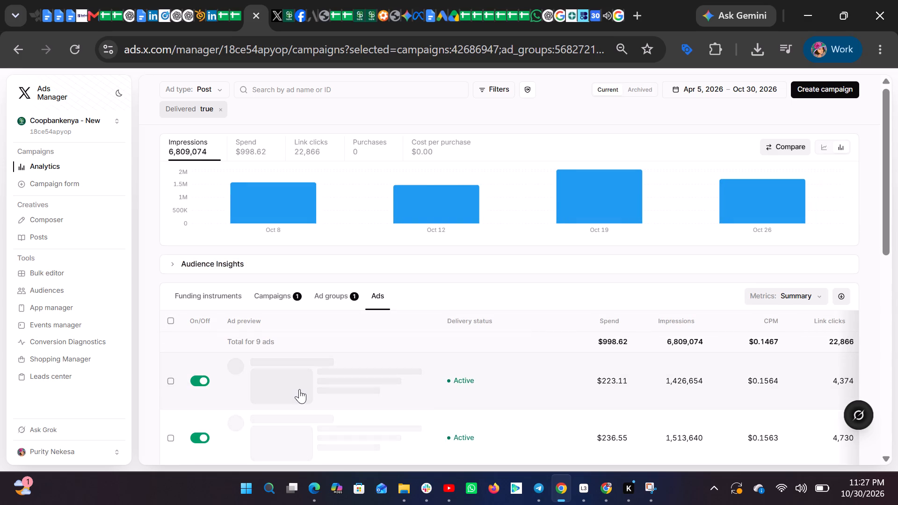
# Capture a screenshot of the ads table covering the totals and first three ads, from the On/Off through Cost per link click columns.
pyautogui.scroll(-3, 299, 389)
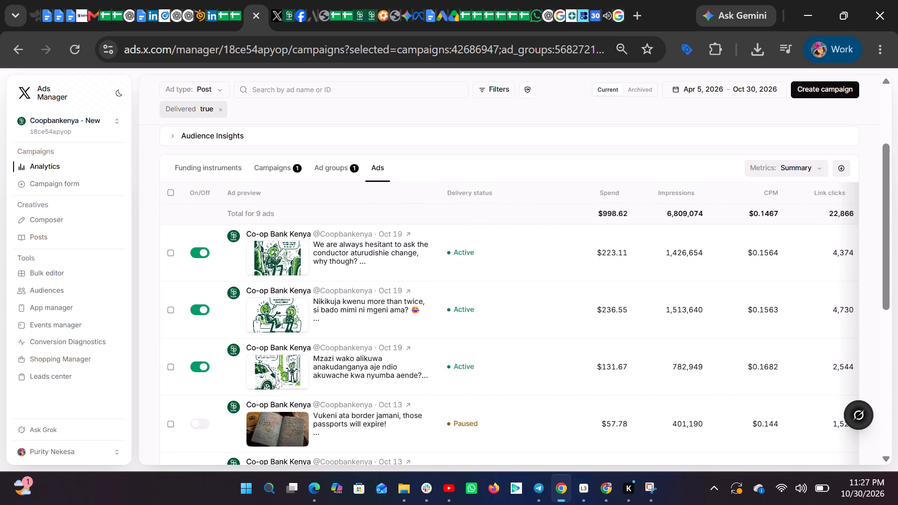
pyautogui.hscroll(-3, 582, 305)
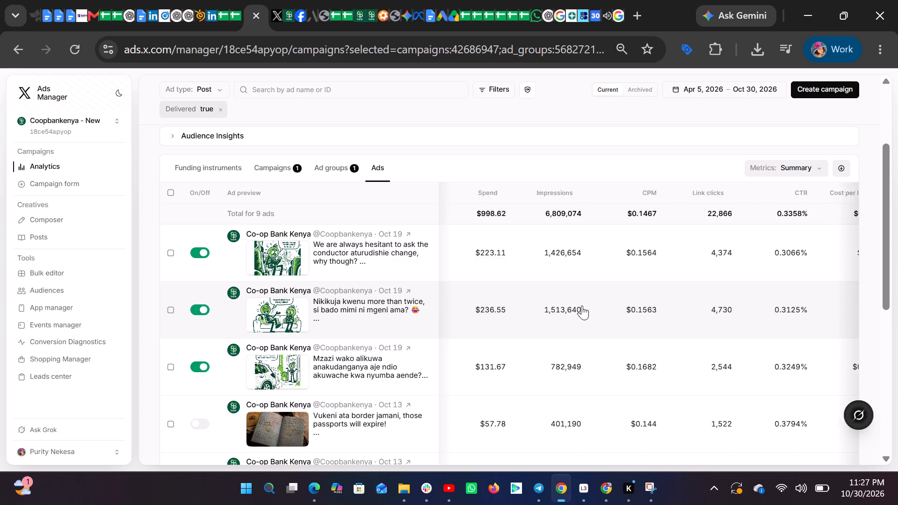
pyautogui.hscroll(-2, 582, 305)
pyautogui.hscroll(1, 582, 305)
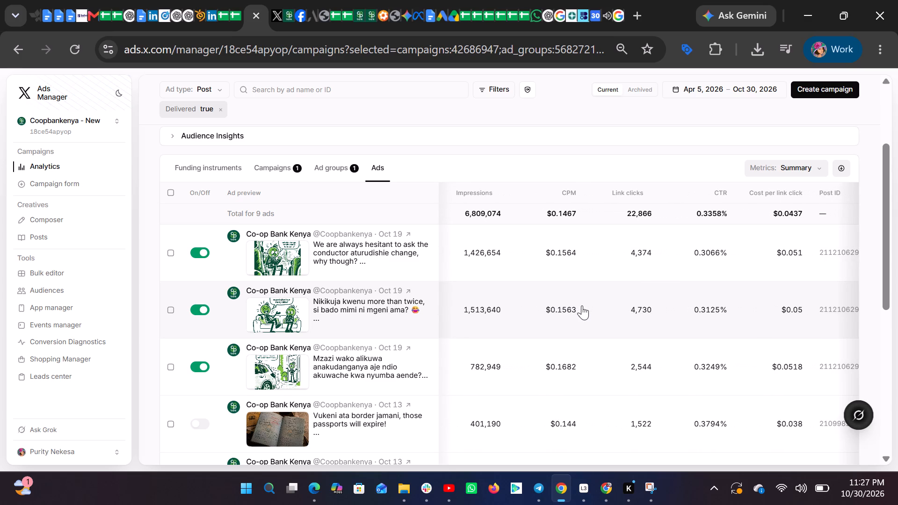
pyautogui.hscroll(1, 582, 305)
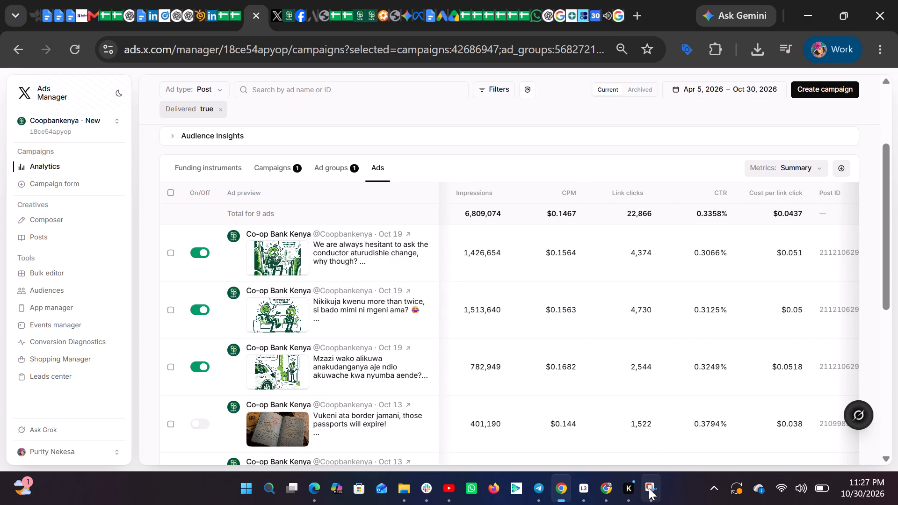
pyautogui.click(649, 488)
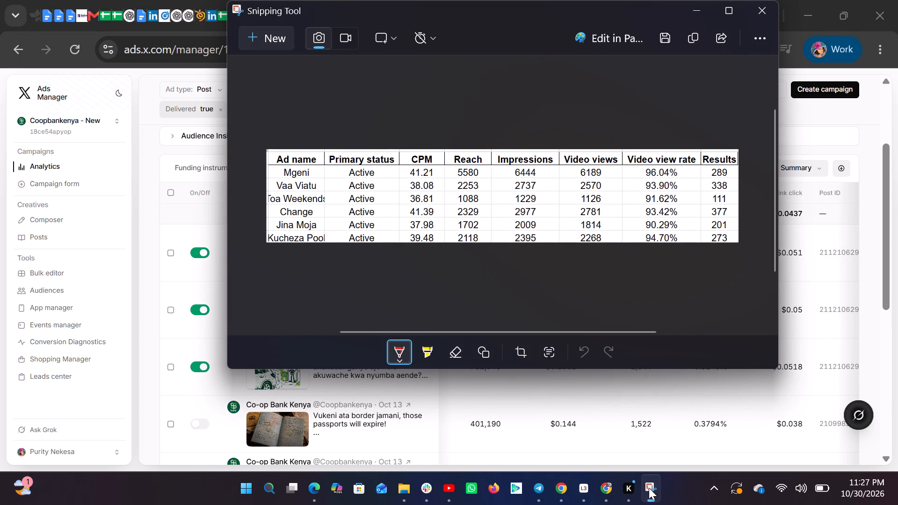
pyautogui.click(249, 35)
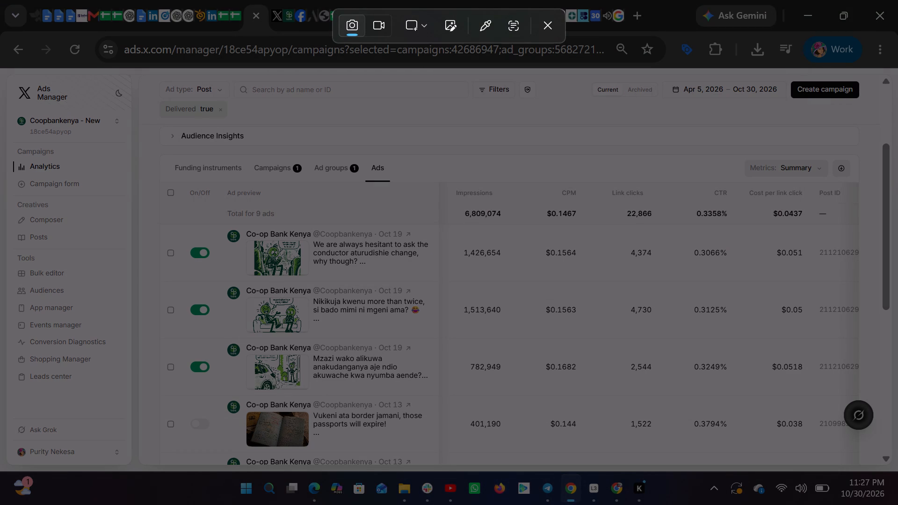
pyautogui.moveTo(180, 181); pyautogui.dragTo(210, 276)
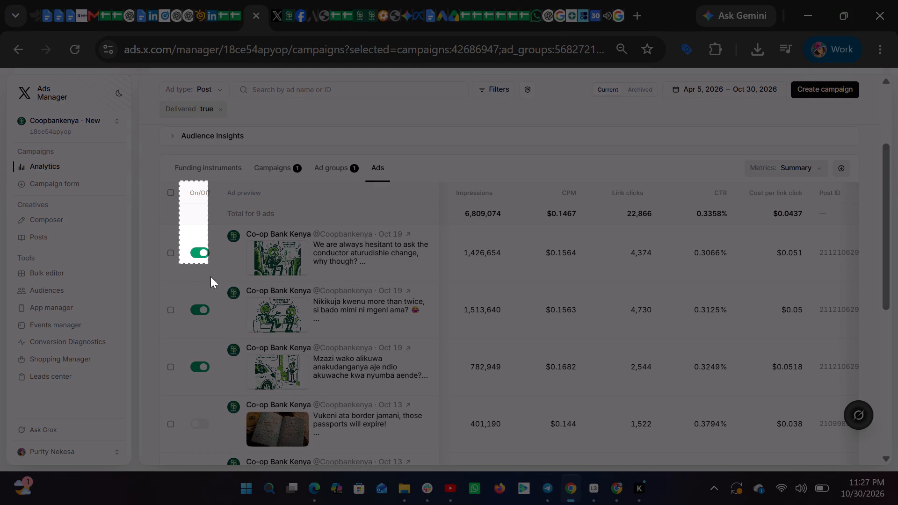
pyautogui.moveTo(210, 276); pyautogui.dragTo(504, 387)
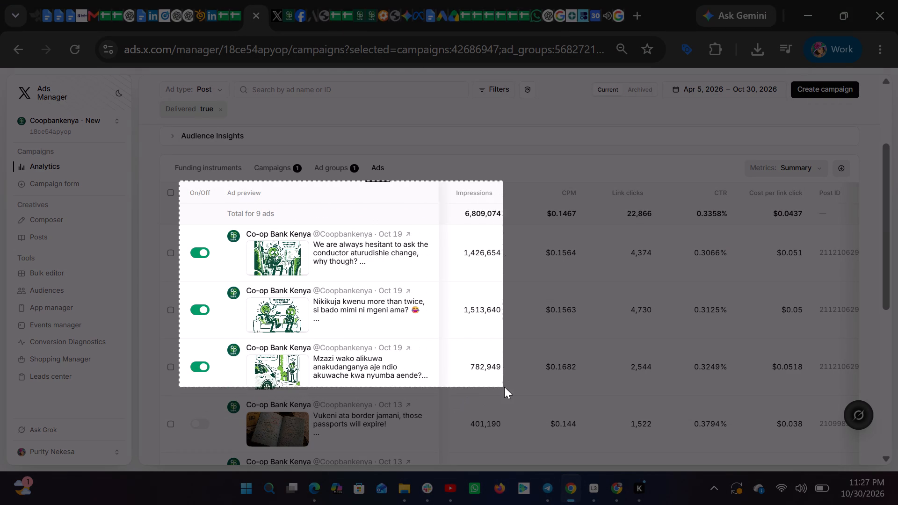
pyautogui.moveTo(504, 387); pyautogui.dragTo(722, 390)
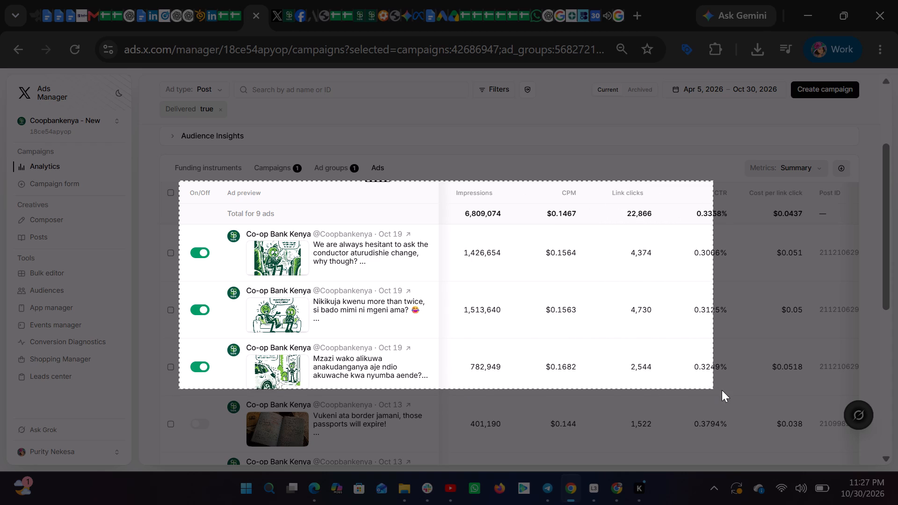
pyautogui.moveTo(722, 390); pyautogui.dragTo(814, 404)
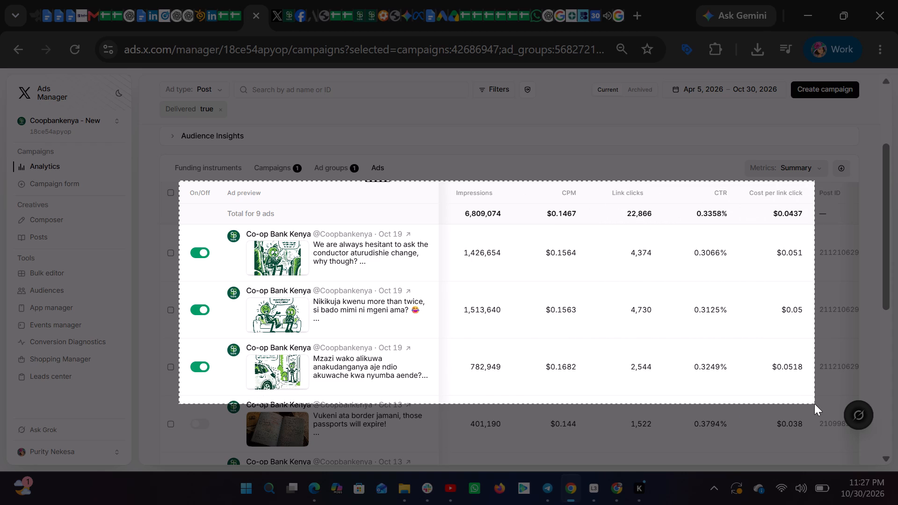
pyautogui.moveTo(814, 404); pyautogui.dragTo(815, 396)
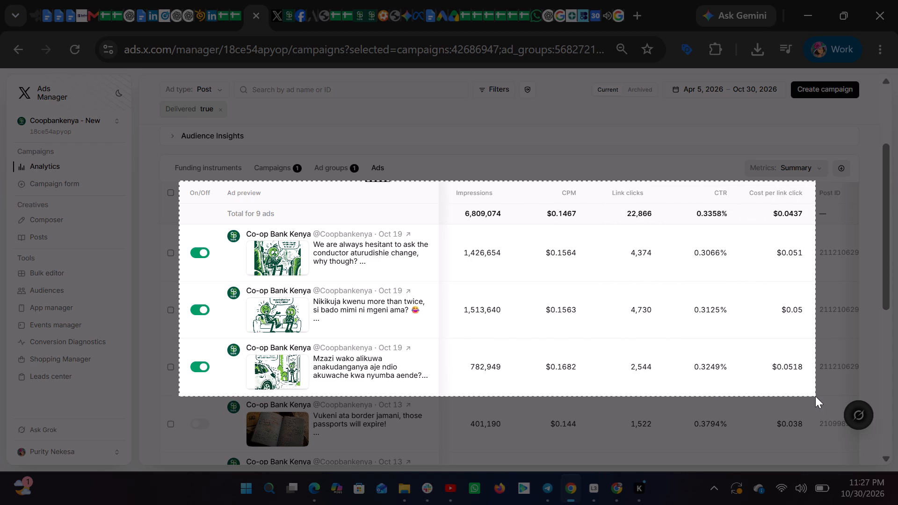
pyautogui.moveTo(815, 396); pyautogui.dragTo(815, 395)
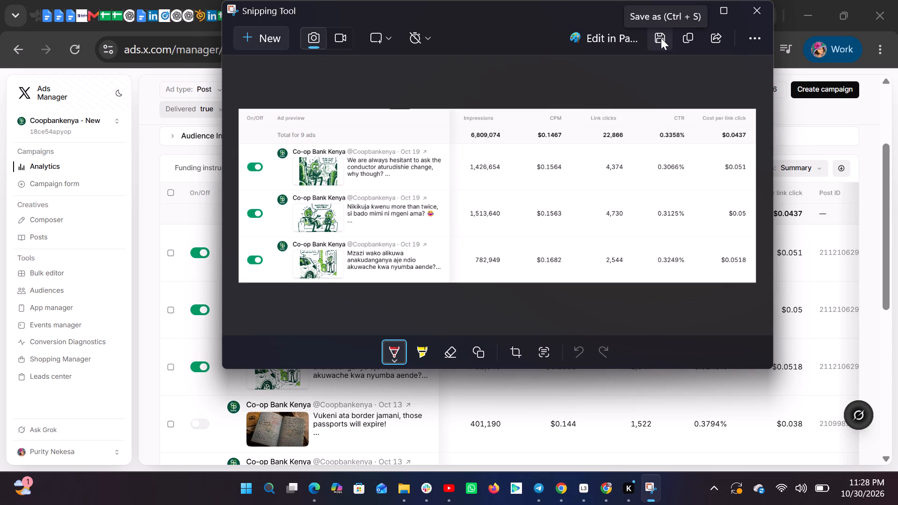
# Save the screenshot as C.K.J in PNG format in the Screenshots folder, replacing the existing file.
pyautogui.click(661, 38)
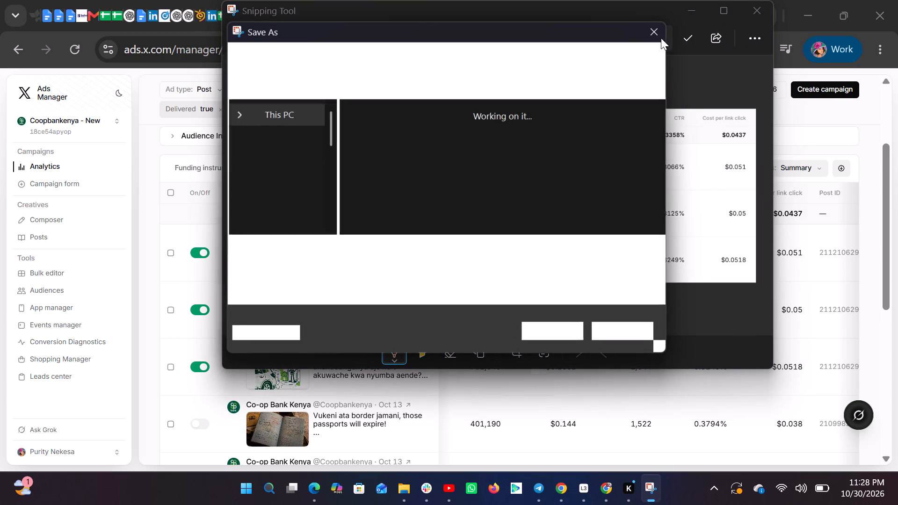
pyautogui.press('c')
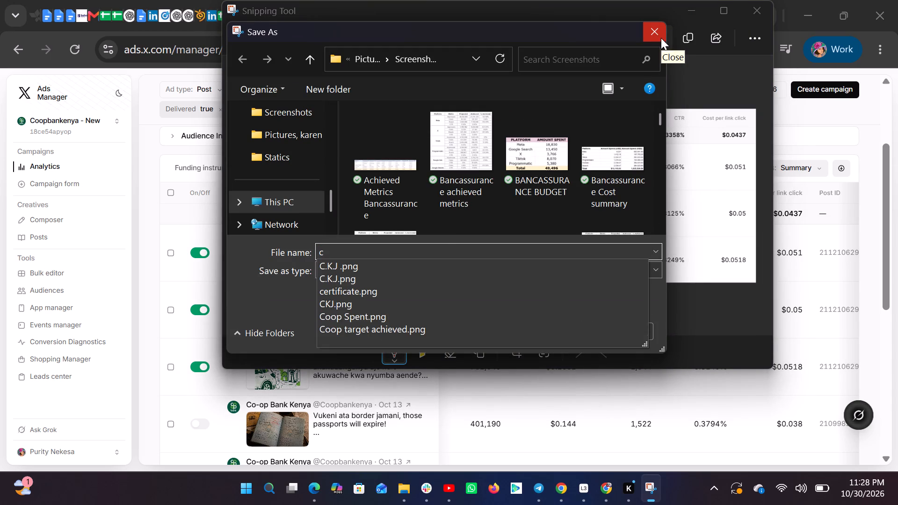
pyautogui.press('BackSpace')
pyautogui.write('.K.J')
pyautogui.press('Return')
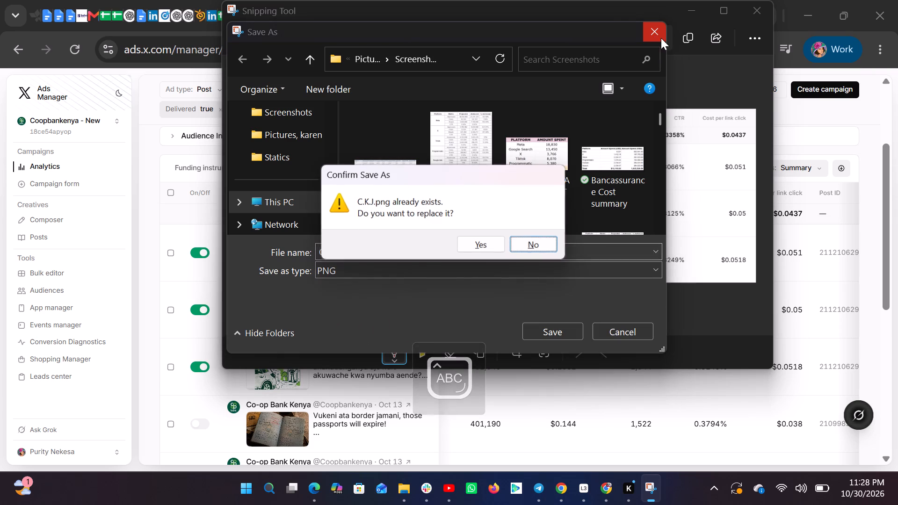
pyautogui.click(463, 246)
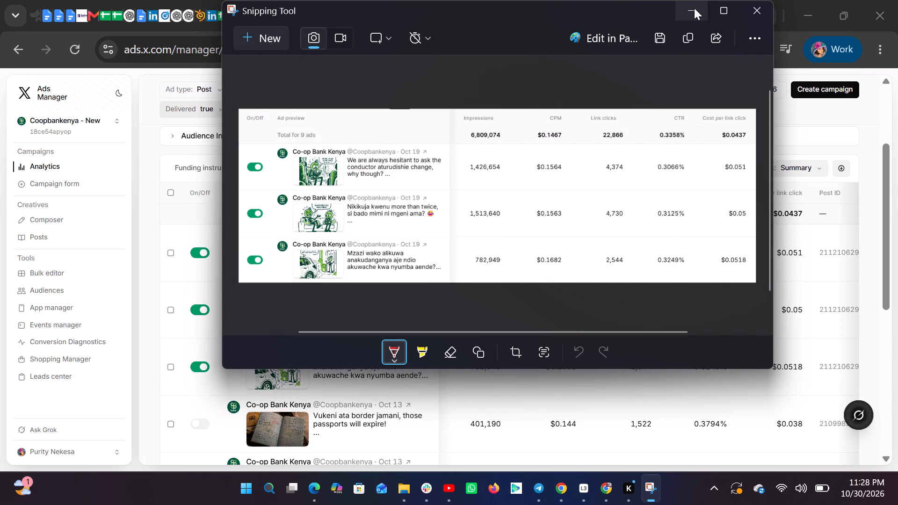
pyautogui.click(694, 8)
# Switch to YouTube Music and play See You Again by Mike Da Mellow from the upcoming queue.
pyautogui.click(607, 10)
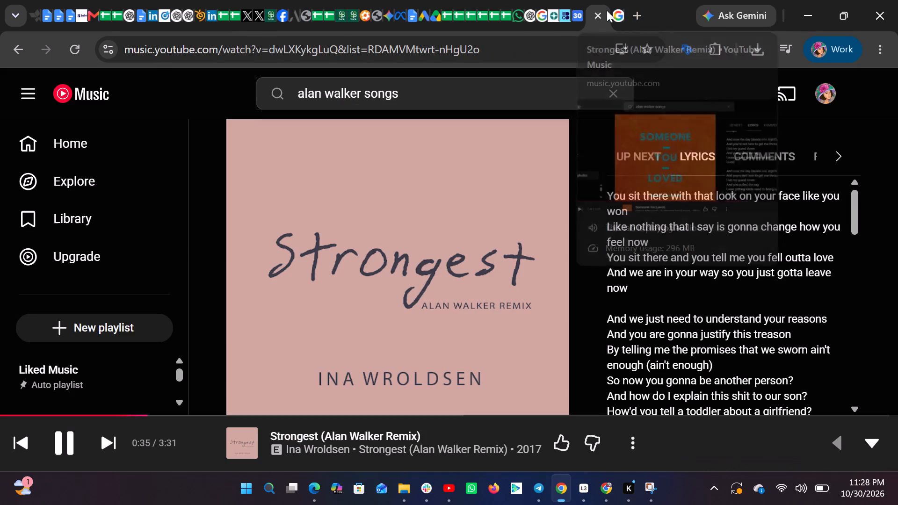
pyautogui.click(637, 152)
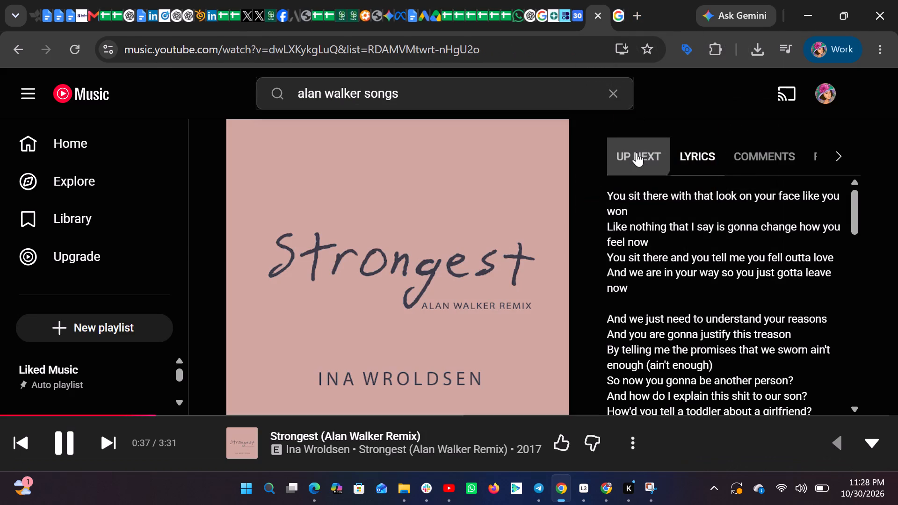
pyautogui.scroll(-4, 722, 253)
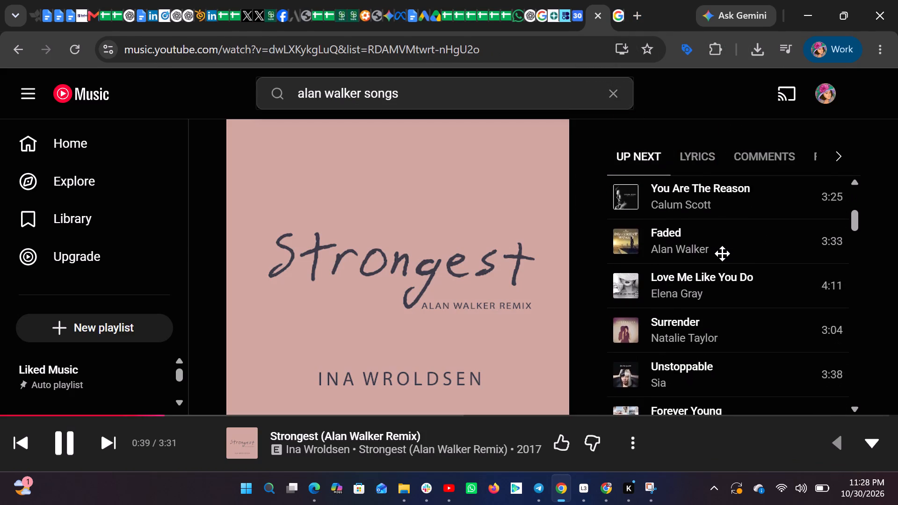
pyautogui.scroll(-7, 722, 253)
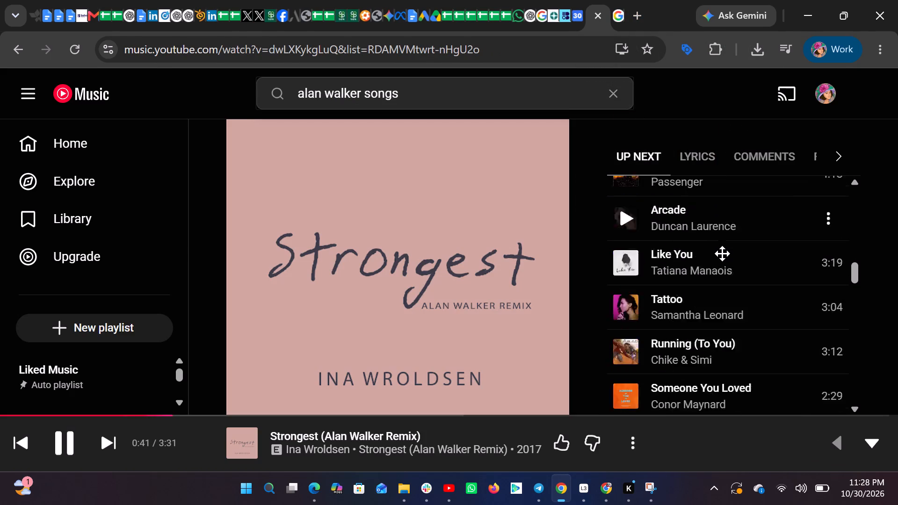
pyautogui.scroll(-6, 722, 253)
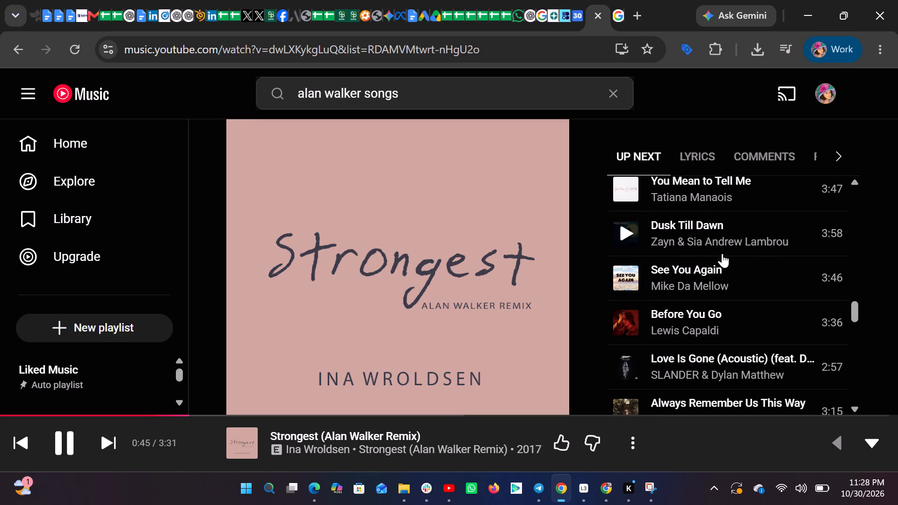
pyautogui.click(627, 275)
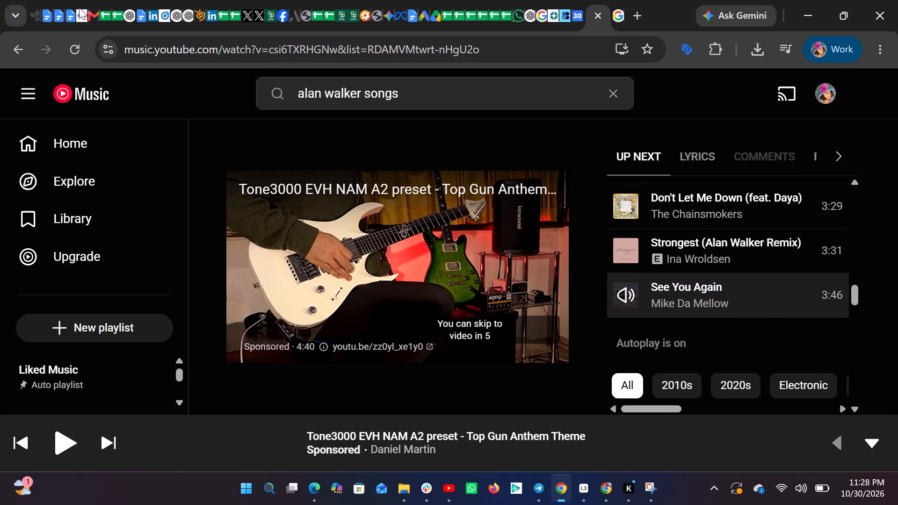
# Return to the Fan Acquisition report and replace the X page's ads table image with the C.K.J screenshot uploaded from the Screenshots folder.
pyautogui.click(79, 7)
pyautogui.click(453, 305)
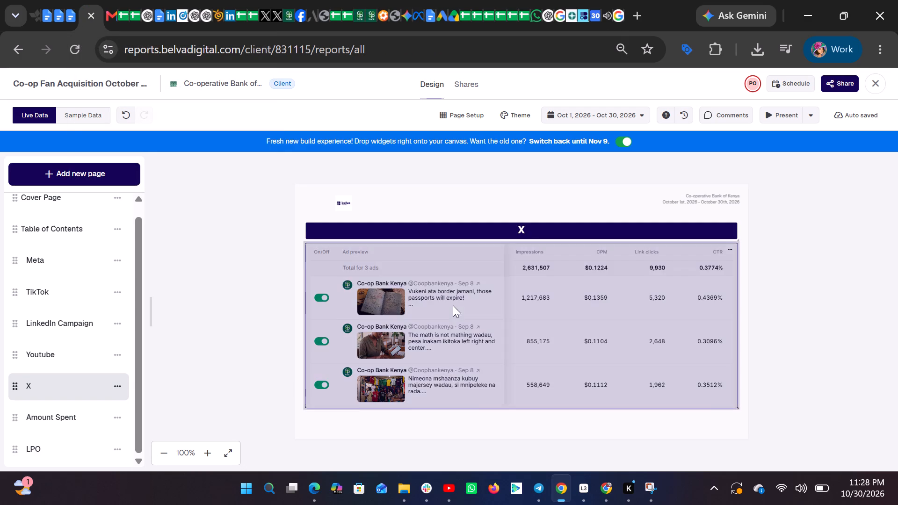
pyautogui.click(157, 330)
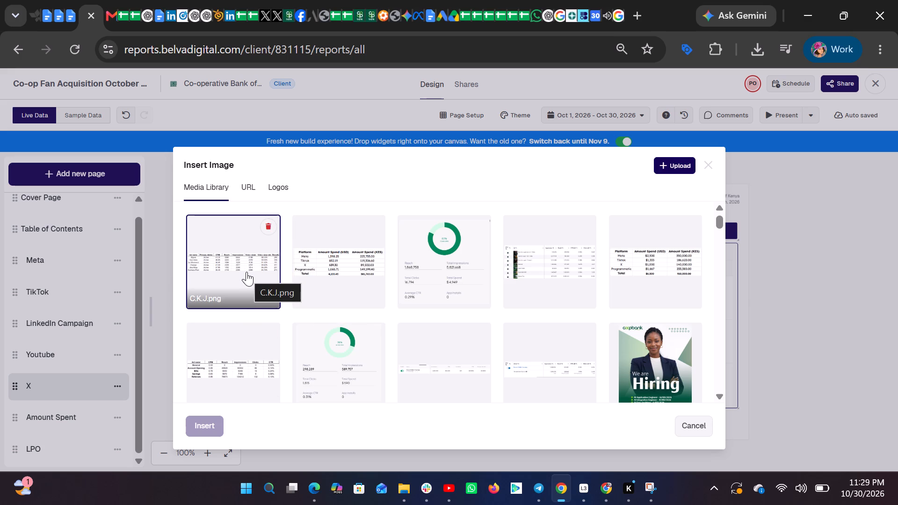
pyautogui.click(673, 162)
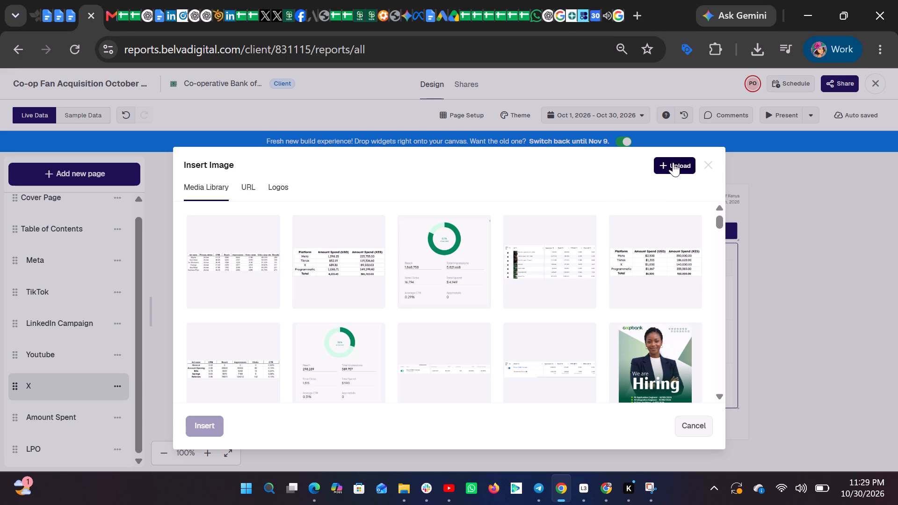
pyautogui.click(607, 15)
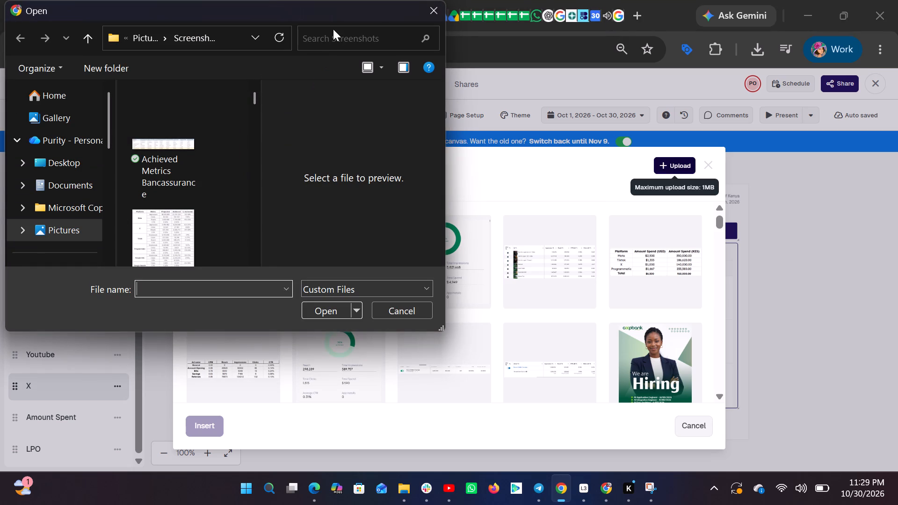
pyautogui.click(322, 41)
pyautogui.press('c')
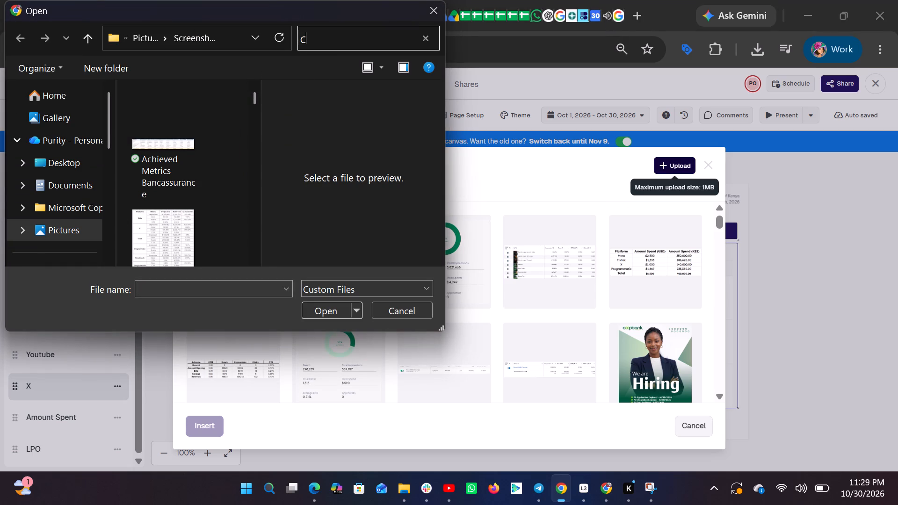
pyautogui.write('.K.J')
pyautogui.doubleClick(160, 132)
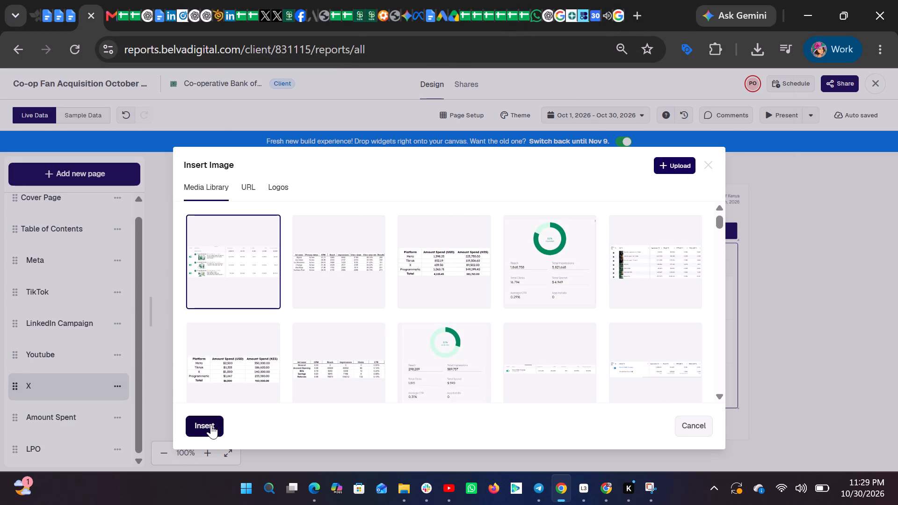
pyautogui.click(211, 425)
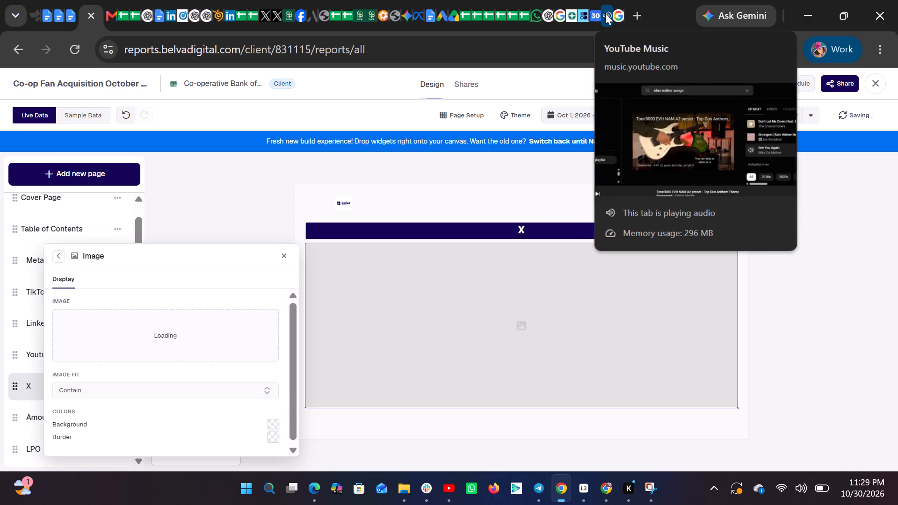
# Switch to YouTube Music and skip the advert playing before See You Again.
pyautogui.click(605, 13)
pyautogui.click(533, 339)
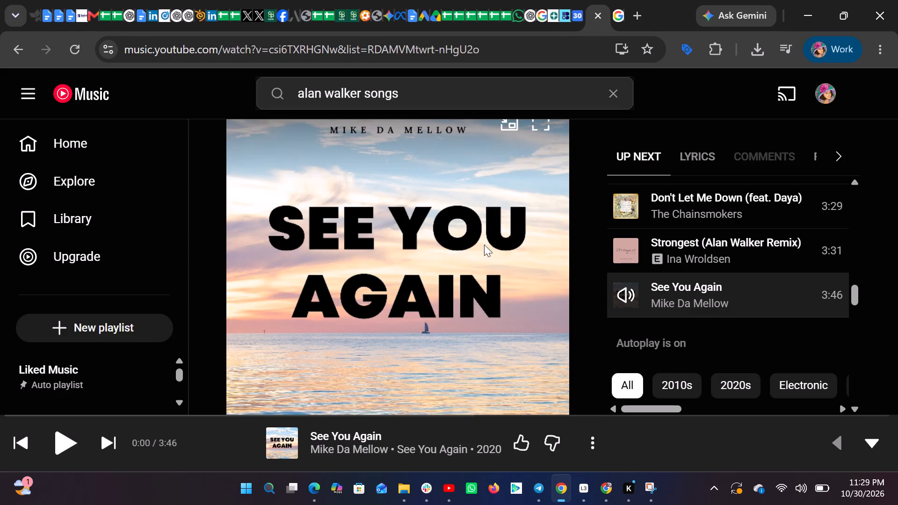
# Return to the Fan Acquisition report, leave the X image's settings and open the Amount Spent page.
pyautogui.click(81, 18)
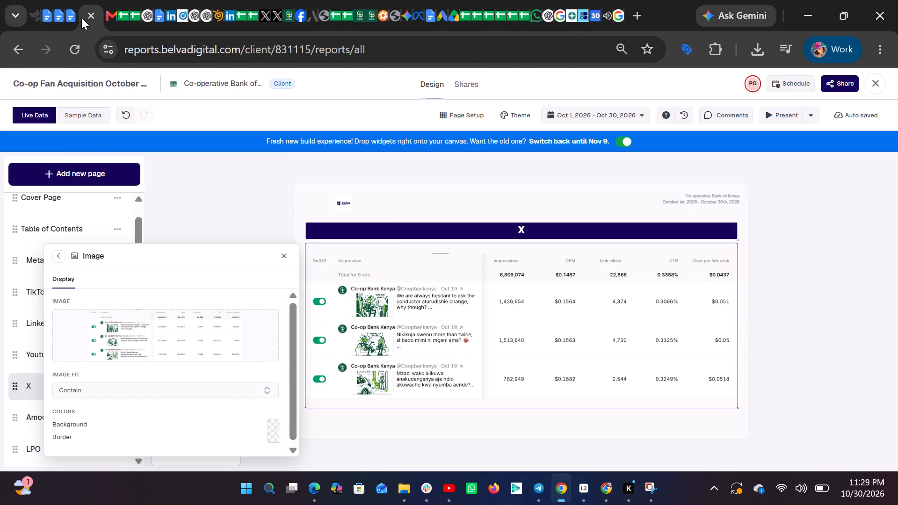
pyautogui.click(245, 201)
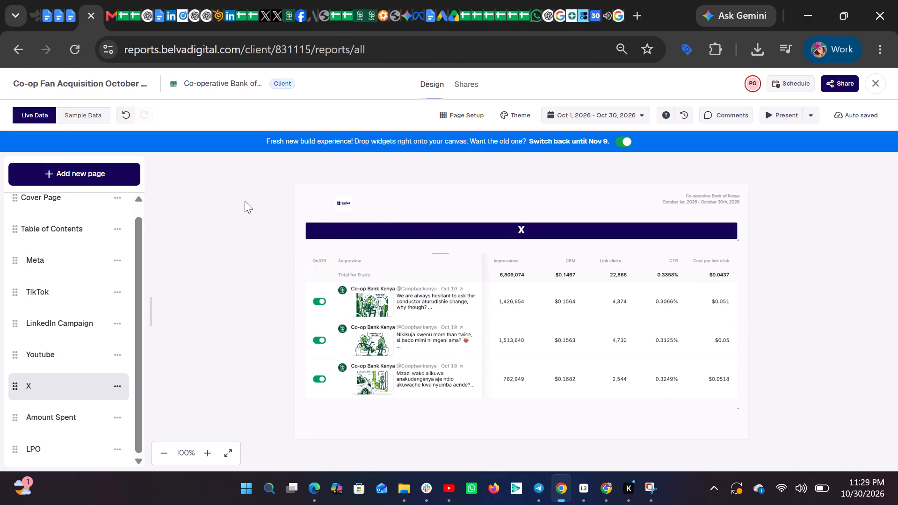
pyautogui.press('Down')
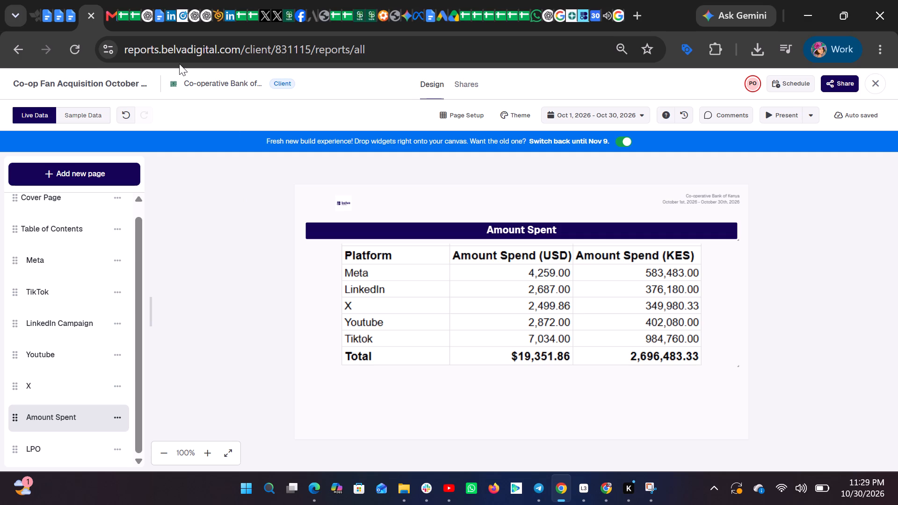
# Switch to Gmail and consult the Co-op campaign POE email thread for the Fan Acquisition amount.
pyautogui.click(205, 257)
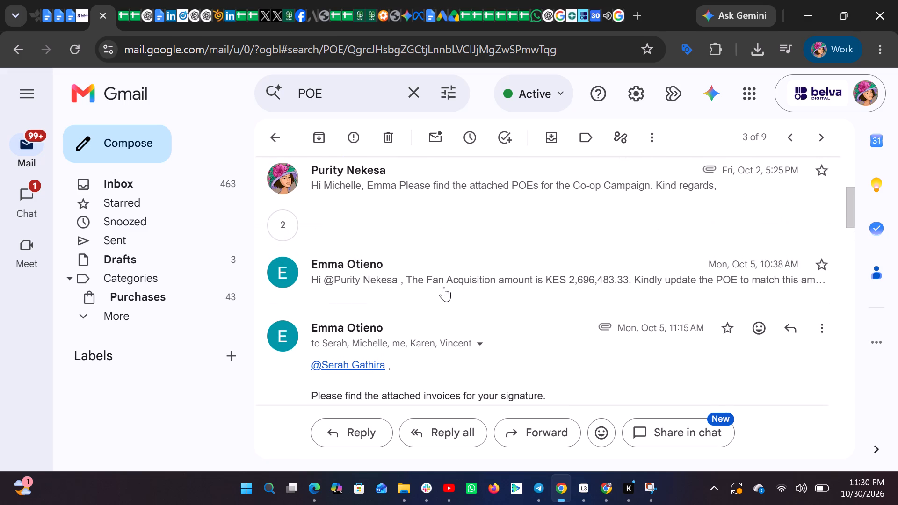
# Return to the Co-op Fan Acquisition October report and download it as a PDF covering Oct 1 to Oct 30, 2026.
pyautogui.click(79, 12)
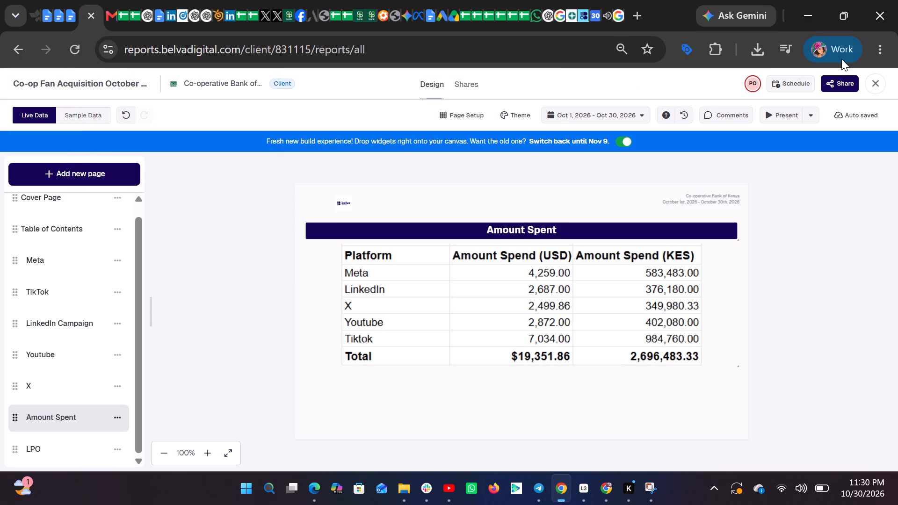
pyautogui.click(836, 83)
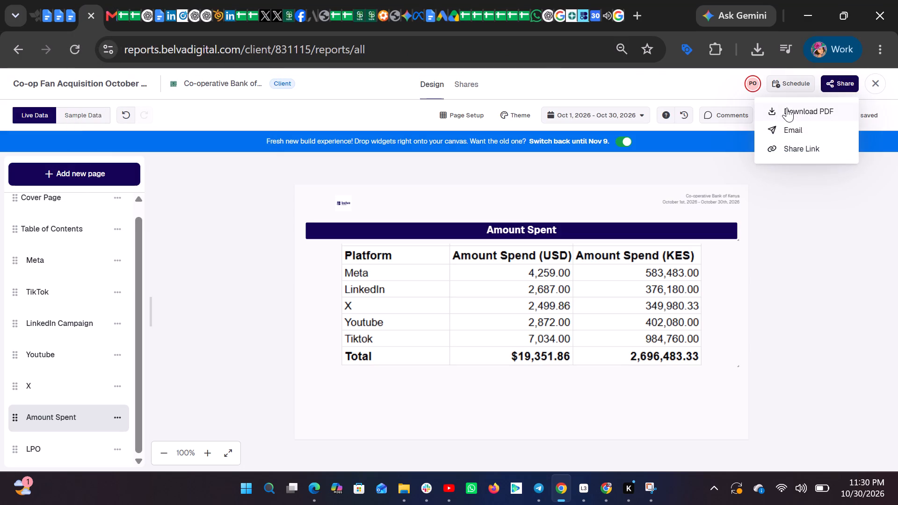
pyautogui.click(782, 112)
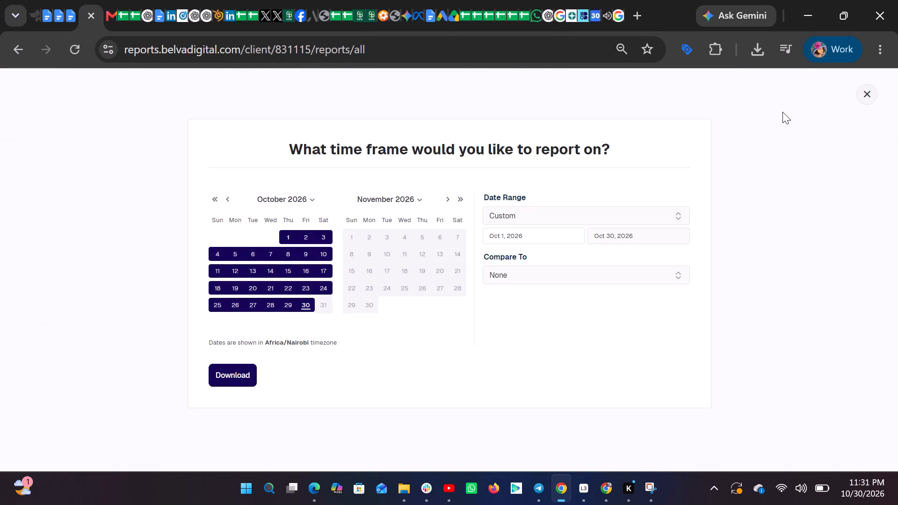
pyautogui.click(232, 371)
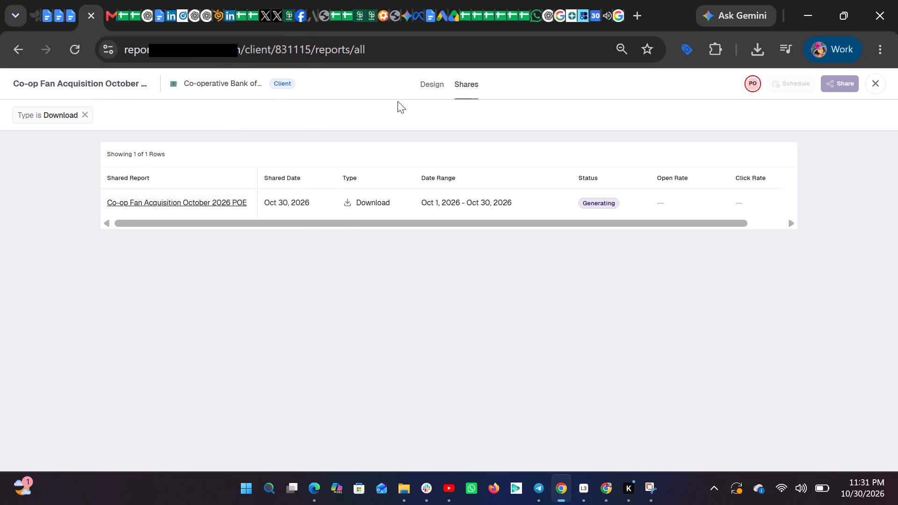
# Switch to Facebook, leave the story creation page and browse the posts in the home feed.
pyautogui.click(297, 12)
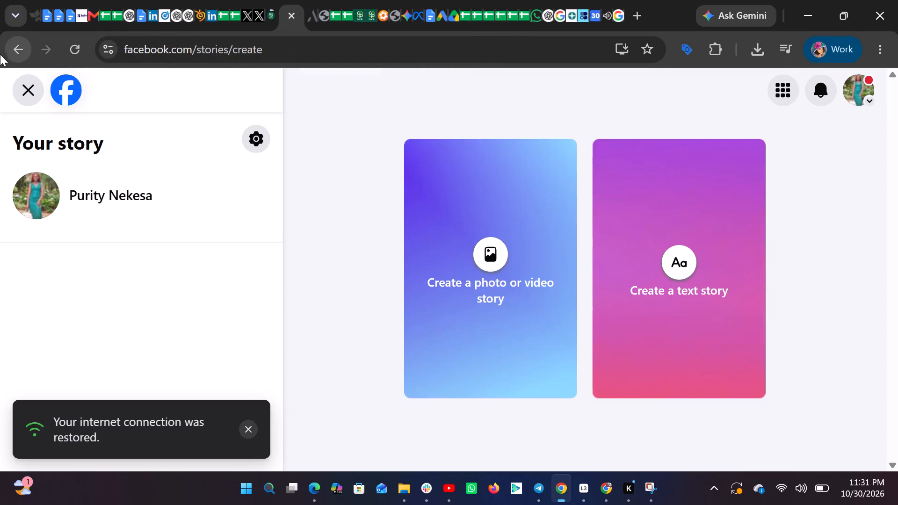
pyautogui.click(32, 90)
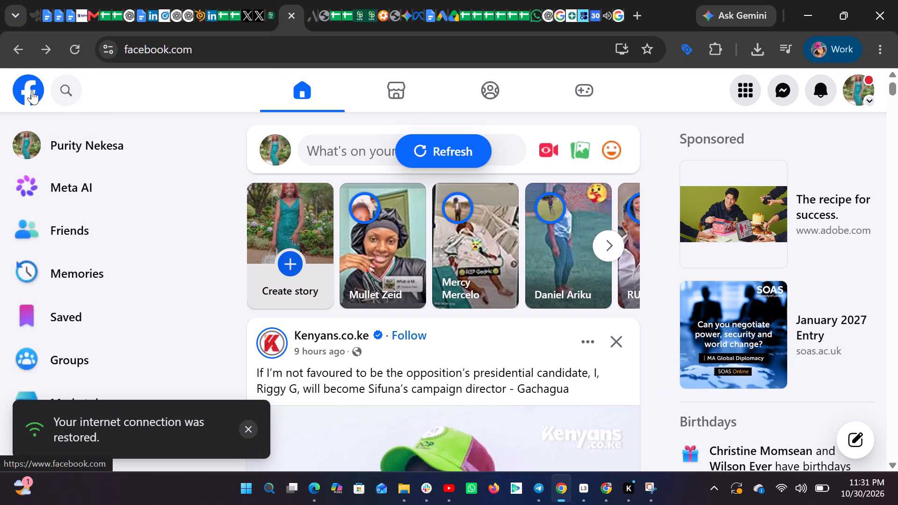
pyautogui.scroll(-2, 509, 350)
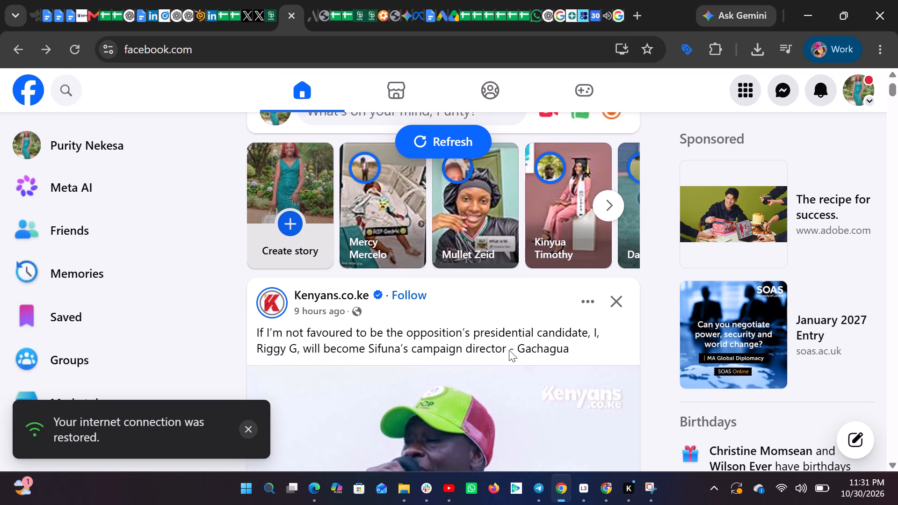
pyautogui.scroll(-5, 509, 350)
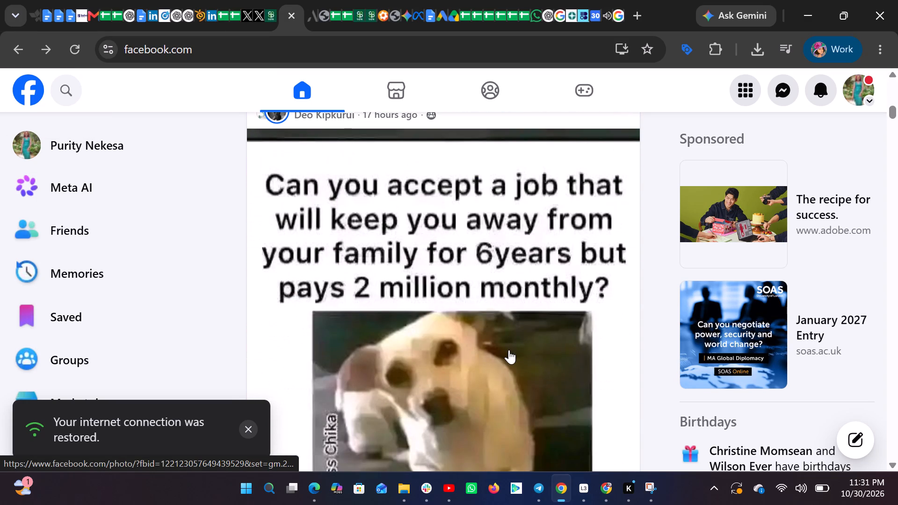
pyautogui.scroll(-1, 509, 350)
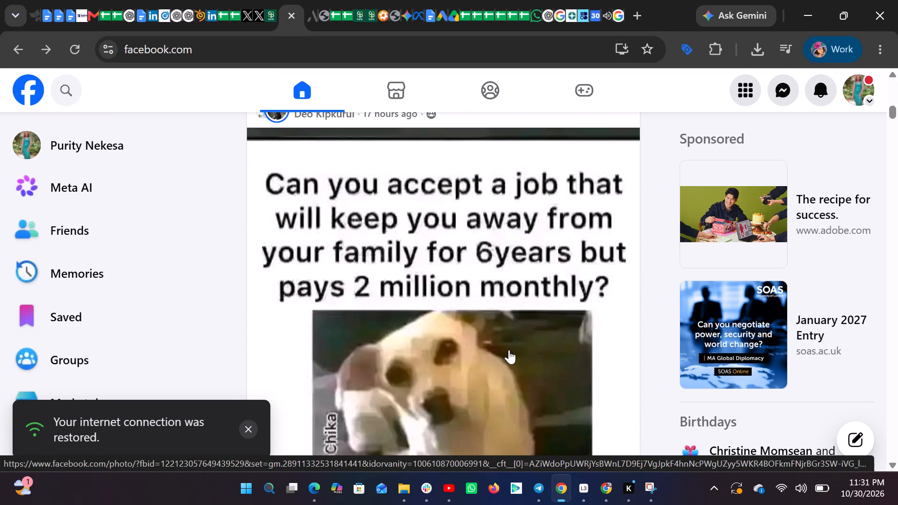
pyautogui.scroll(-2, 509, 350)
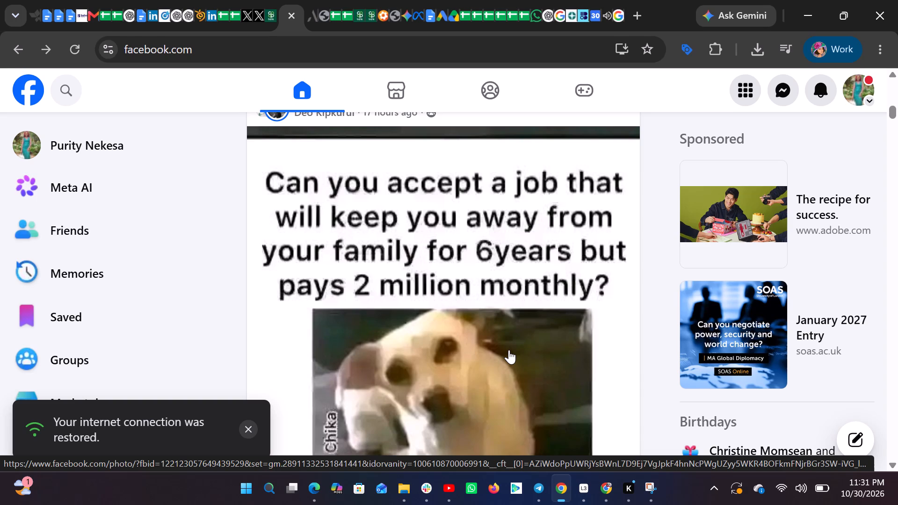
pyautogui.scroll(-1, 509, 350)
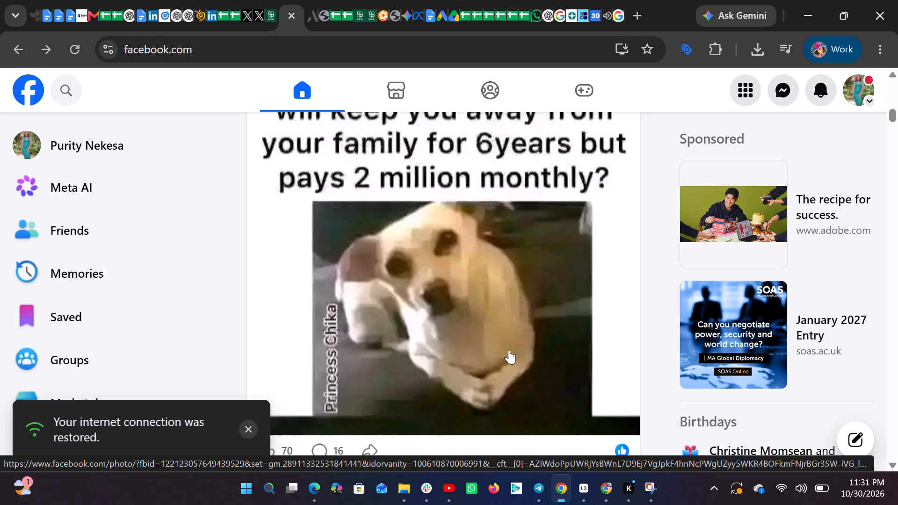
pyautogui.scroll(-8, 509, 350)
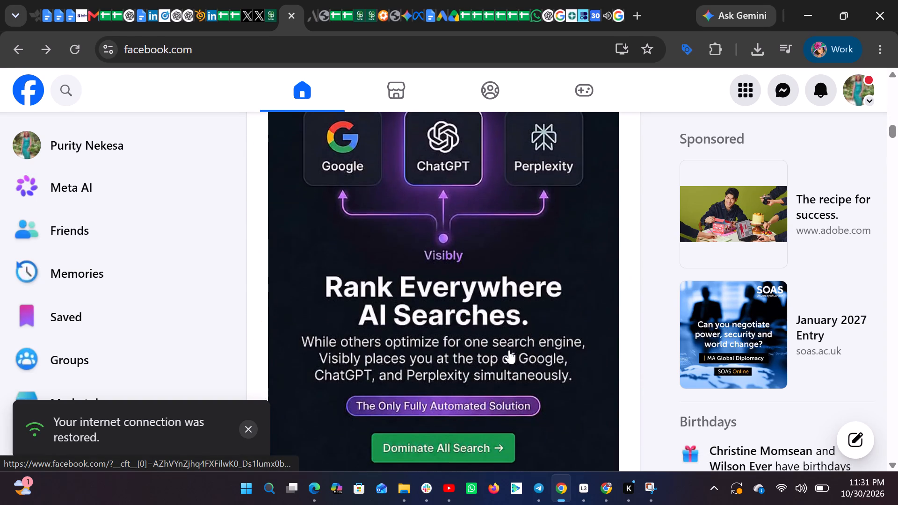
pyautogui.scroll(-4, 509, 350)
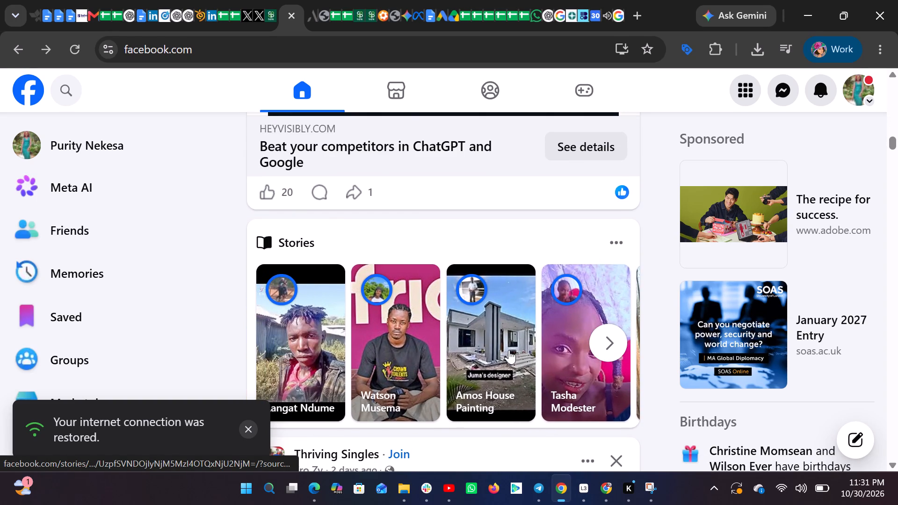
pyautogui.scroll(-6, 509, 350)
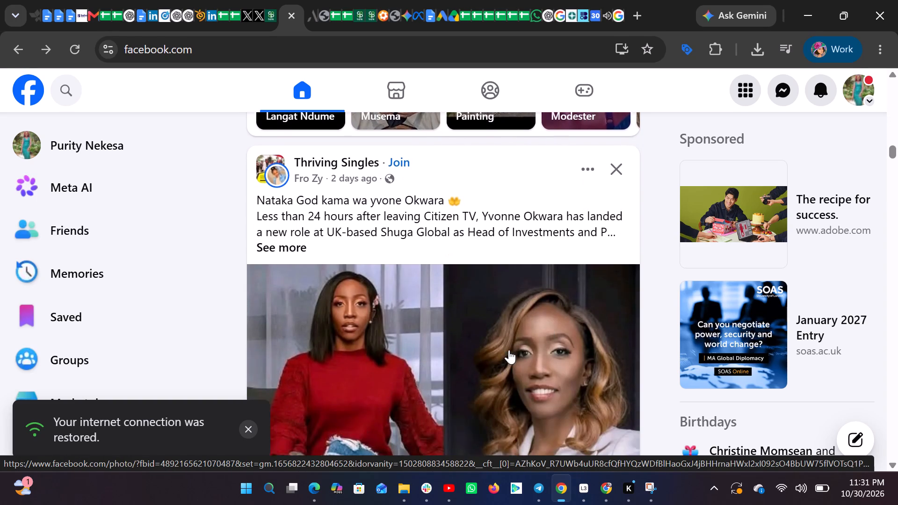
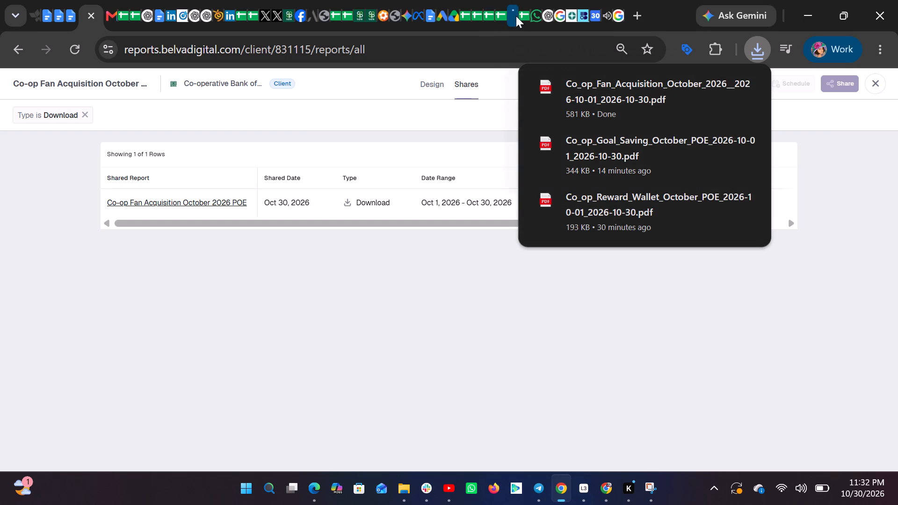
# Close the Co-op Bank Goal-Savings May '26 Media Plan spreadsheet, leaving it without saving the pending edit.
pyautogui.click(477, 14)
pyautogui.click(468, 15)
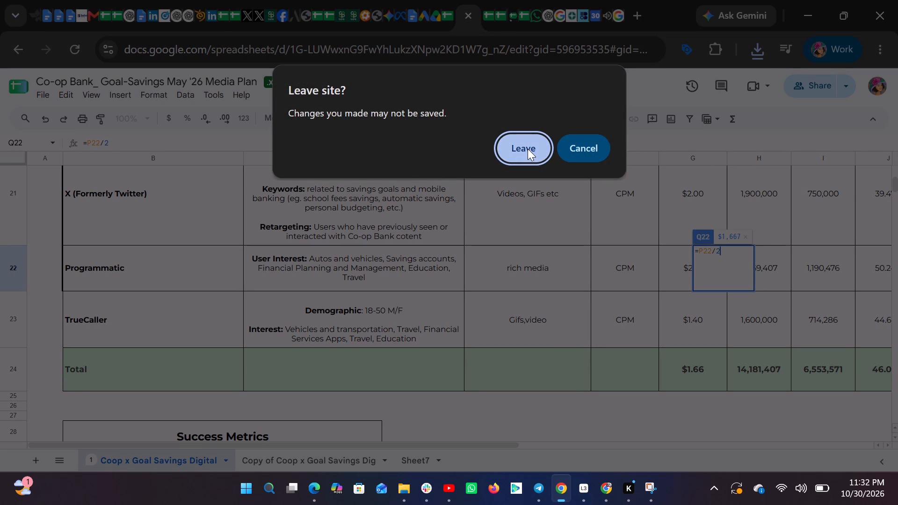
pyautogui.click(528, 149)
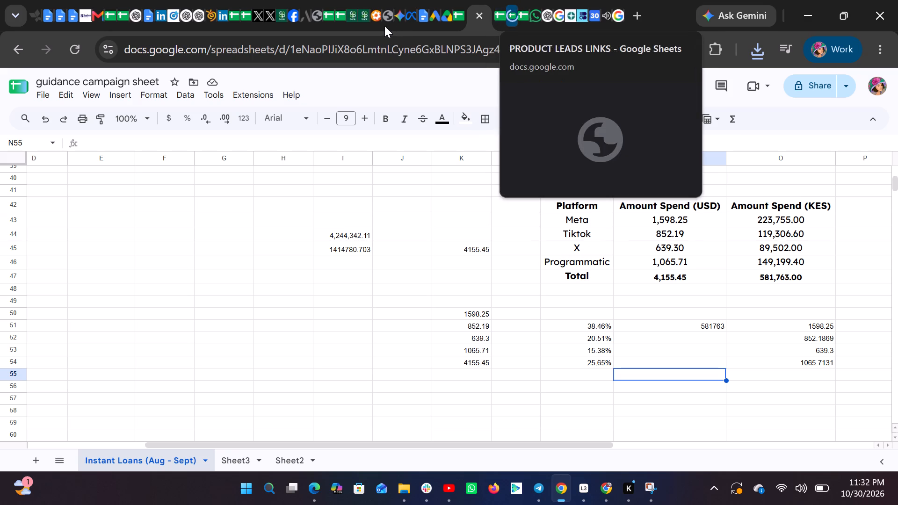
# Close the Co-op Bank 2026 Campaign Tracker and Reward Wallet Chaselist - Oct 2026 spreadsheets.
pyautogui.click(331, 12)
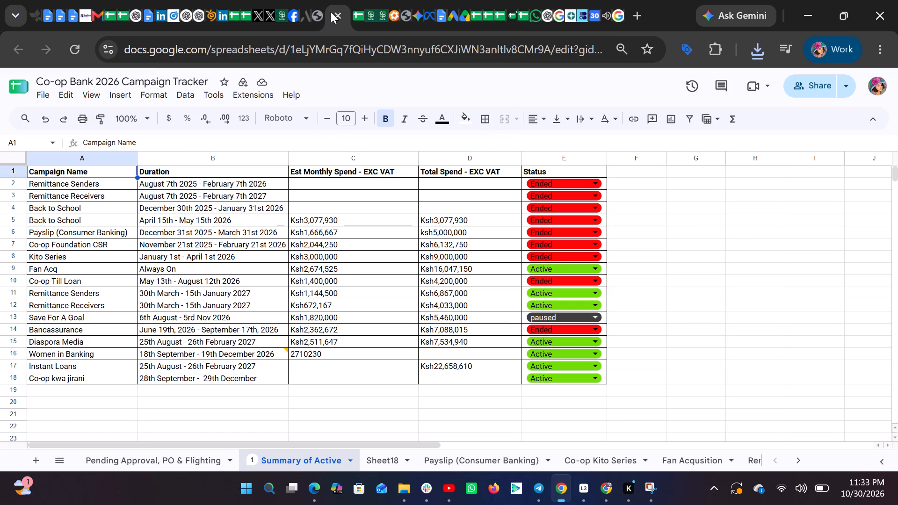
pyautogui.click(341, 12)
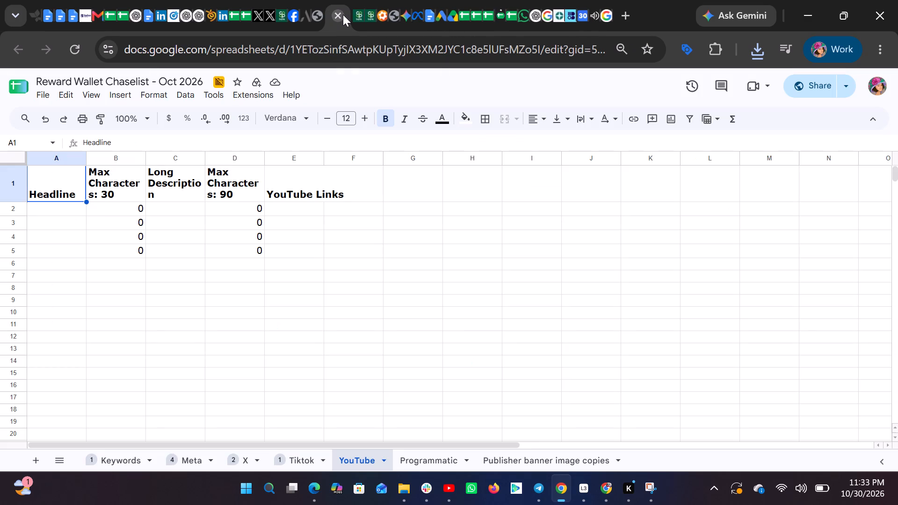
pyautogui.click(343, 14)
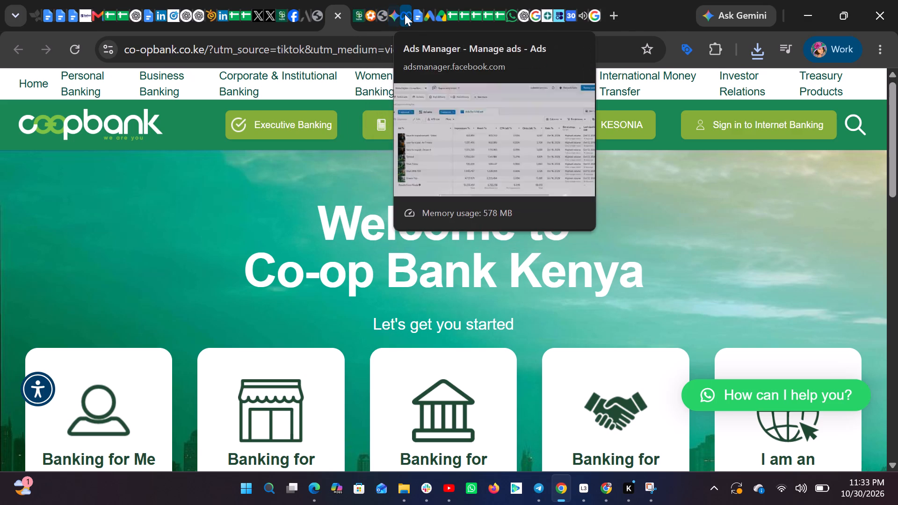
# Open the Off Season (Sep - Nov) sheet in Co-op Bank Remittance Proposed Media Plans 2026 and find the Planned Budget column.
pyautogui.click(453, 12)
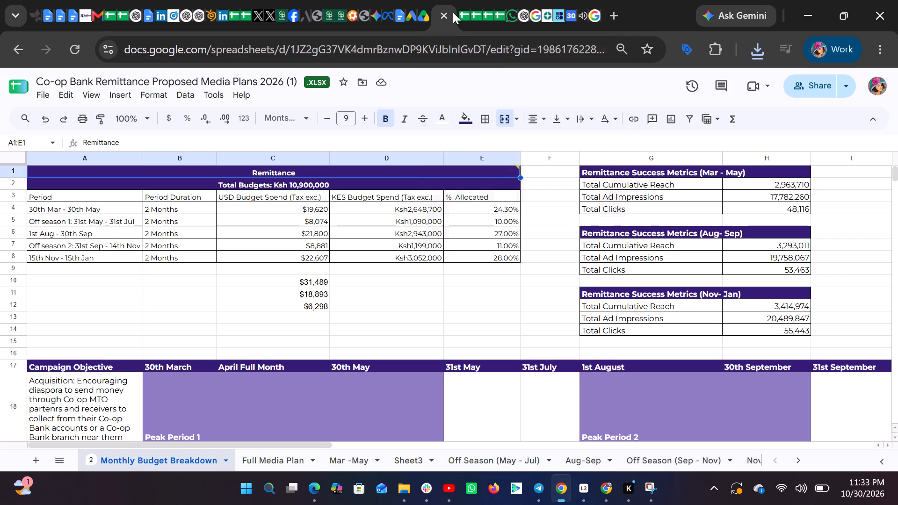
pyautogui.scroll(-5, 605, 208)
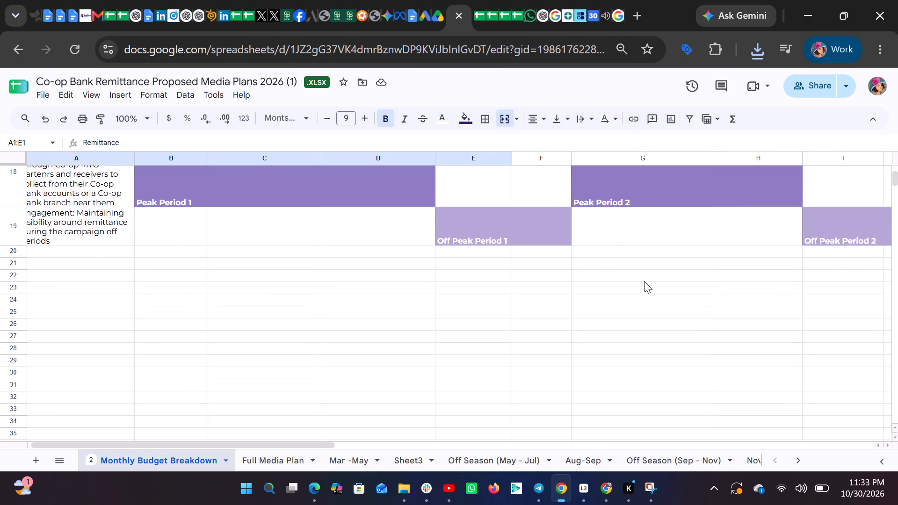
pyautogui.click(686, 460)
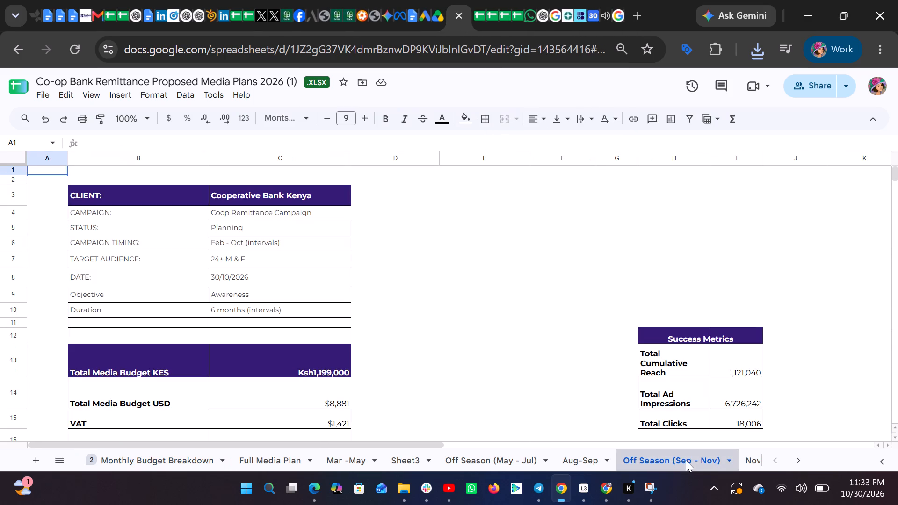
pyautogui.scroll(-6, 589, 299)
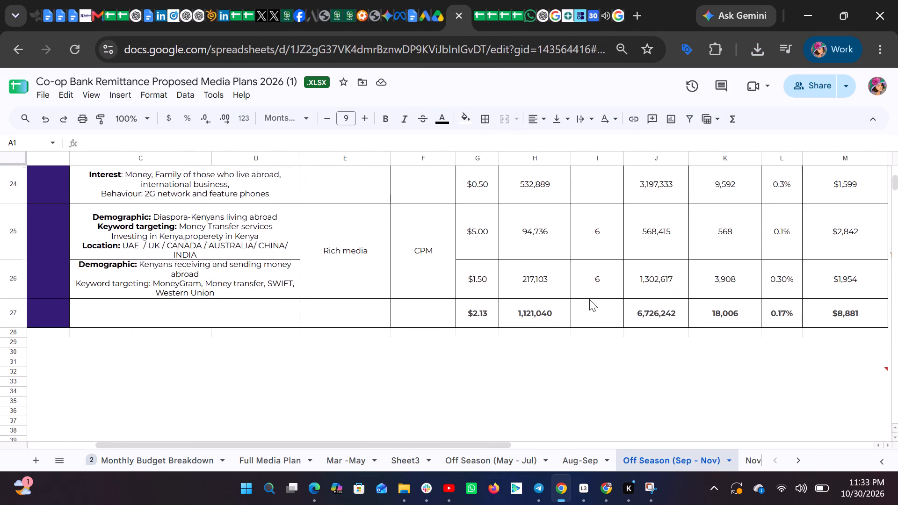
pyautogui.hscroll(-3, 589, 299)
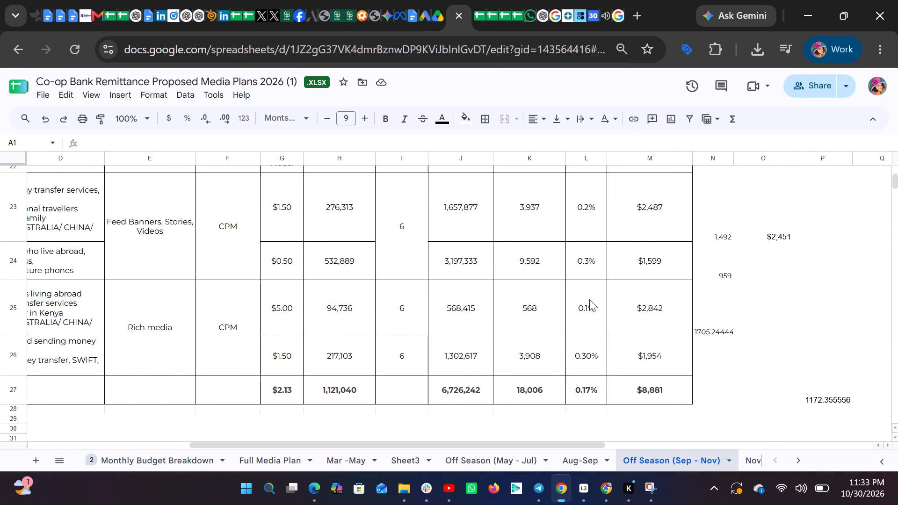
pyautogui.scroll(1, 589, 299)
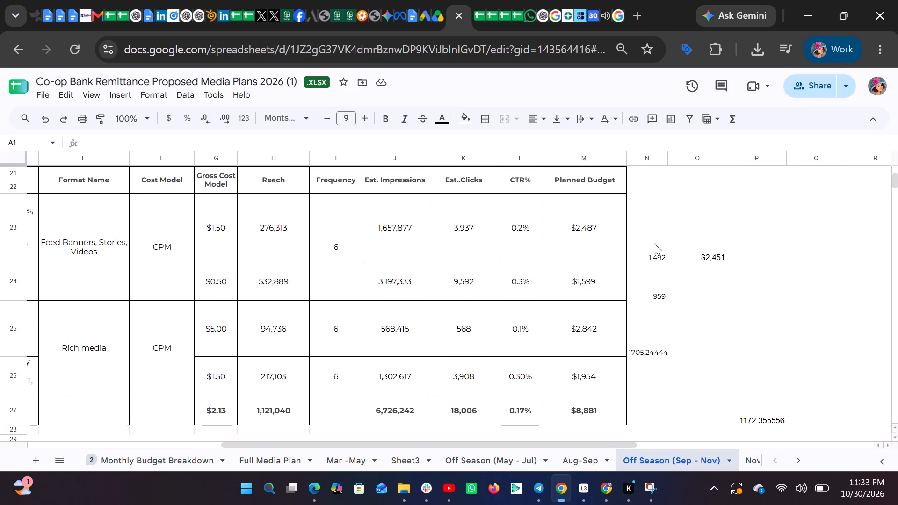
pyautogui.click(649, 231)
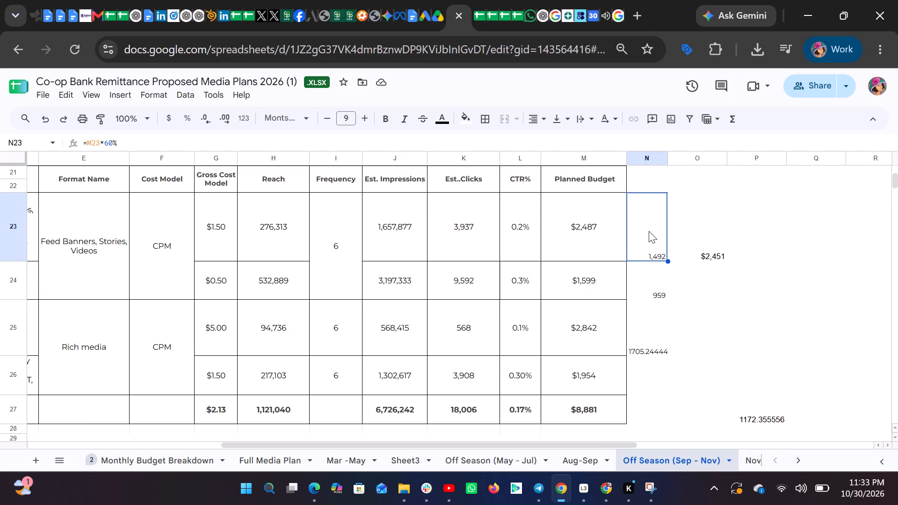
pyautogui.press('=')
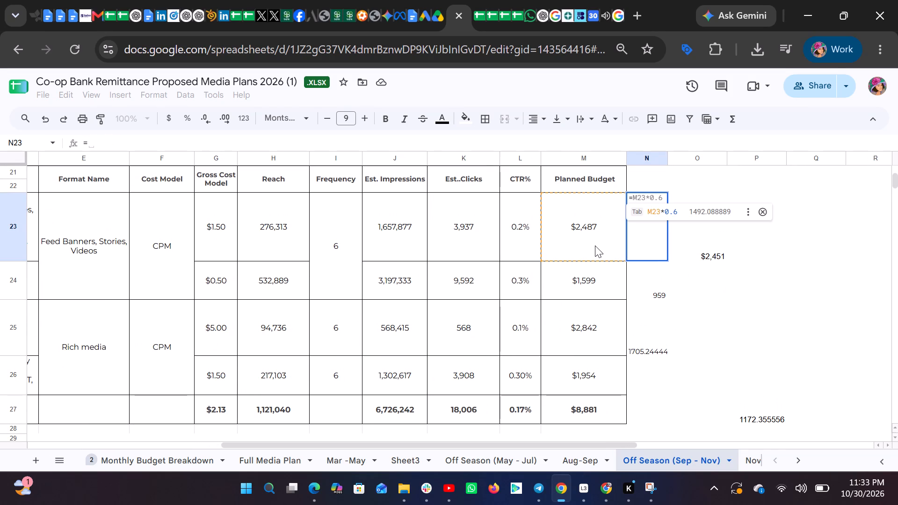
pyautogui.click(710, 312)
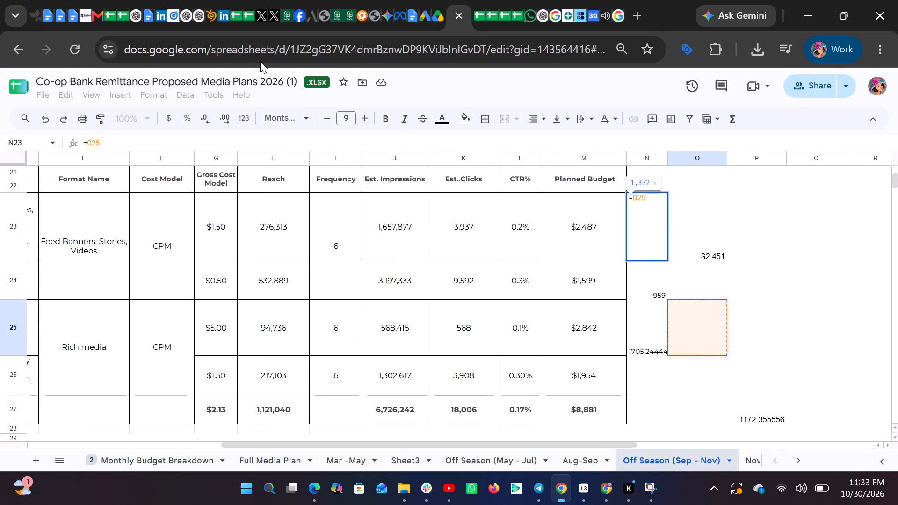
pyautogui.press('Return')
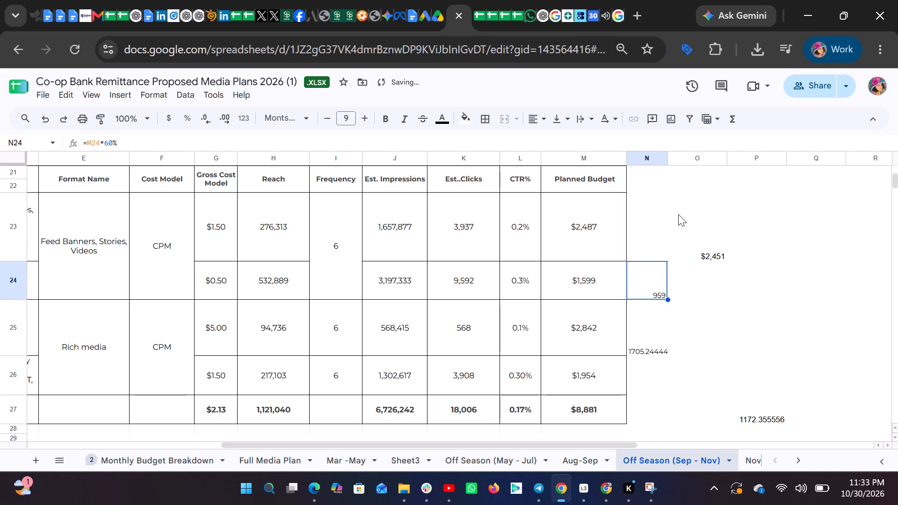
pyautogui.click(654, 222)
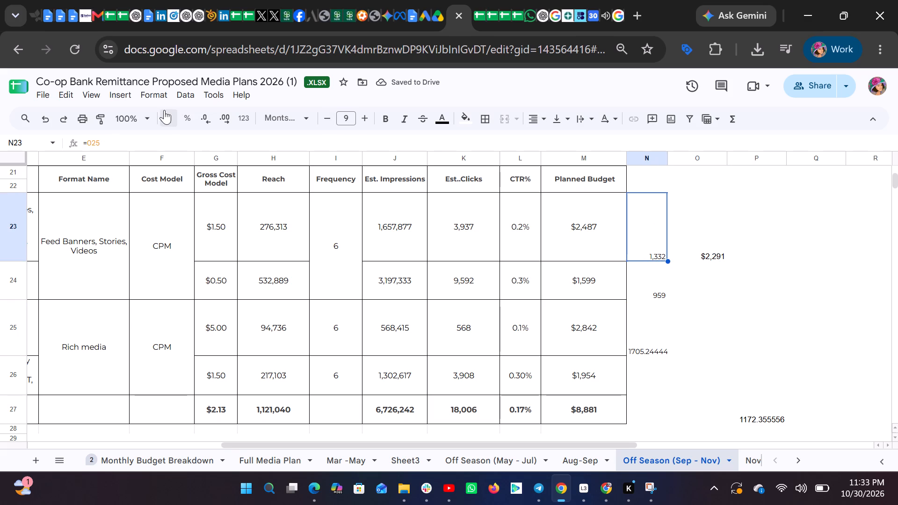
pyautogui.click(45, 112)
# Halve the Feed Banners rows' planned budgets beside the table, entering =M23/2 in N23 and =M24/2 in N24.
pyautogui.click(657, 240)
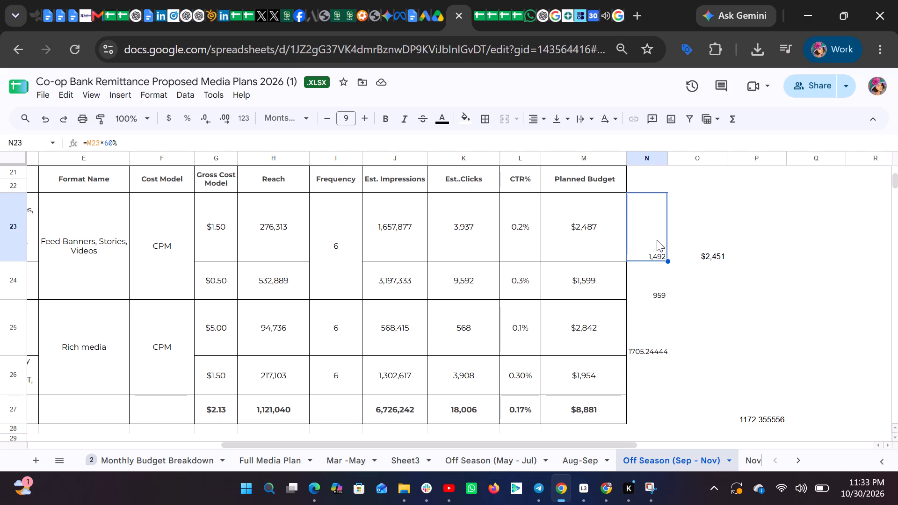
pyautogui.press('=')
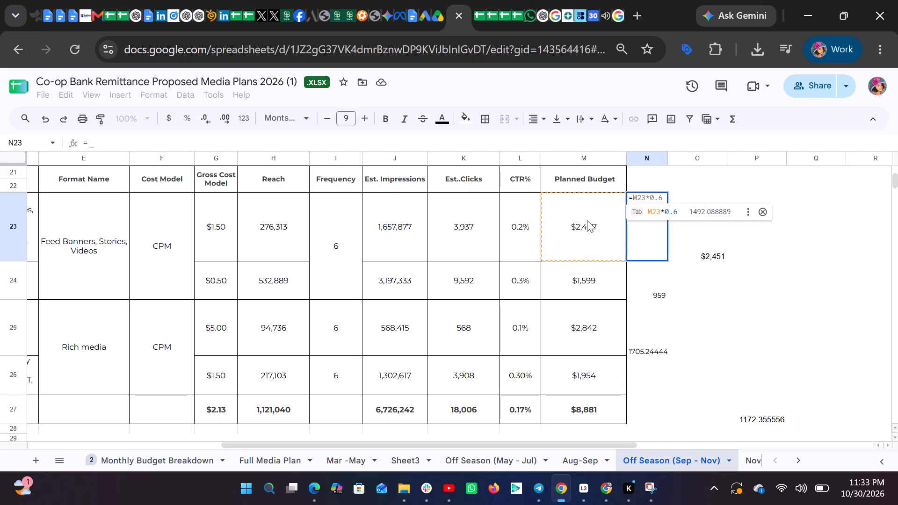
pyautogui.click(587, 220)
pyautogui.write('/2')
pyautogui.press('Return')
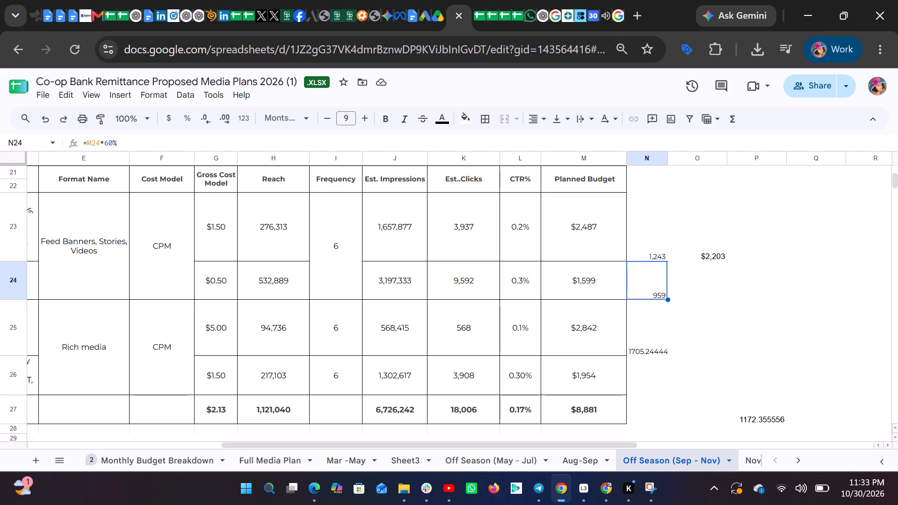
pyautogui.press('=')
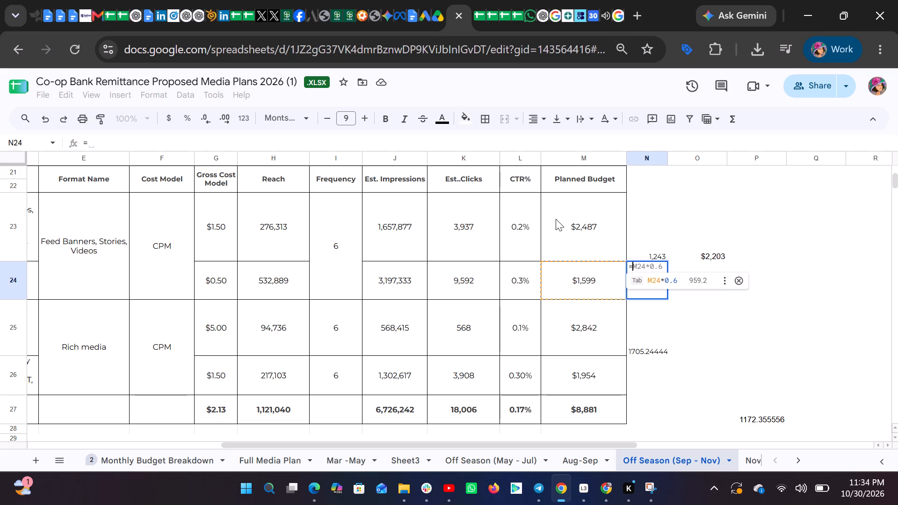
pyautogui.click(587, 281)
pyautogui.write('/2')
pyautogui.press('Return')
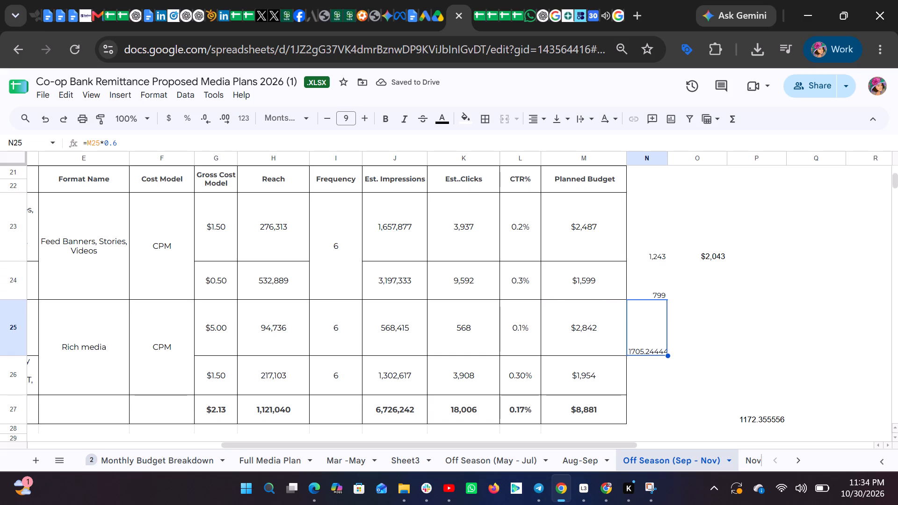
# Halve the Rich media rows' planned budgets beside the table, entering =M25/2 in N25 and =M26/2 in N26.
pyautogui.press('=')
pyautogui.click(571, 324)
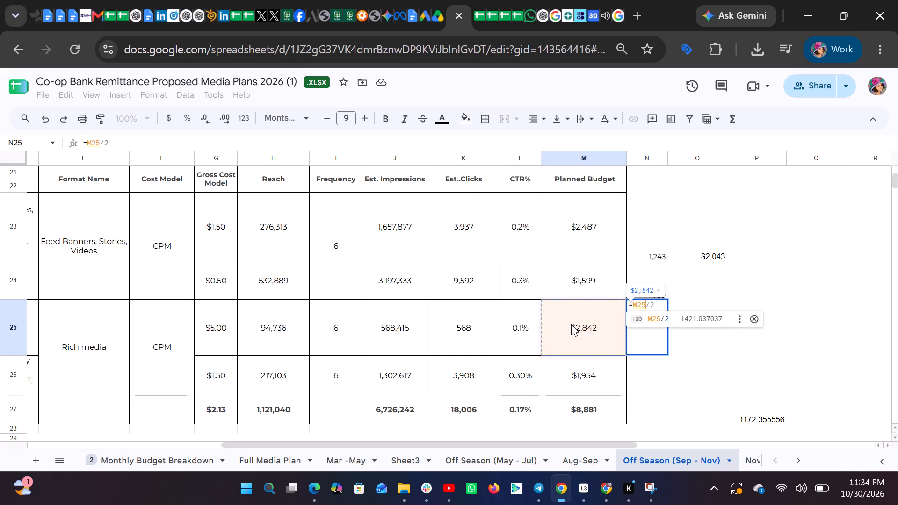
pyautogui.write('/2')
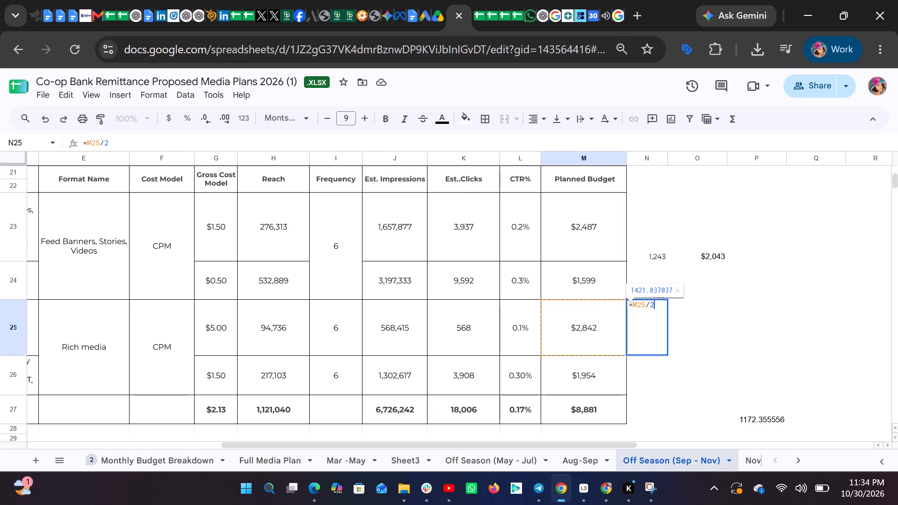
pyautogui.press('Return')
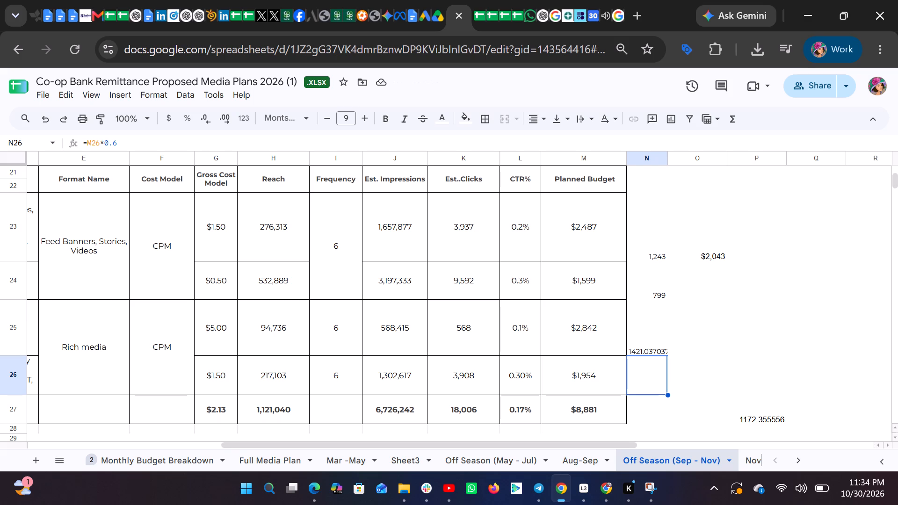
pyautogui.press('=')
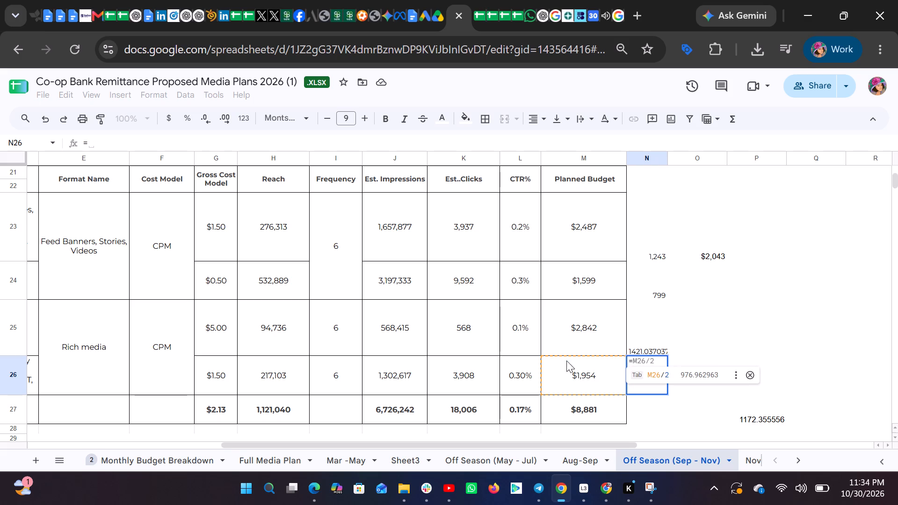
pyautogui.click(592, 398)
pyautogui.click(598, 383)
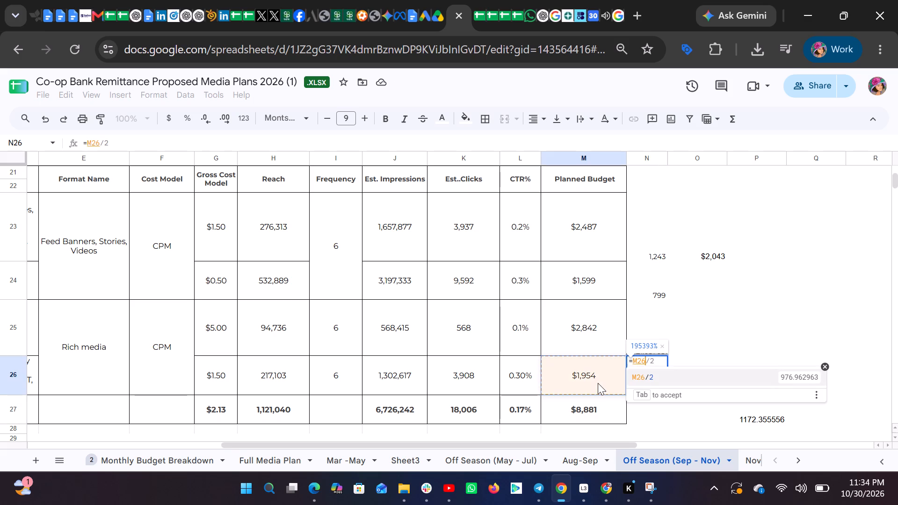
pyautogui.press('/')
pyautogui.press('2')
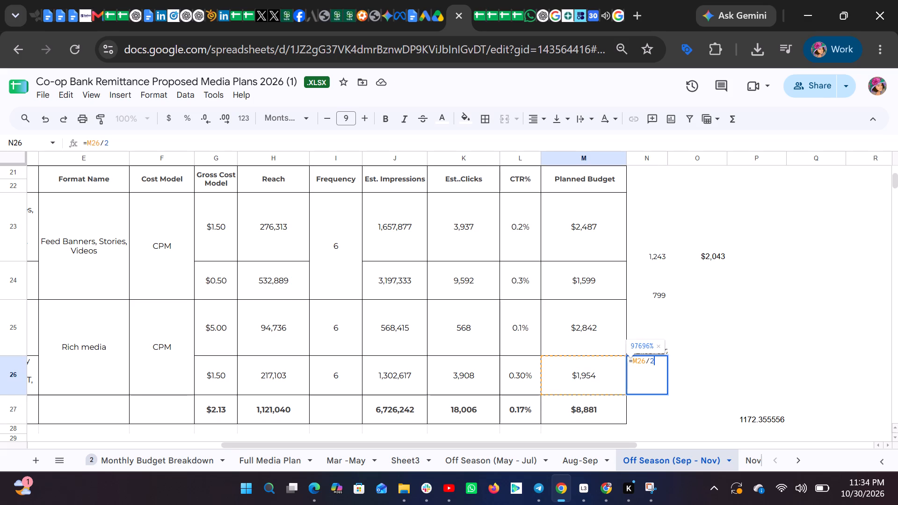
pyautogui.press('Return')
# Apply the Financial number format to cell N26.
pyautogui.click(645, 381)
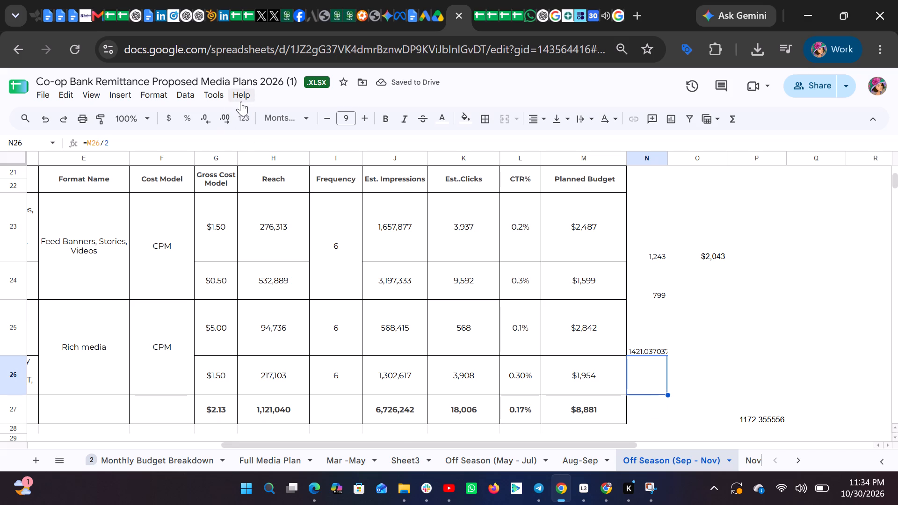
pyautogui.click(245, 116)
pyautogui.click(281, 267)
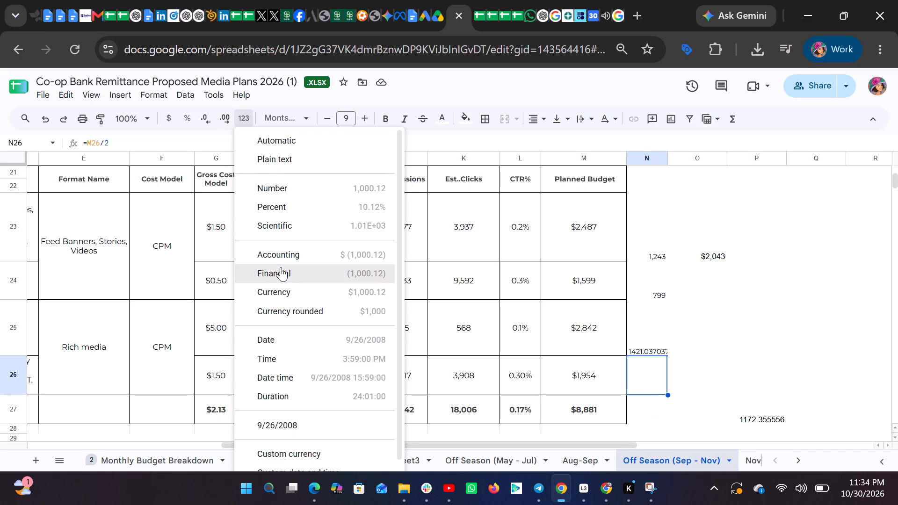
# Enter the halved row 26 planned budget in cell O26 as =M26/2.
pyautogui.click(687, 370)
pyautogui.press('=')
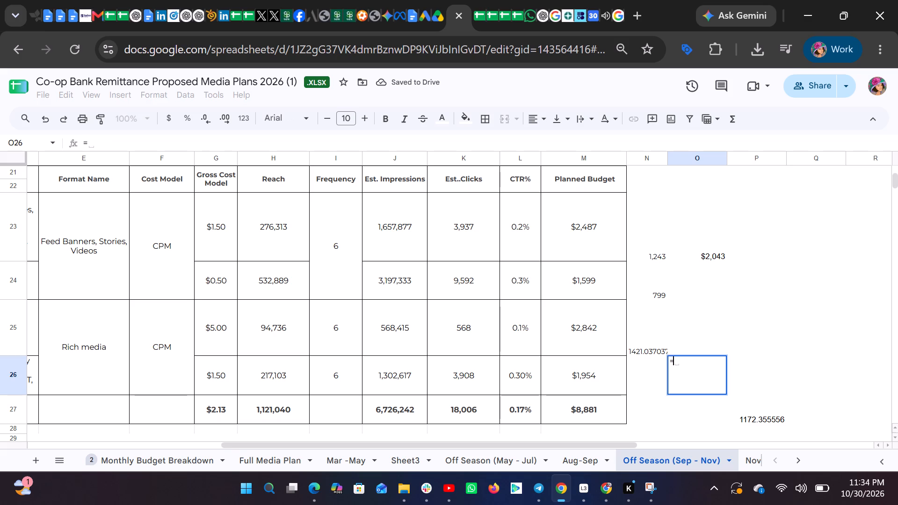
pyautogui.click(593, 373)
pyautogui.write('/2')
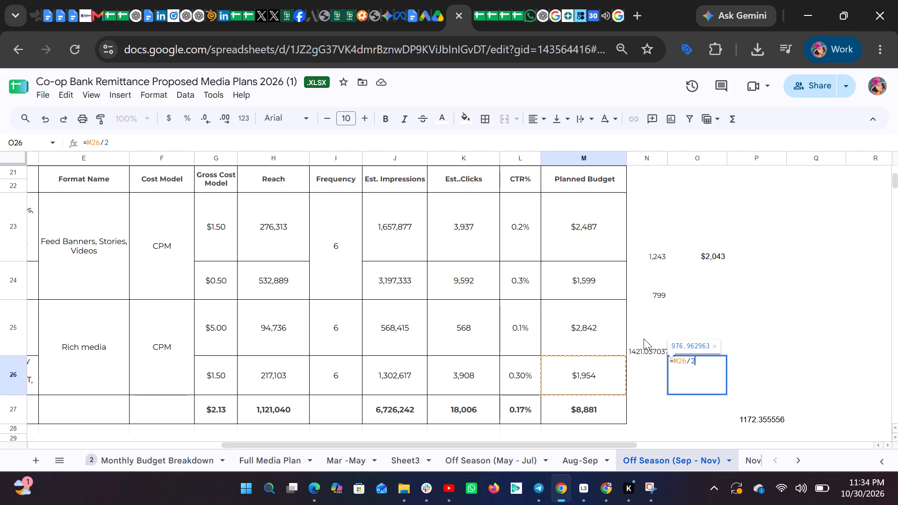
# Apply the Financial number format to the halved budget in cell N24.
pyautogui.click(658, 289)
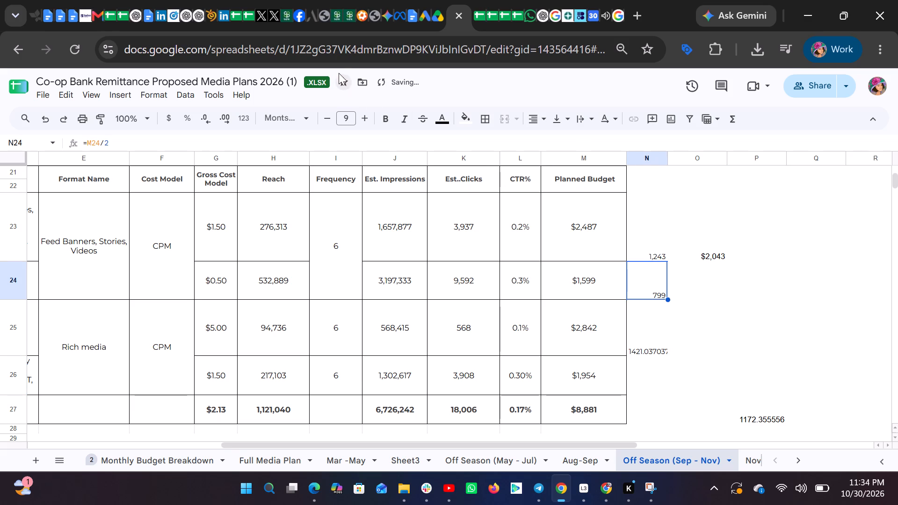
pyautogui.click(249, 114)
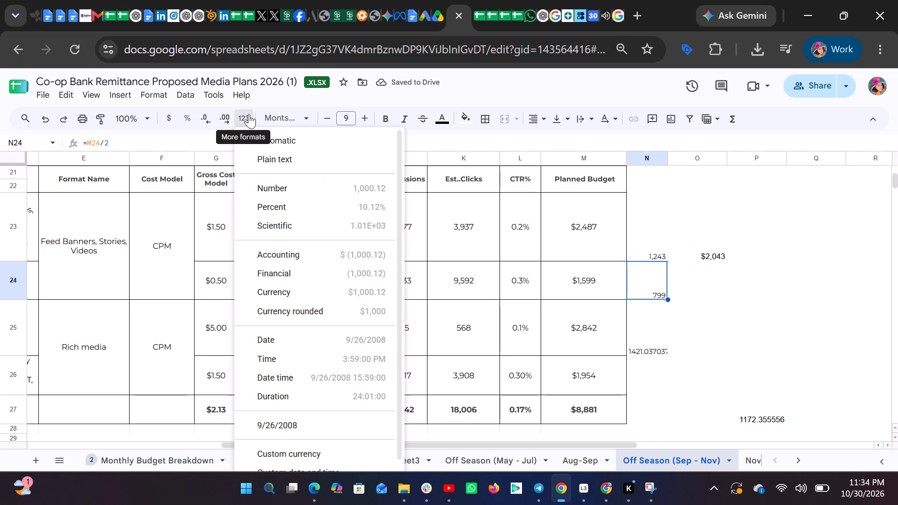
pyautogui.click(290, 269)
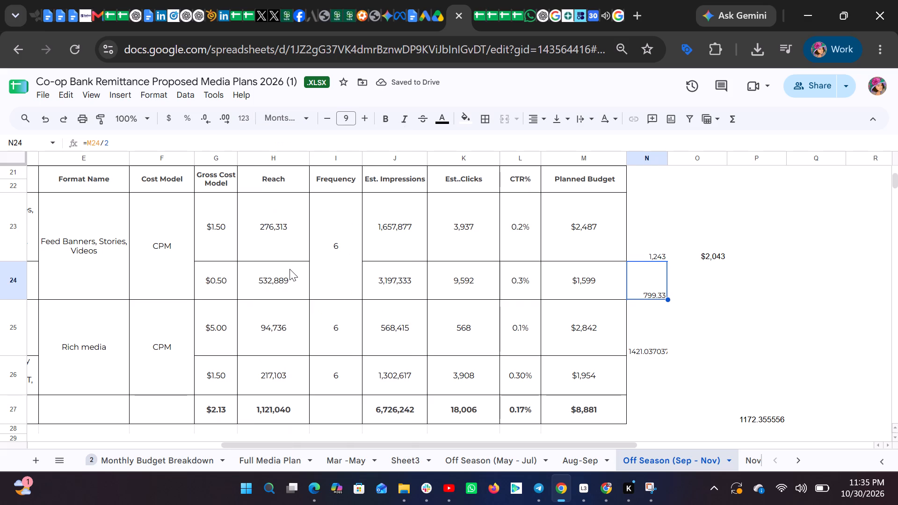
# Apply the Financial number format to the halved budget in cell N23.
pyautogui.click(660, 252)
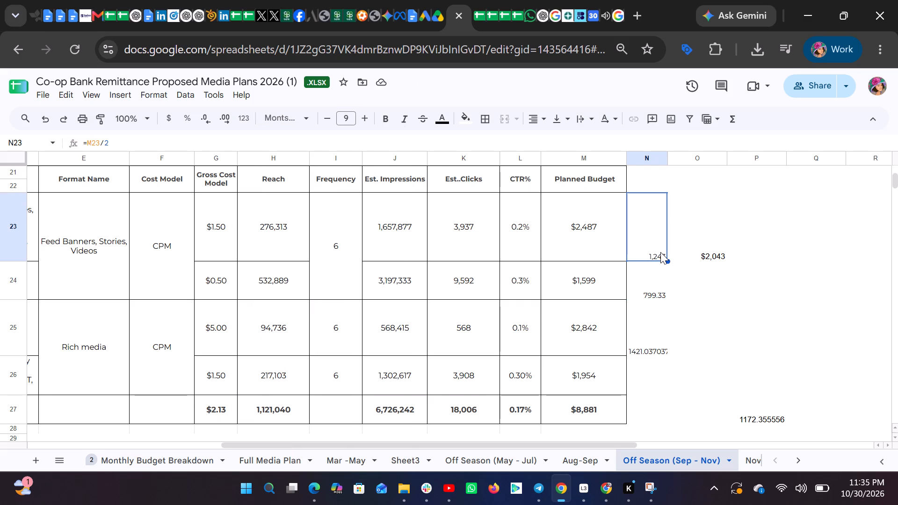
pyautogui.click(242, 115)
pyautogui.click(312, 271)
# Return to the Co-op Fan Acquisition October report and check the browser's recent download history.
pyautogui.click(84, 12)
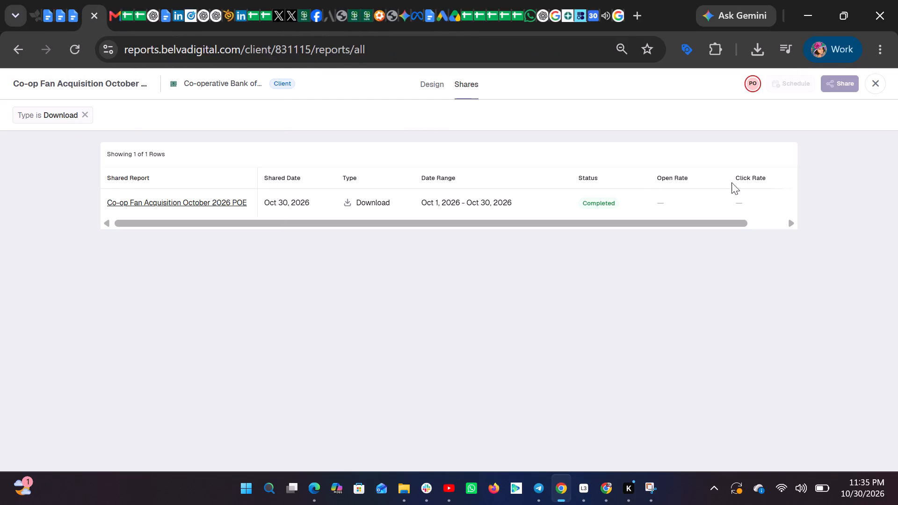
pyautogui.click(755, 59)
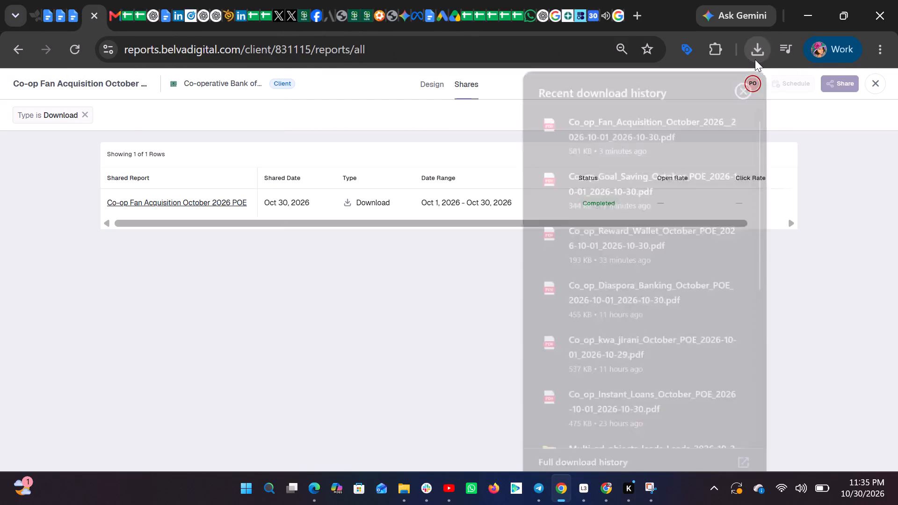
pyautogui.click(850, 203)
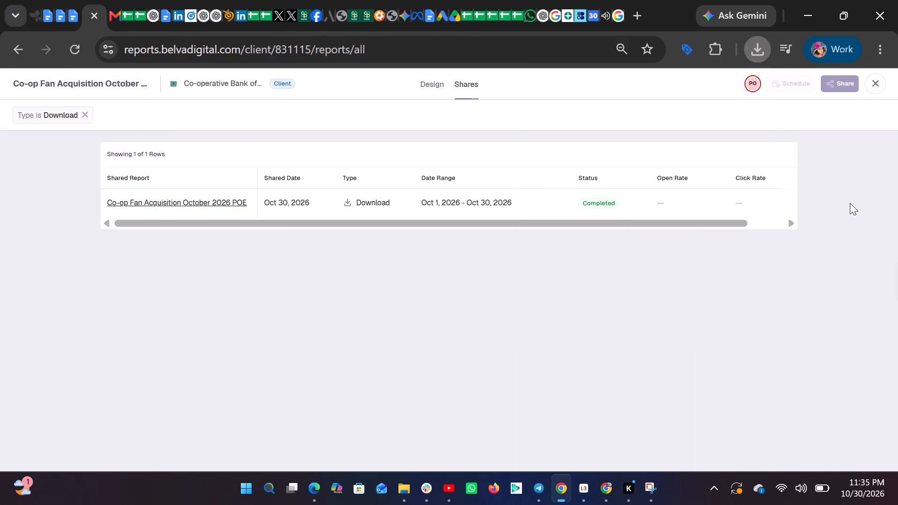
pyautogui.click(576, 492)
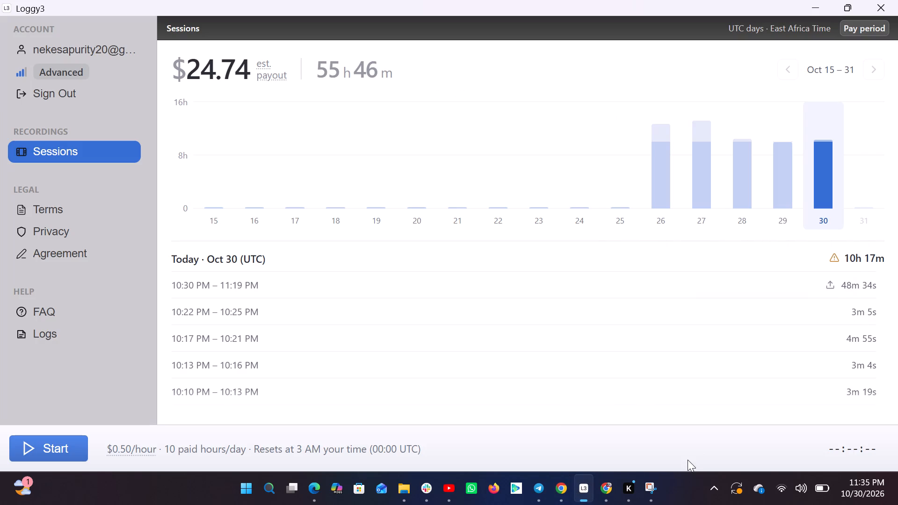
# Switch to Chrome and close the Co-op Fan Acquisition October report to return to the client's reports list.
pyautogui.click(558, 491)
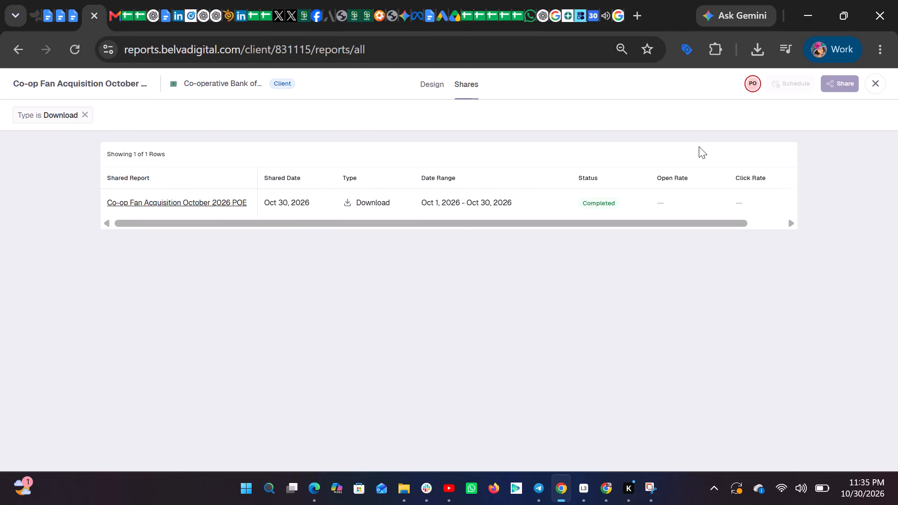
pyautogui.click(875, 75)
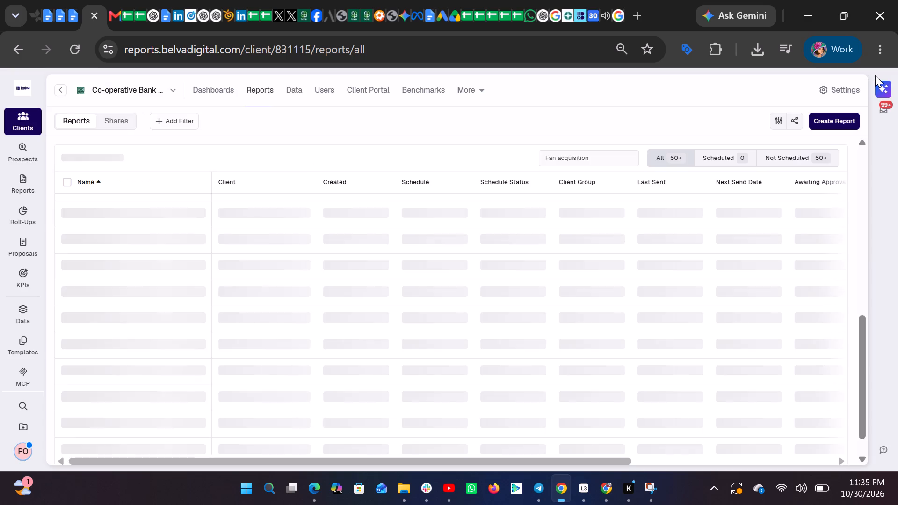
# Replace the Fan acquisition search in the client's report list with a search for receivers.
pyautogui.click(595, 153)
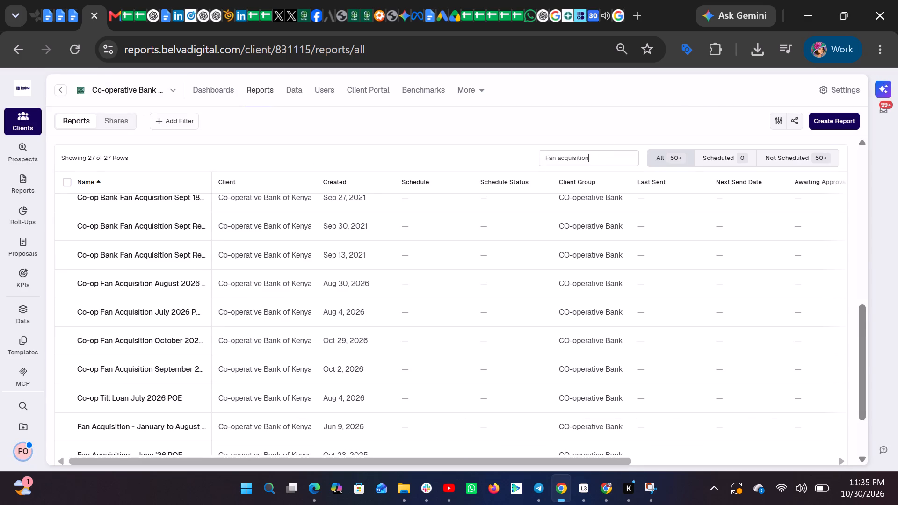
pyautogui.press('BackSpace')
pyautogui.press('BackSpace')
pyautogui.press('BackSpace')
pyautogui.press('BackSpace')
pyautogui.press('BackSpace')
pyautogui.press('BackSpace')
pyautogui.press('BackSpace')
pyautogui.press('BackSpace')
pyautogui.press('BackSpace')
pyautogui.press('BackSpace')
pyautogui.press('BackSpace')
pyautogui.press('BackSpace')
pyautogui.press('BackSpace')
pyautogui.press('BackSpace')
pyautogui.press('BackSpace')
pyautogui.press('BackSpace')
pyautogui.press('BackSpace')
pyautogui.press('BackSpace')
pyautogui.press('BackSpace')
pyautogui.press('BackSpace')
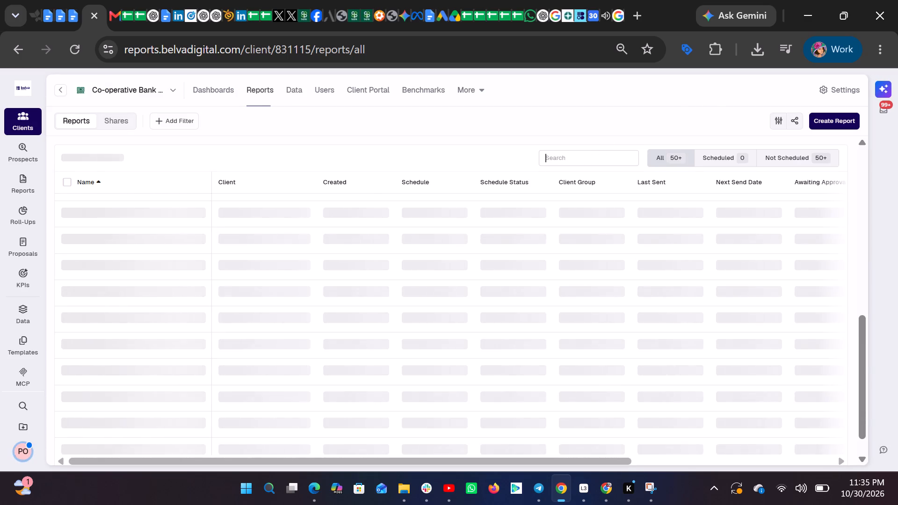
pyautogui.write('re')
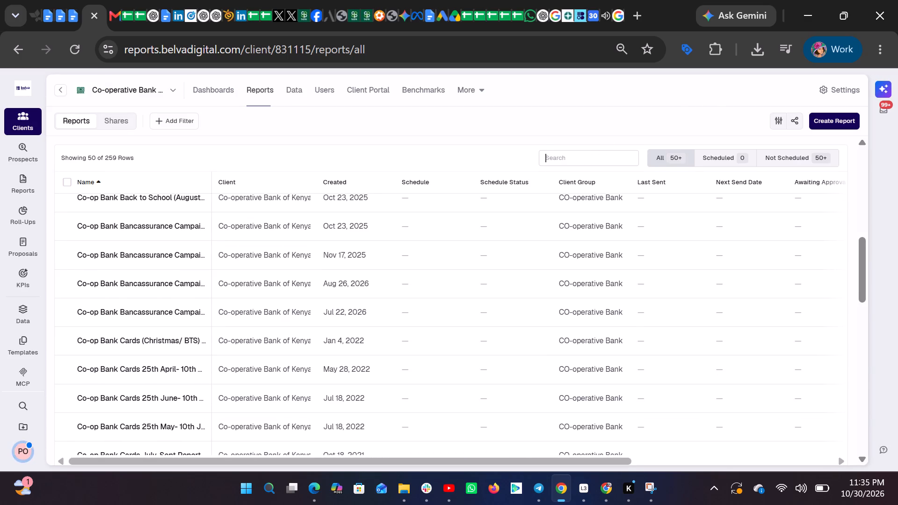
pyautogui.write('ceivers')
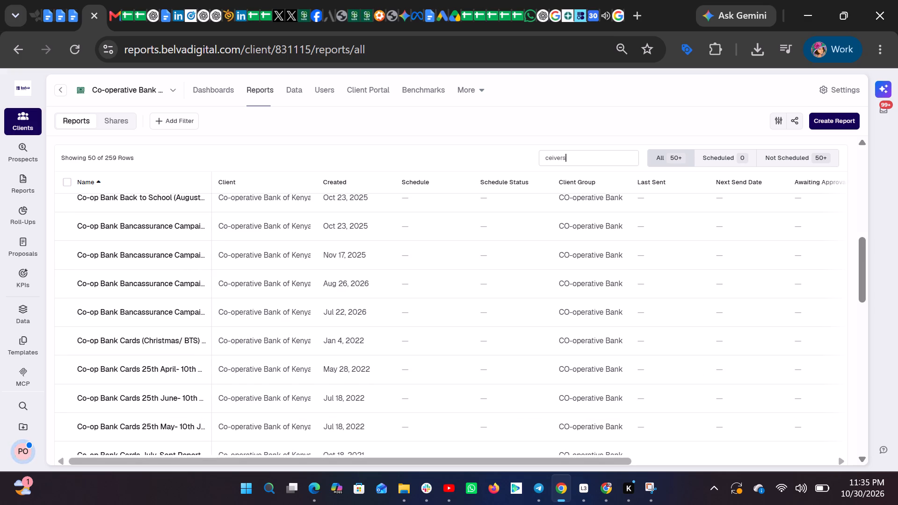
pyautogui.click(541, 158)
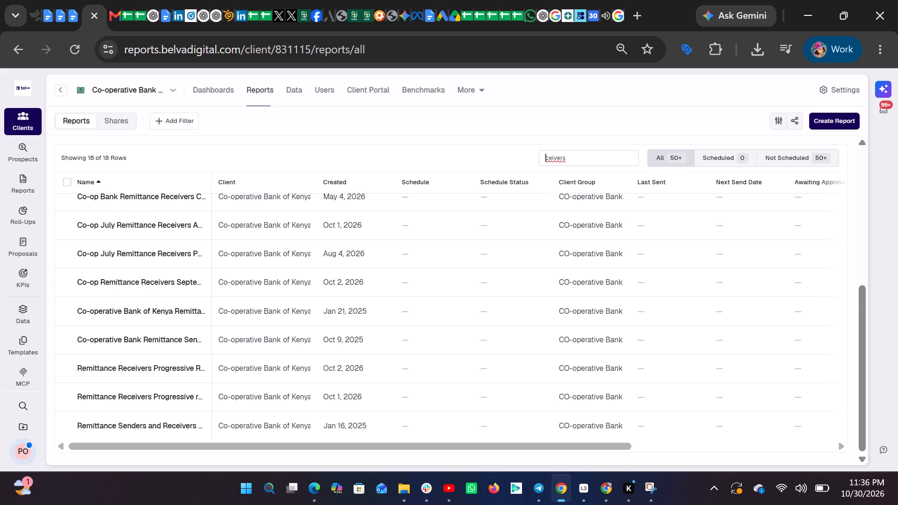
pyautogui.write('re')
# Open the Co-op July Remittance Receivers POE Report, review its Amount Spent page against the Sep - Nov media plan, and close the report.
pyautogui.doubleClick(187, 252)
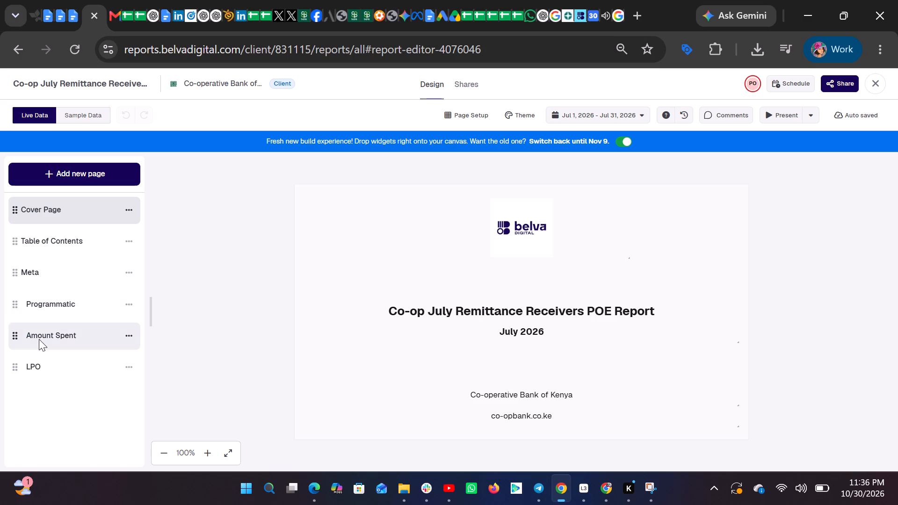
pyautogui.click(39, 339)
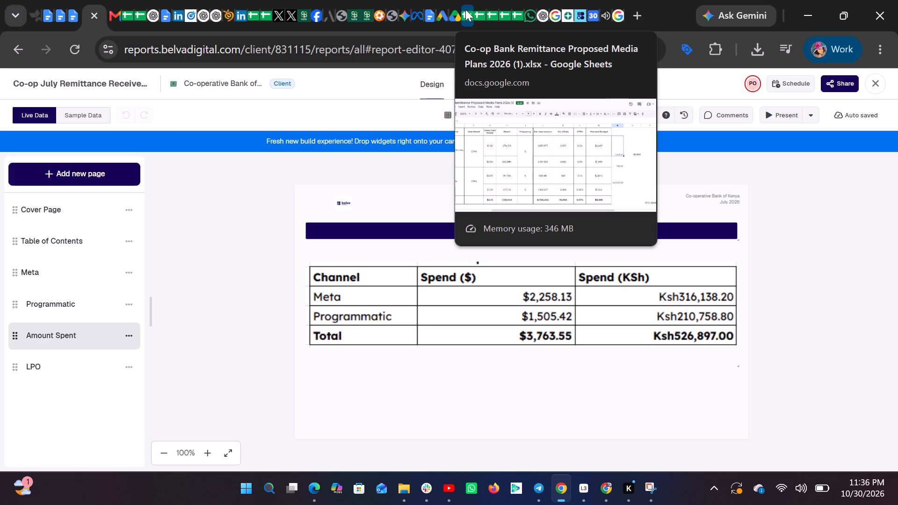
pyautogui.click(465, 9)
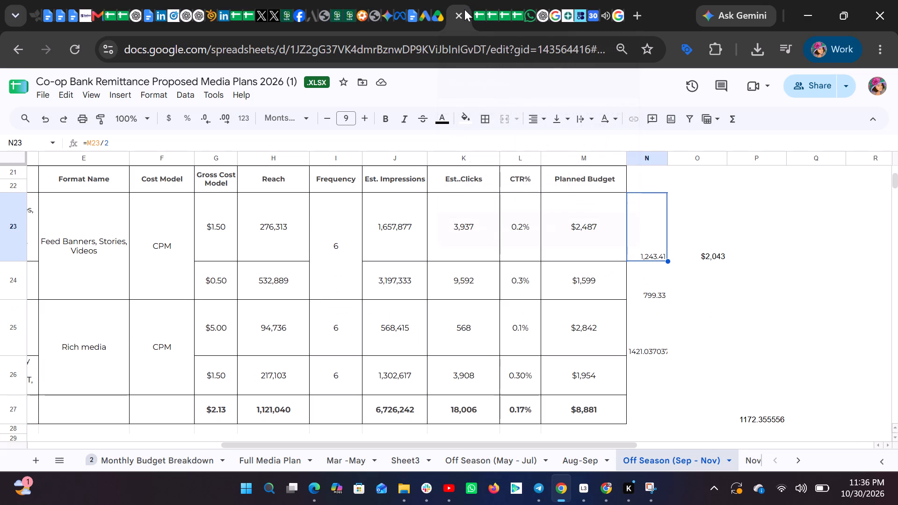
pyautogui.click(82, 10)
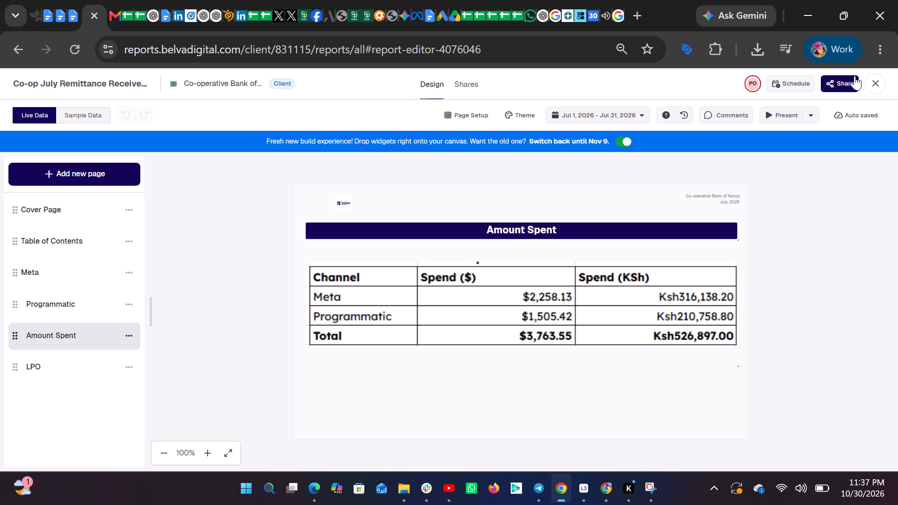
pyautogui.click(874, 86)
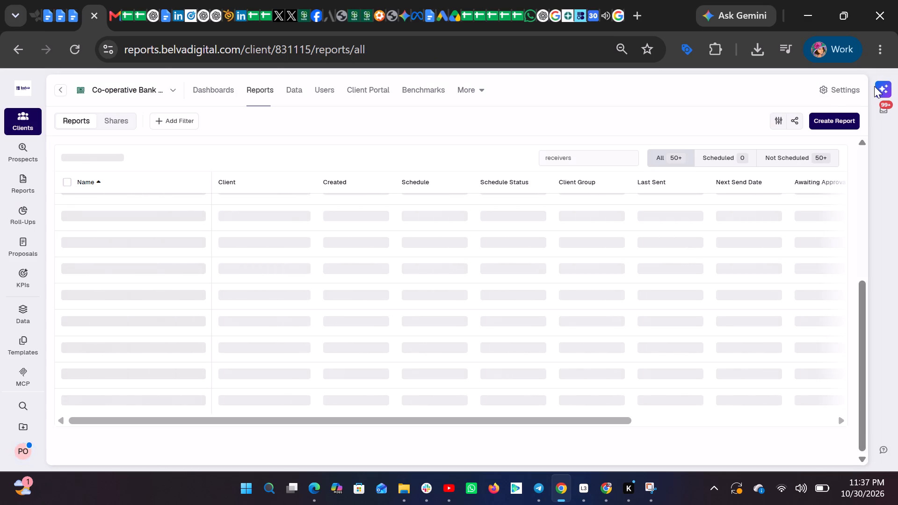
# Start creating a slide deck report with Clone Existing Report as its starting point.
pyautogui.click(819, 120)
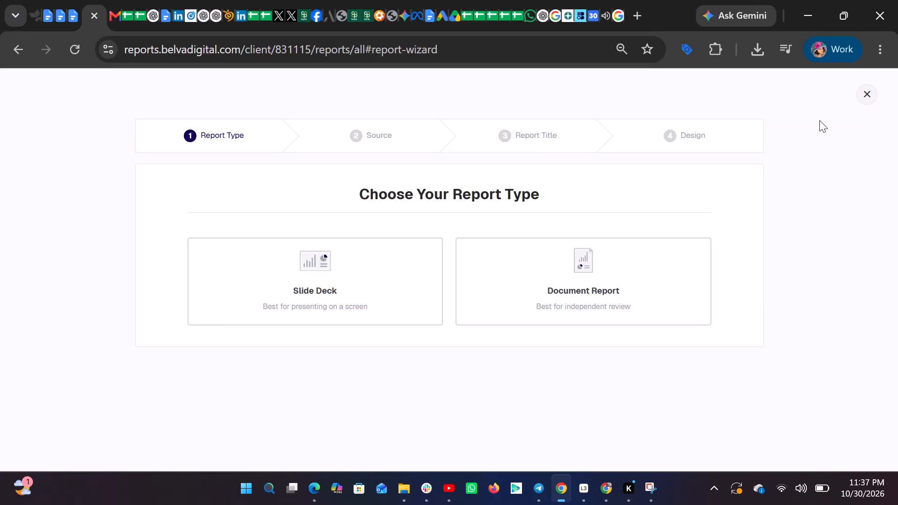
pyautogui.click(410, 276)
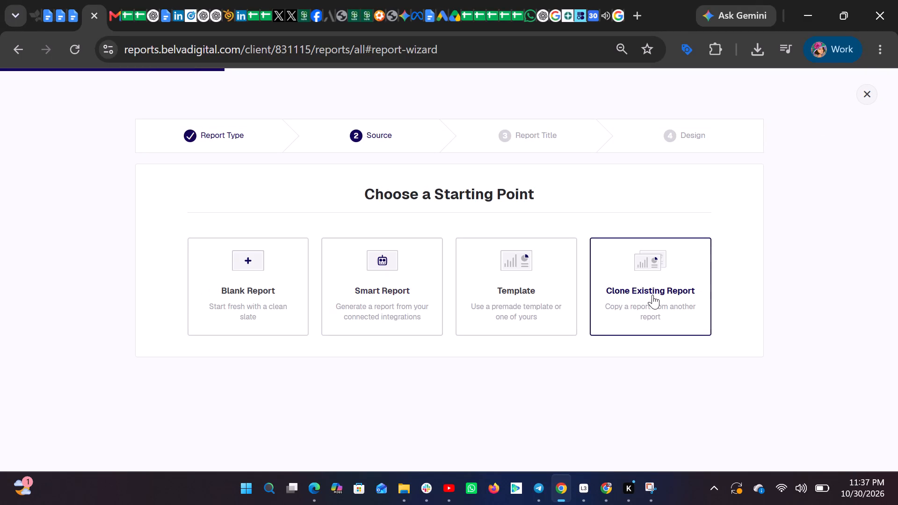
pyautogui.click(653, 296)
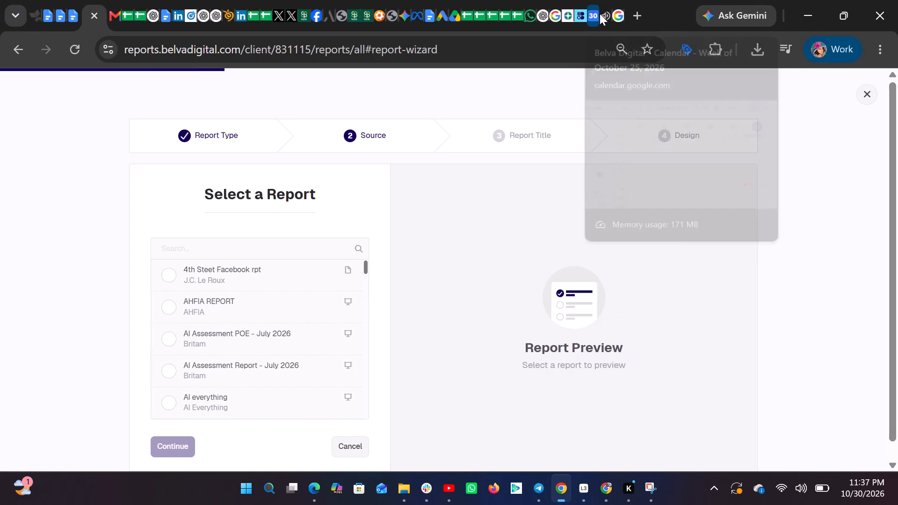
# Switch to YouTube Music and play Before You Go by Lewis Capaldi from the queue.
pyautogui.click(603, 13)
pyautogui.scroll(-2, 719, 307)
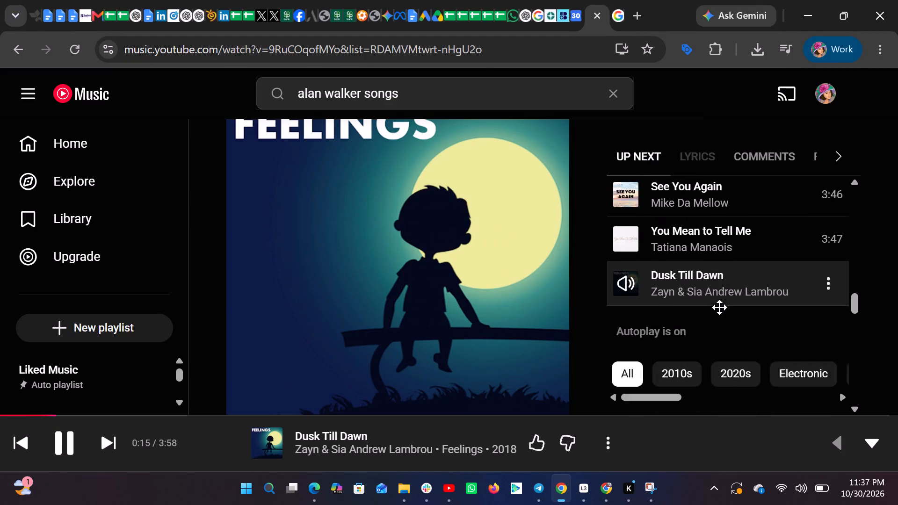
pyautogui.scroll(-2, 719, 307)
pyautogui.click(634, 242)
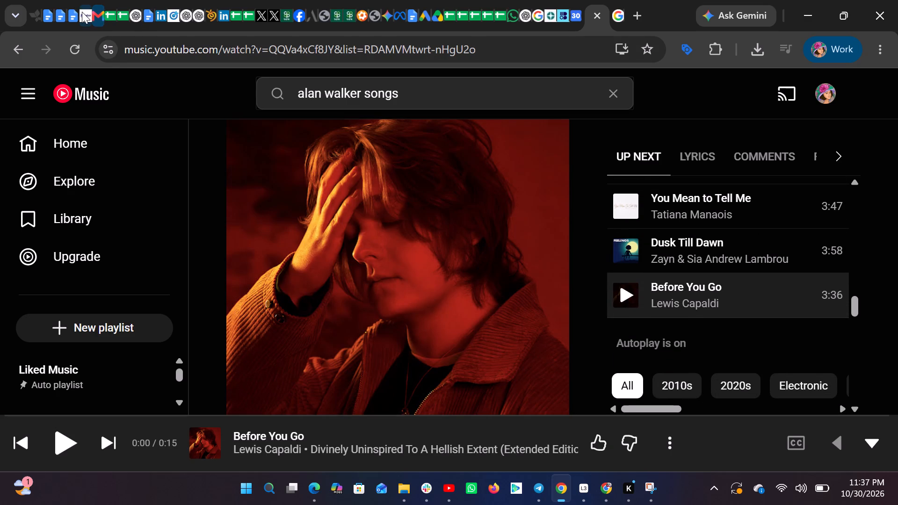
pyautogui.click(82, 12)
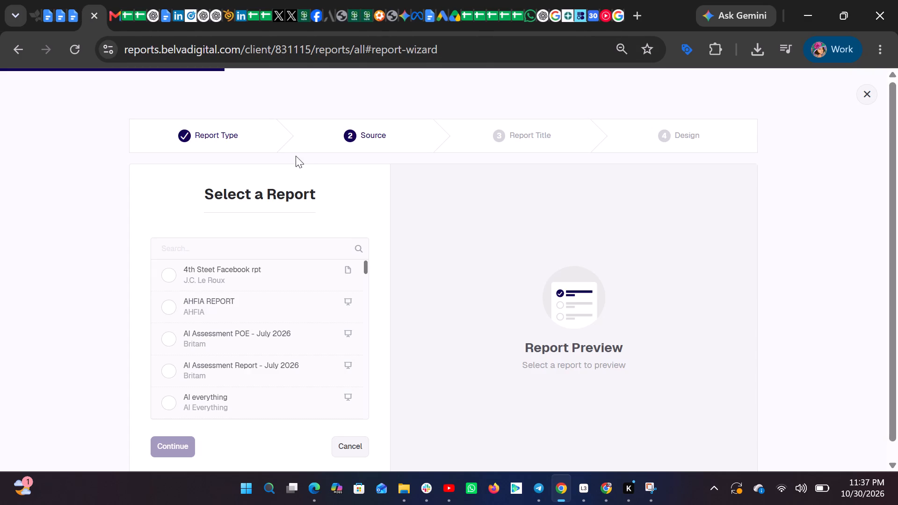
pyautogui.click(218, 252)
pyautogui.press('c')
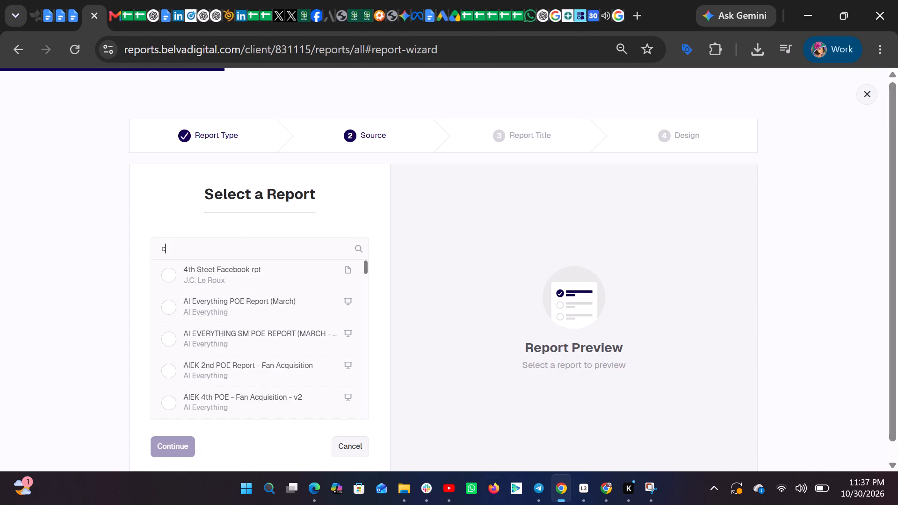
pyautogui.write('o-op july')
pyautogui.press('space')
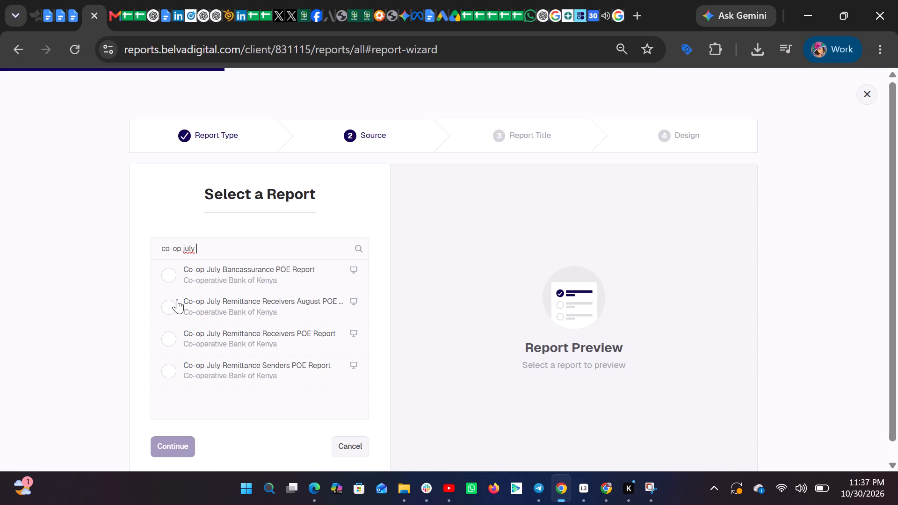
pyautogui.click(212, 340)
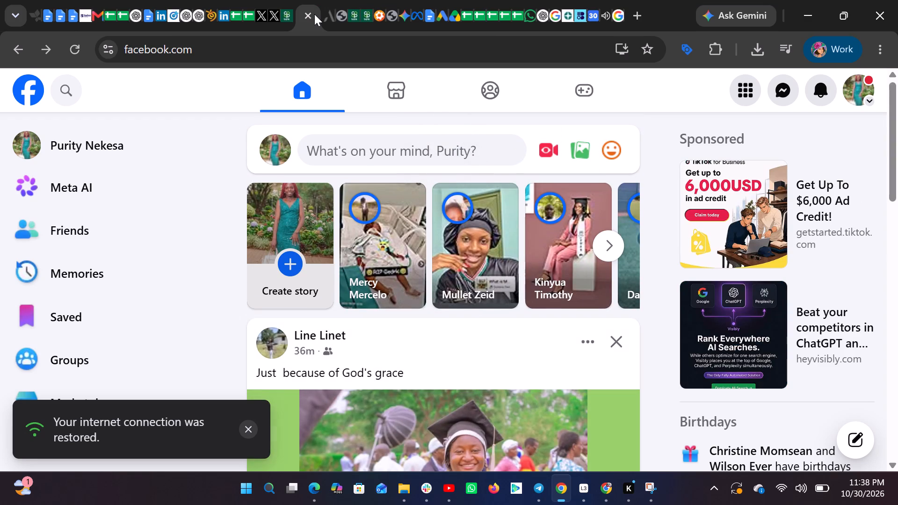
# Browse through the posts in the Facebook home feed.
pyautogui.scroll(-2, 470, 313)
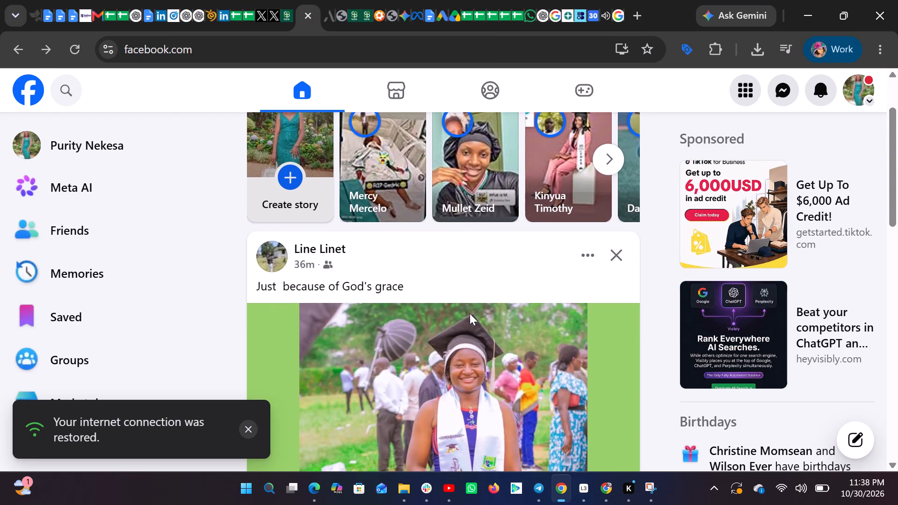
pyautogui.scroll(-4, 470, 313)
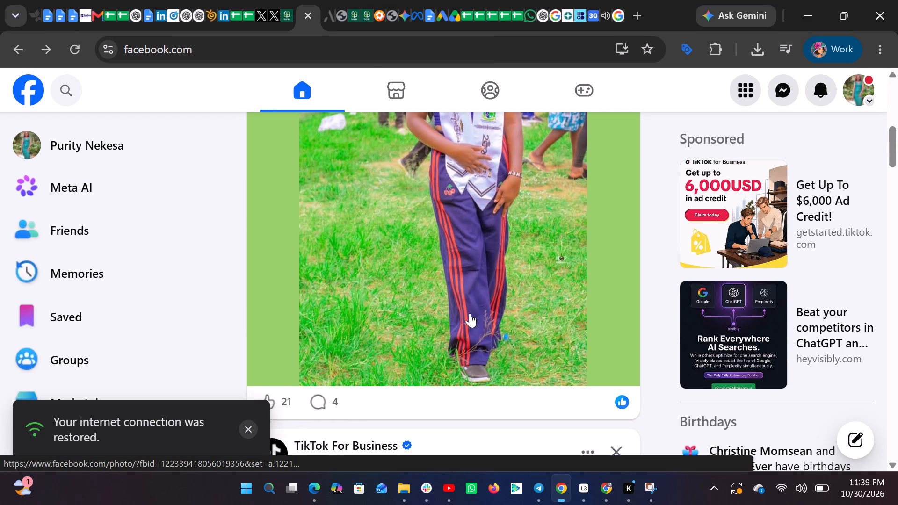
pyautogui.scroll(-8, 470, 313)
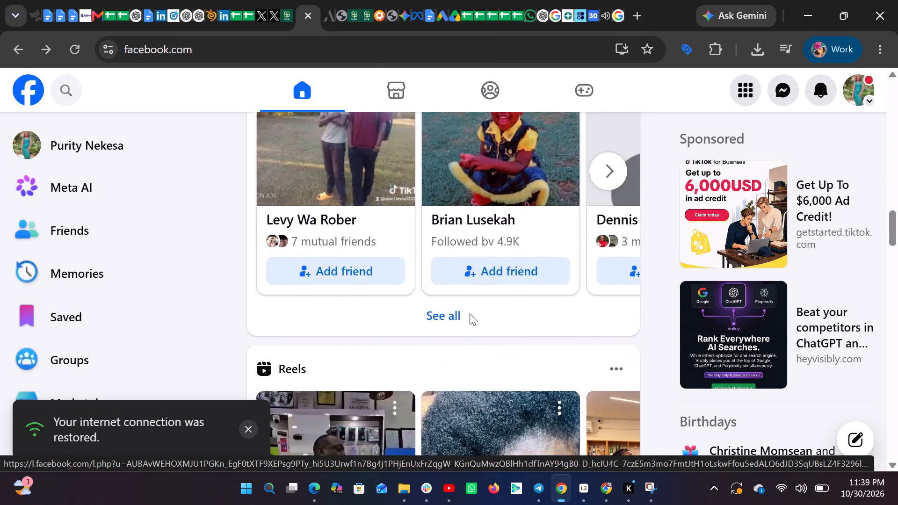
pyautogui.scroll(-5, 470, 313)
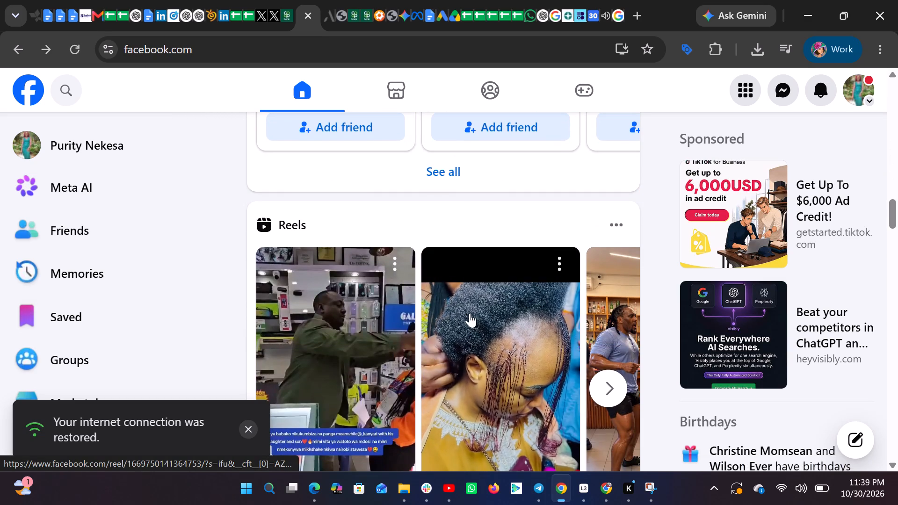
pyautogui.scroll(-6, 470, 313)
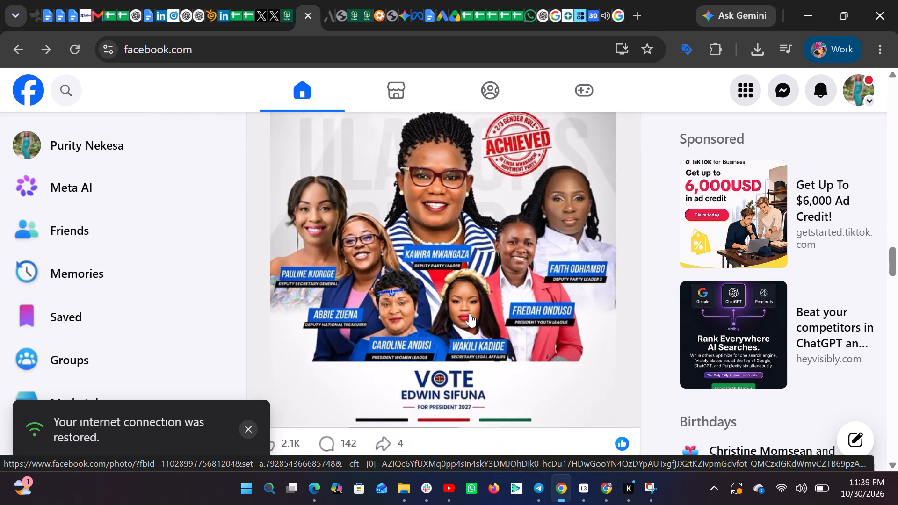
pyautogui.scroll(-1, 470, 313)
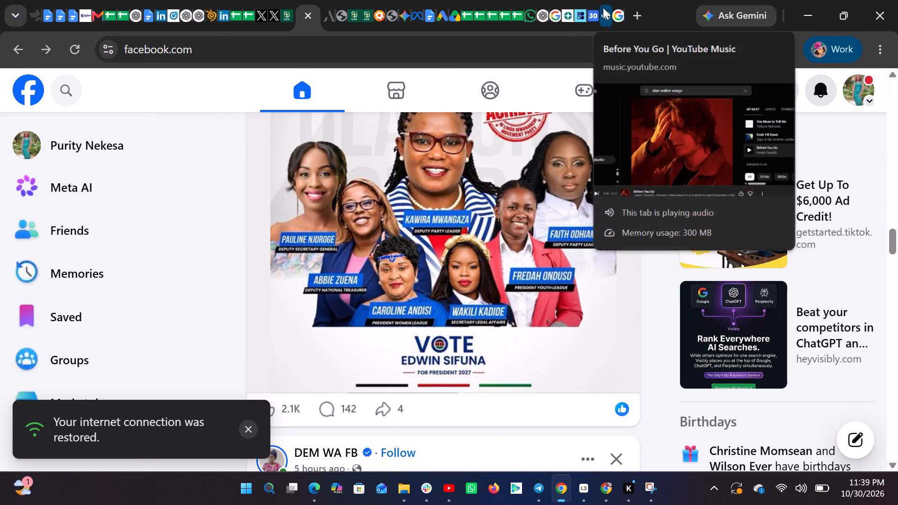
# Switch to YouTube Music and play Dandelions by Mia Love from the autoplay suggestions.
pyautogui.click(603, 7)
pyautogui.scroll(-3, 722, 291)
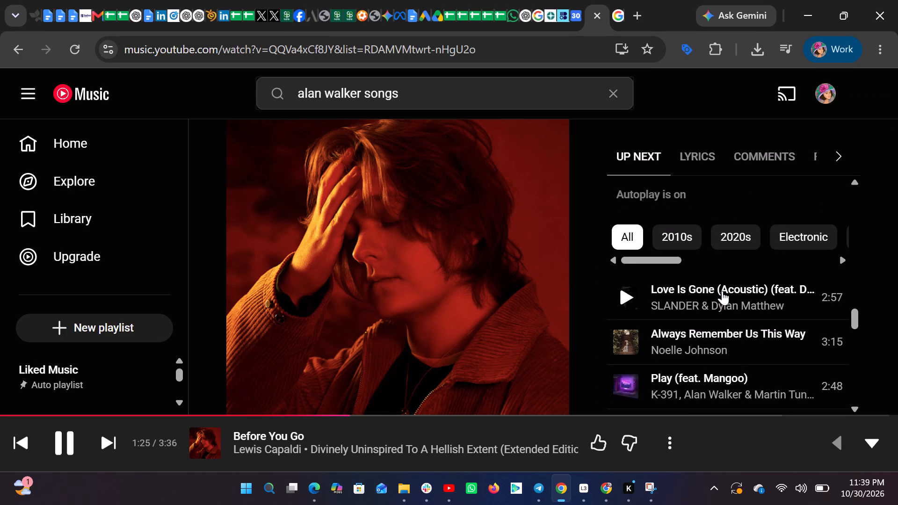
pyautogui.scroll(-1, 722, 291)
pyautogui.scroll(-1, 671, 290)
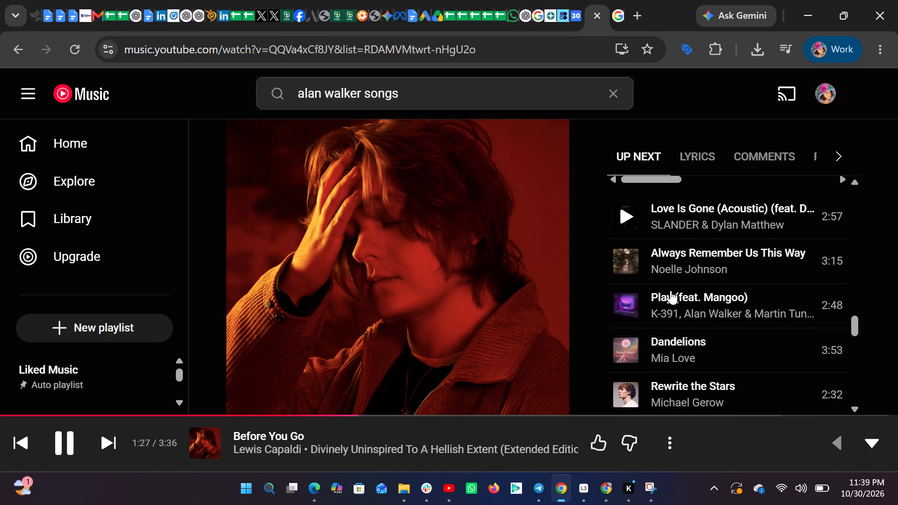
pyautogui.scroll(-3, 671, 290)
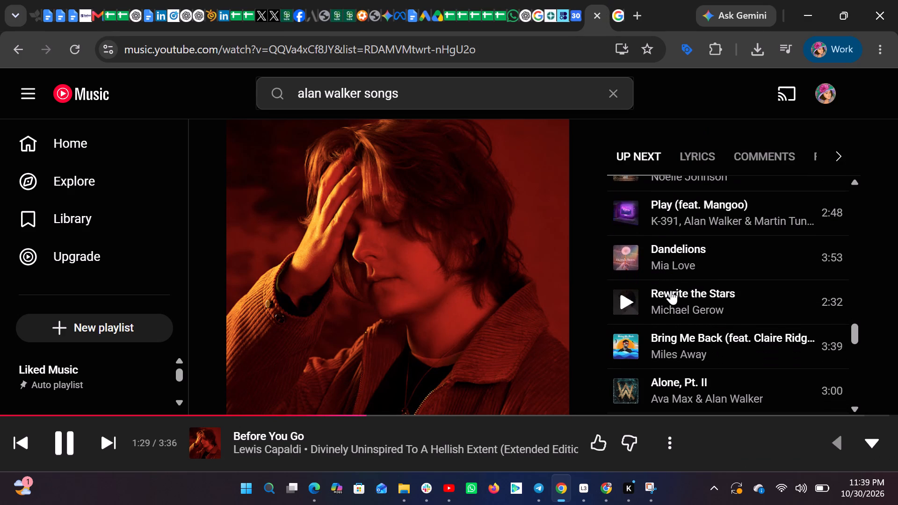
pyautogui.scroll(-1, 671, 290)
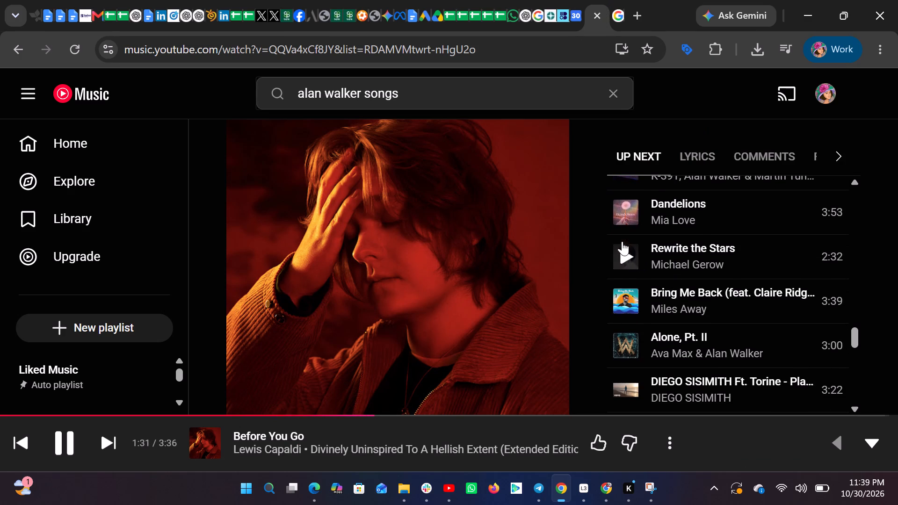
pyautogui.click(623, 203)
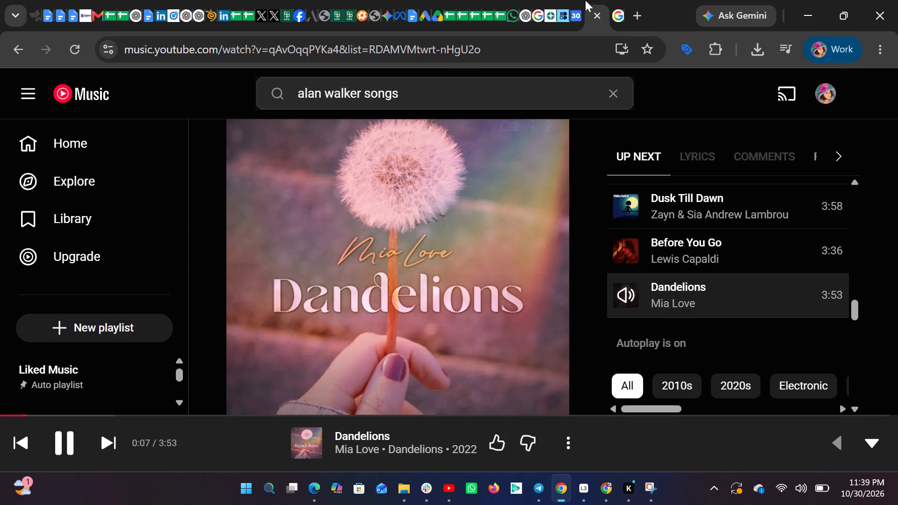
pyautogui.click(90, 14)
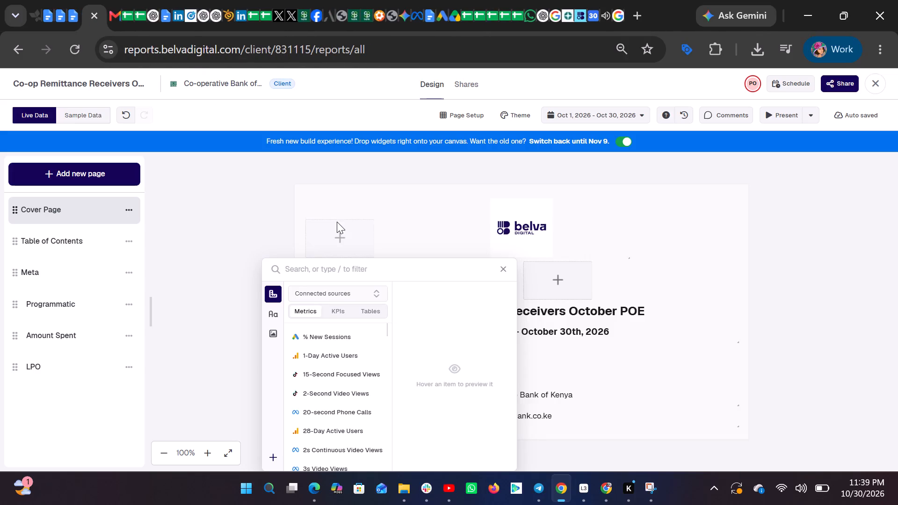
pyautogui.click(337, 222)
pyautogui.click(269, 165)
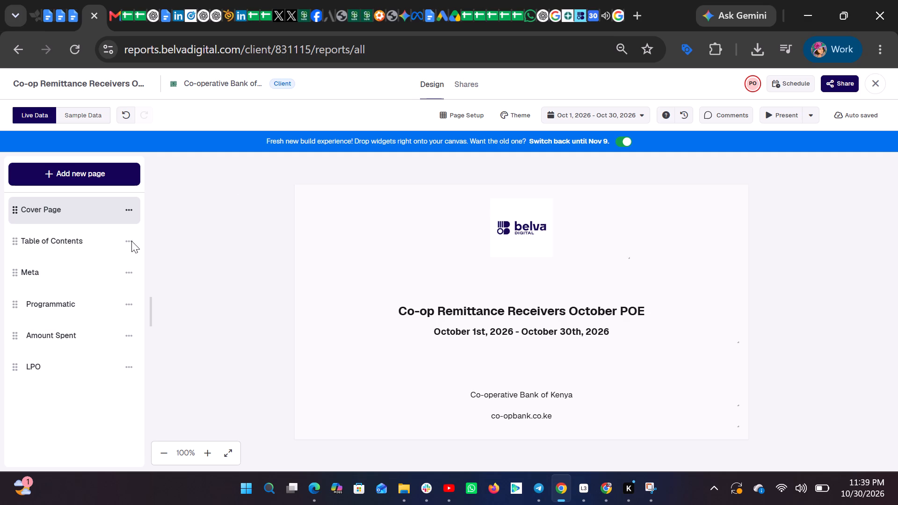
# Open the report's Meta page to check the ads table it contains.
pyautogui.click(67, 253)
pyautogui.press('Down')
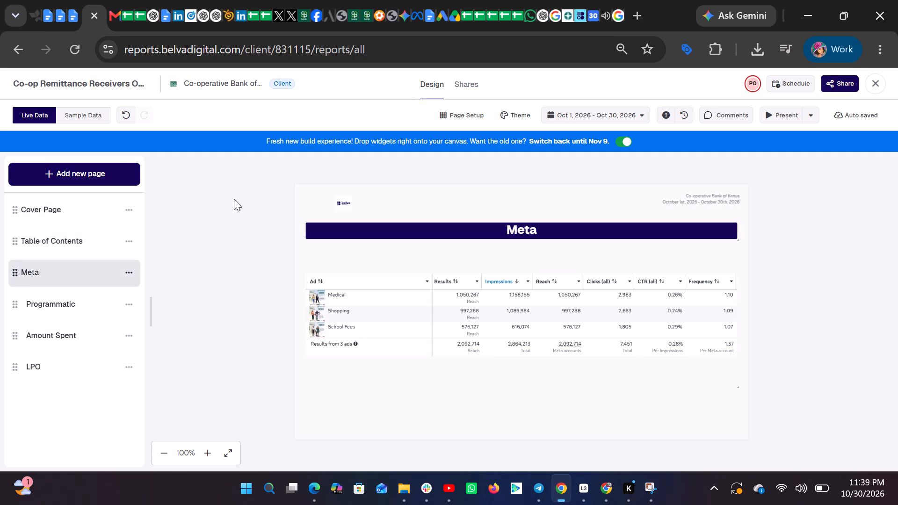
# Switch to Meta Ads Manager and open the ads inside the Co-op Remittance Receiver's campaign and its ad set.
pyautogui.click(412, 9)
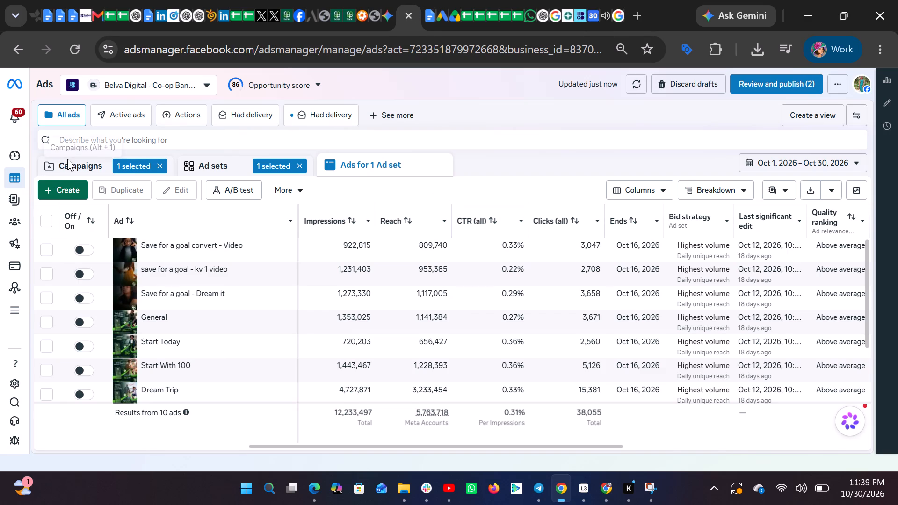
pyautogui.click(69, 160)
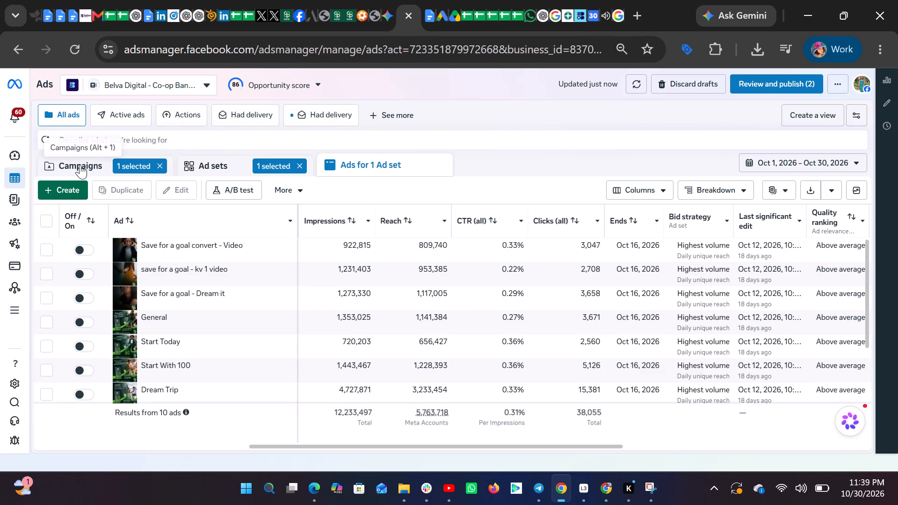
pyautogui.click(80, 165)
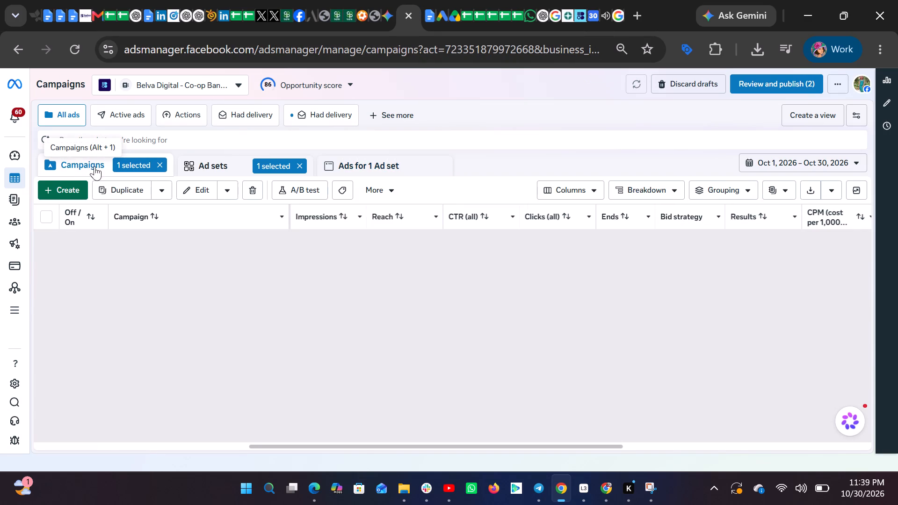
pyautogui.scroll(-1, 196, 309)
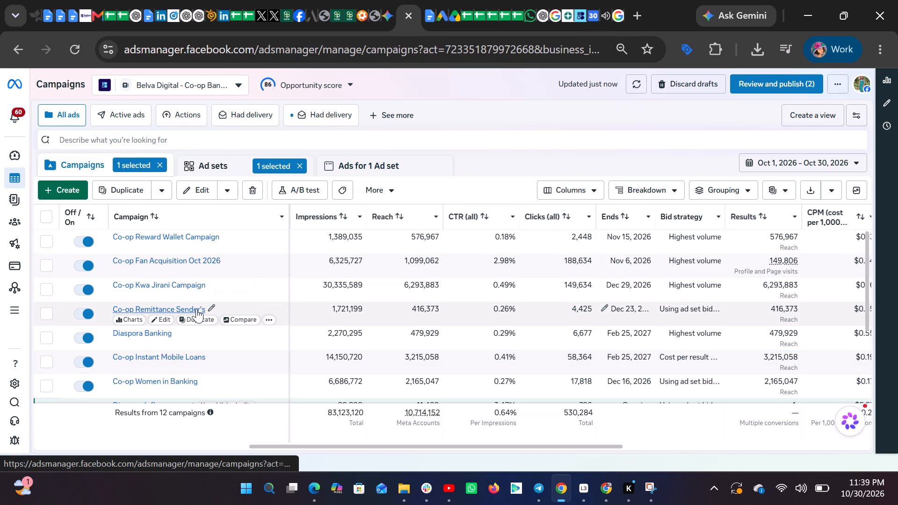
pyautogui.scroll(-5, 196, 309)
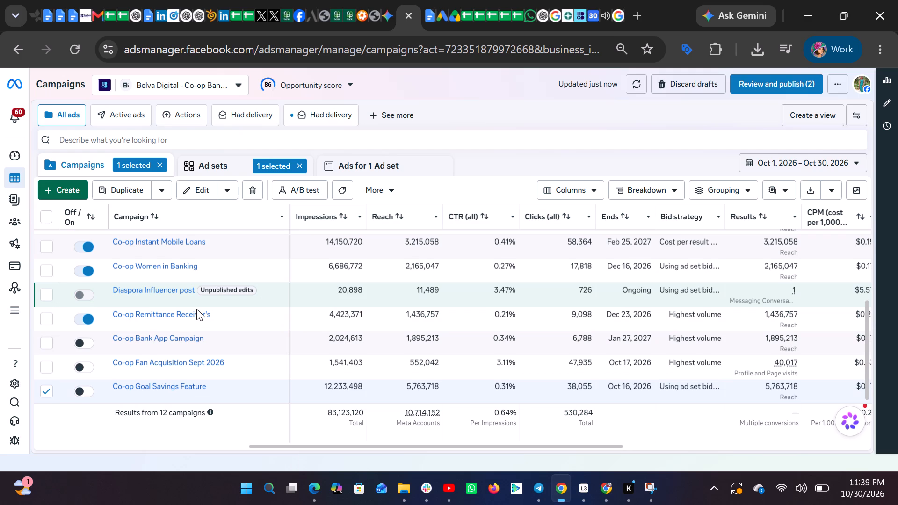
pyautogui.scroll(1, 196, 309)
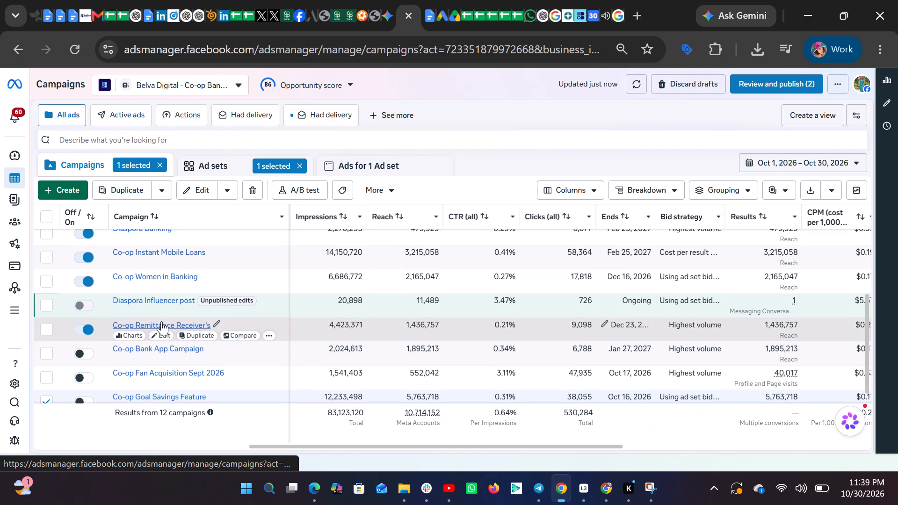
pyautogui.click(161, 321)
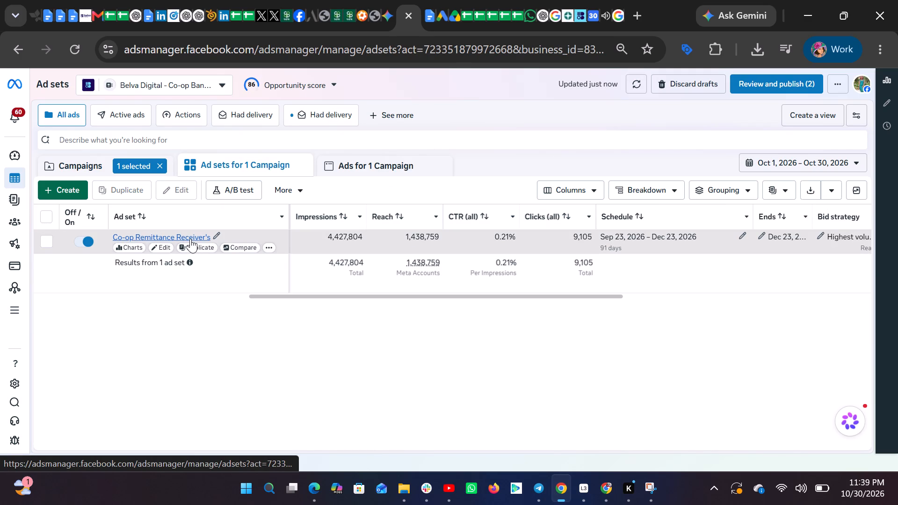
pyautogui.click(190, 238)
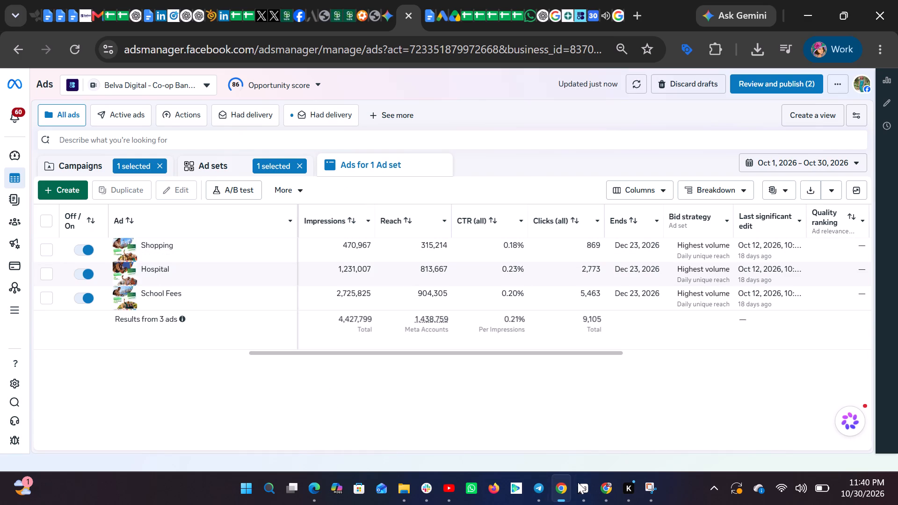
# Switch to Snipping Tool and capture the Shopping, Hospital and School Fees ad rows with headers, from Off / On through Clicks (all).
pyautogui.click(652, 491)
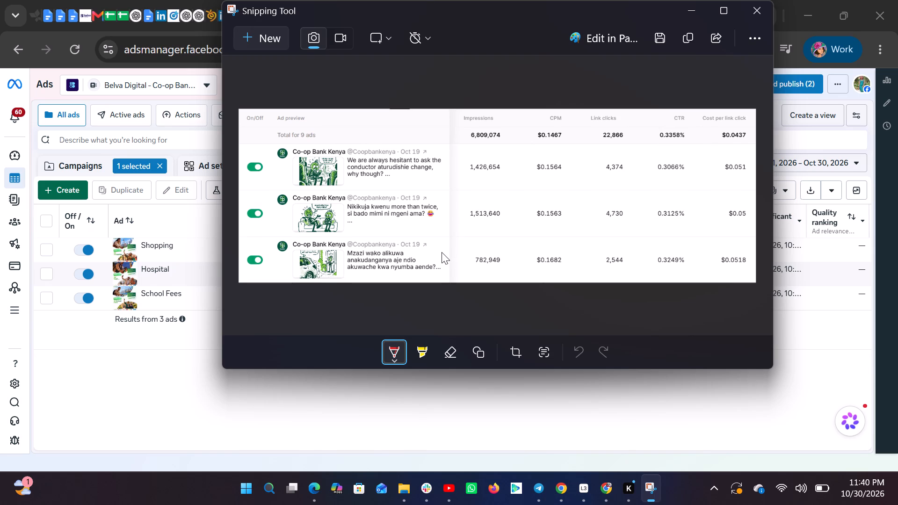
pyautogui.click(255, 38)
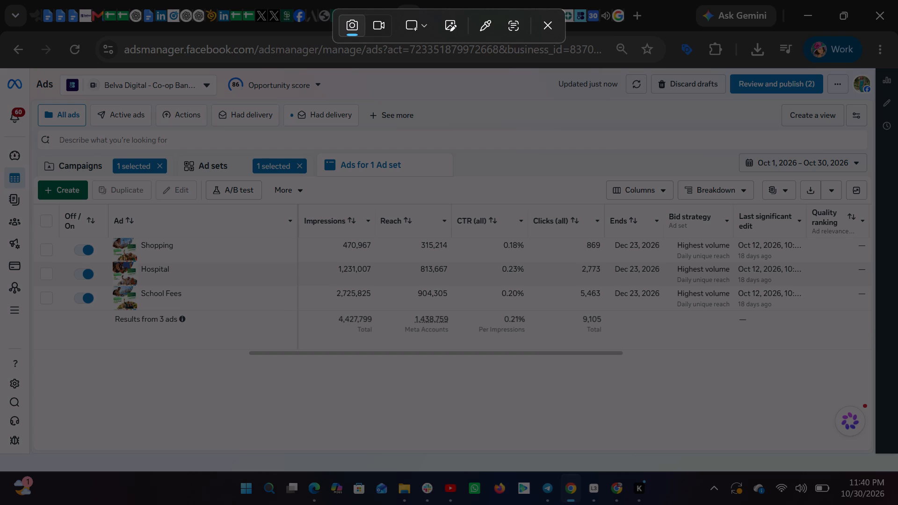
pyautogui.moveTo(57, 202); pyautogui.dragTo(358, 312)
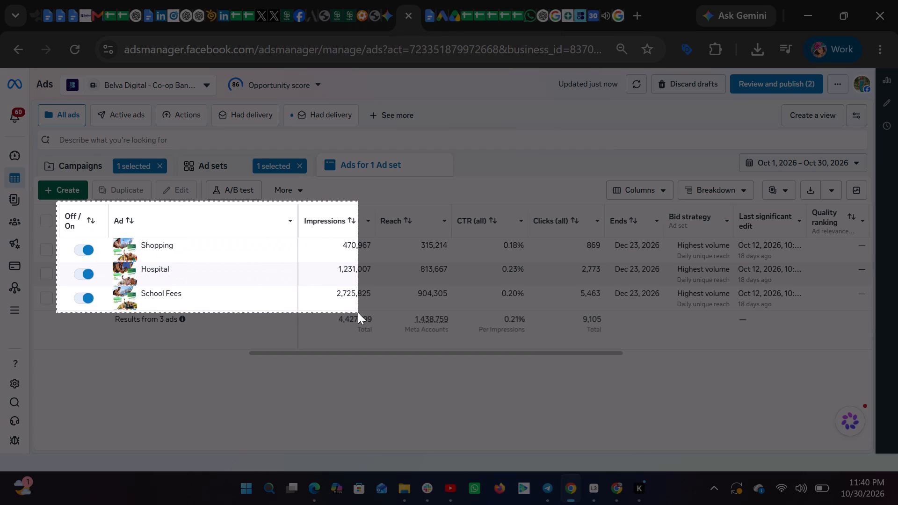
pyautogui.moveTo(358, 312); pyautogui.dragTo(582, 313)
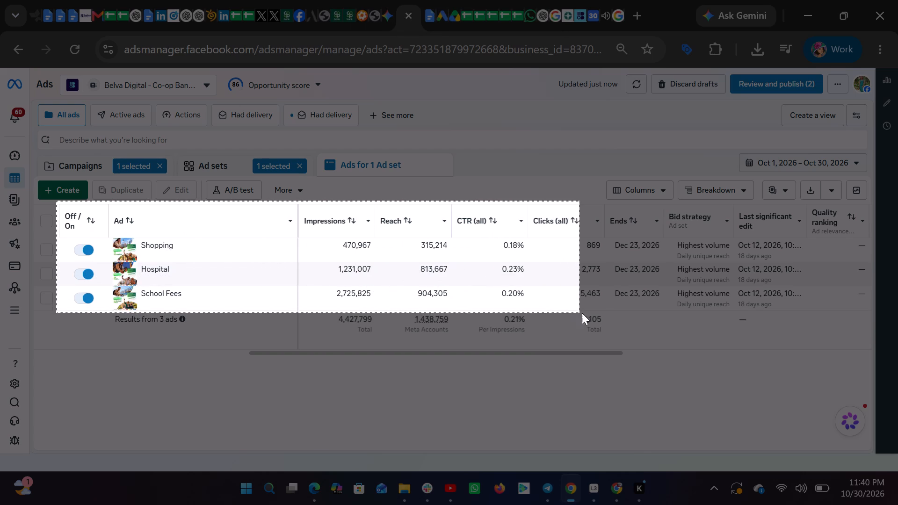
pyautogui.moveTo(582, 313); pyautogui.dragTo(608, 310)
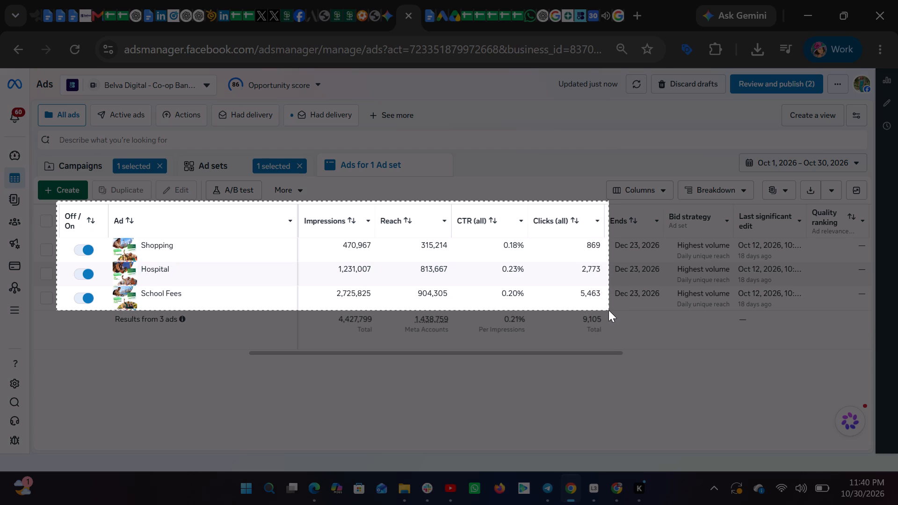
pyautogui.moveTo(608, 310); pyautogui.dragTo(605, 311)
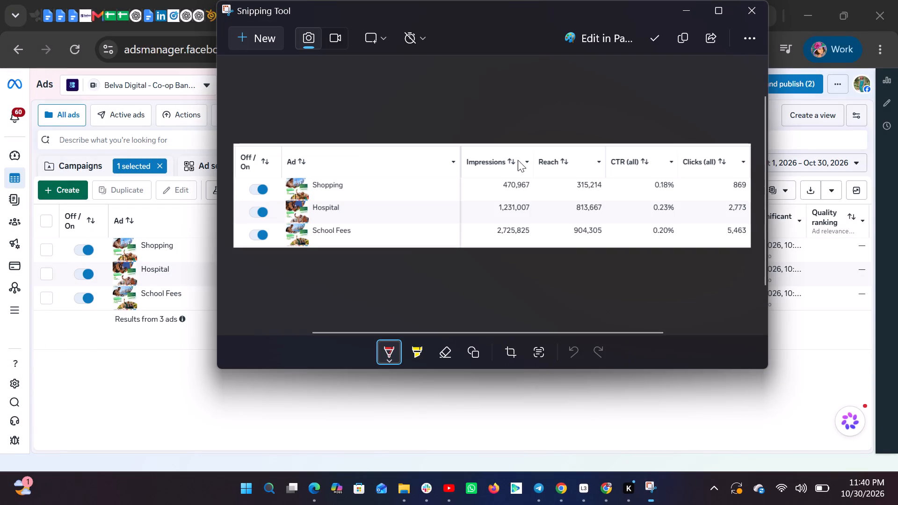
# Save the snip as C.K.J in PNG format in the Screenshots folder, replacing the existing file.
pyautogui.click(659, 32)
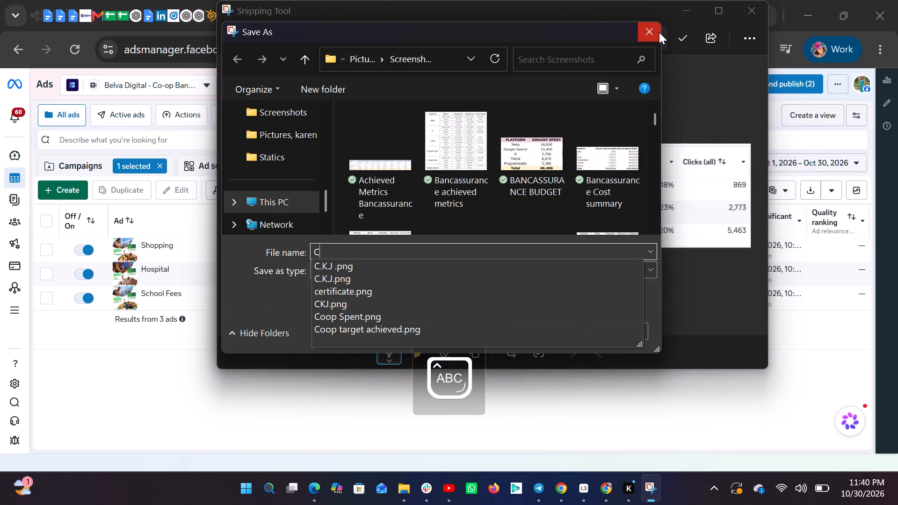
pyautogui.write('.K.J')
pyautogui.press('Return')
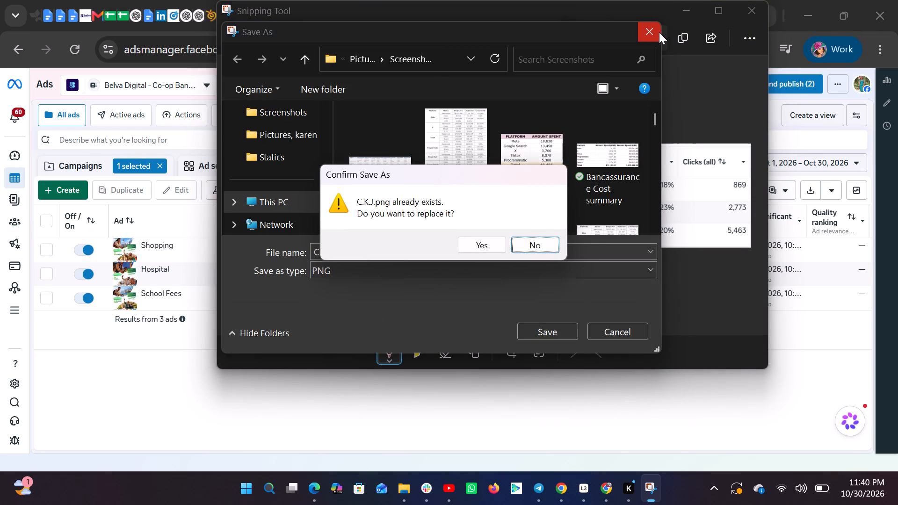
pyautogui.click(477, 252)
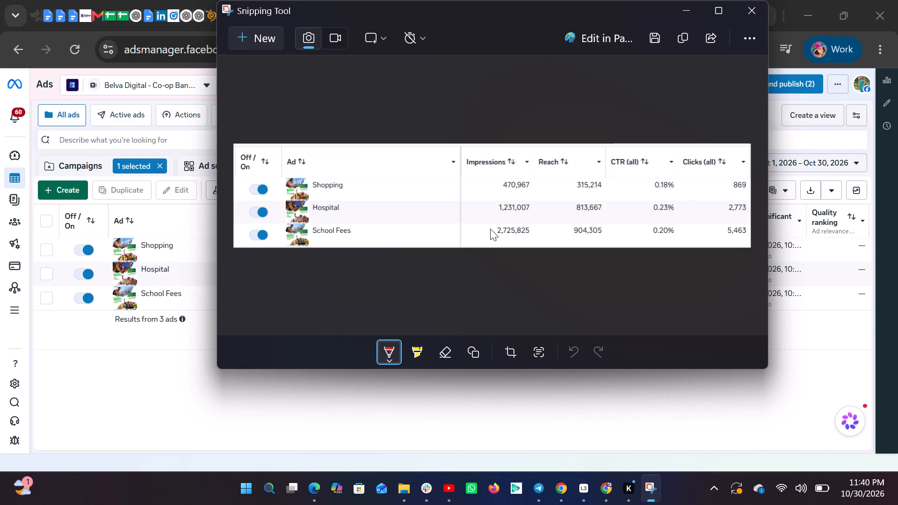
# Replace the ads table image on the Remittance Receivers report's Meta page with the C.K.J screenshot, uploaded from the Screenshots folder.
pyautogui.click(684, 13)
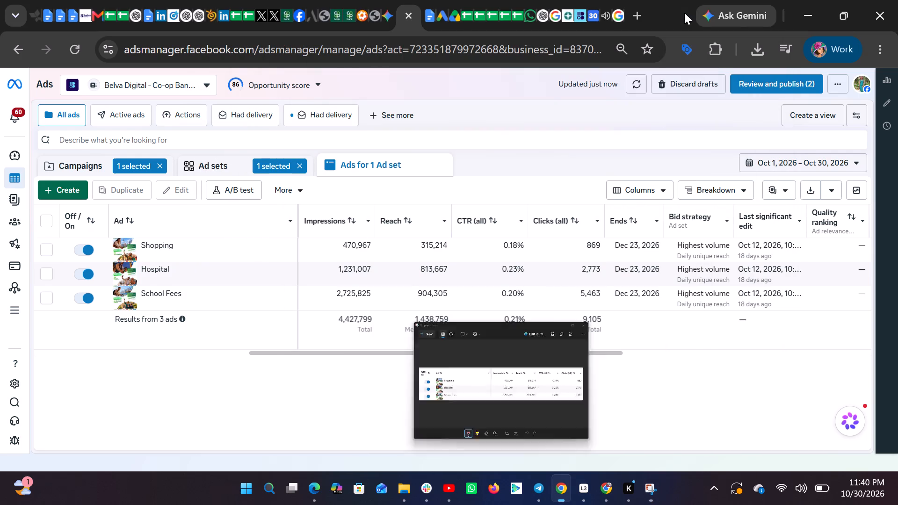
pyautogui.click(79, 7)
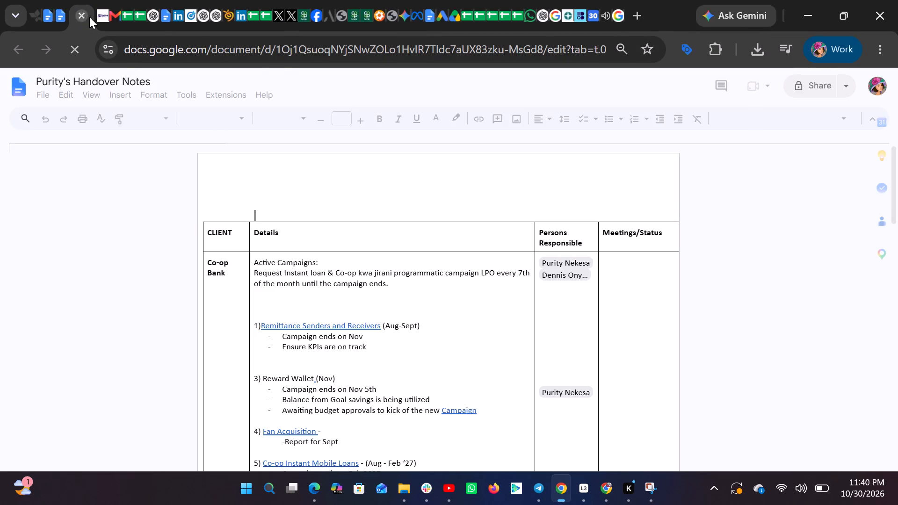
pyautogui.click(100, 16)
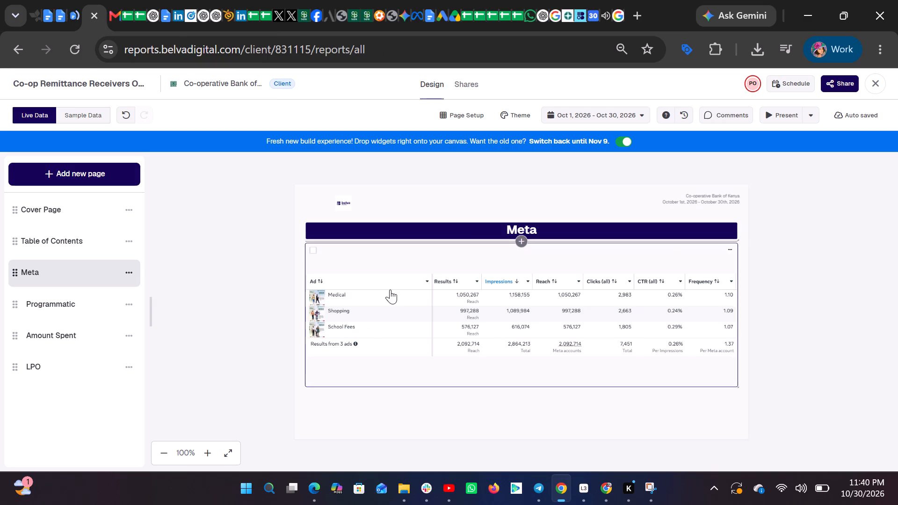
pyautogui.click(390, 289)
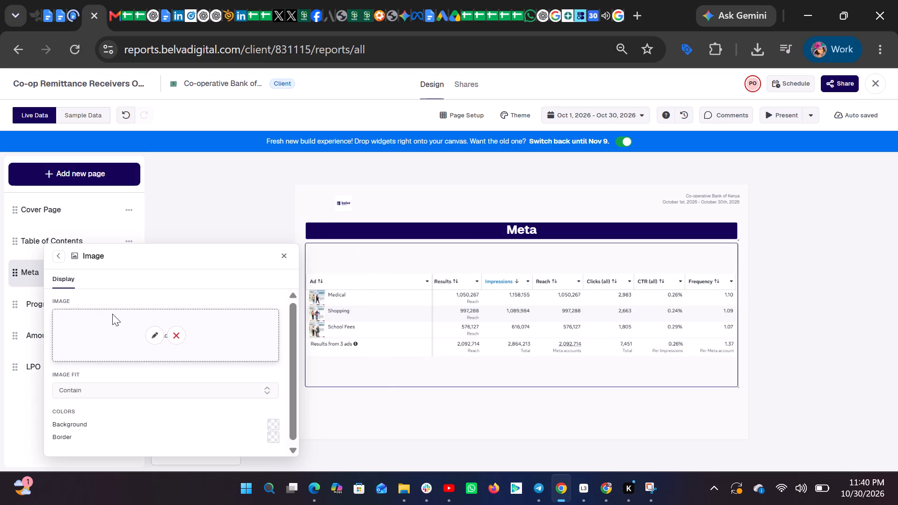
pyautogui.click(152, 336)
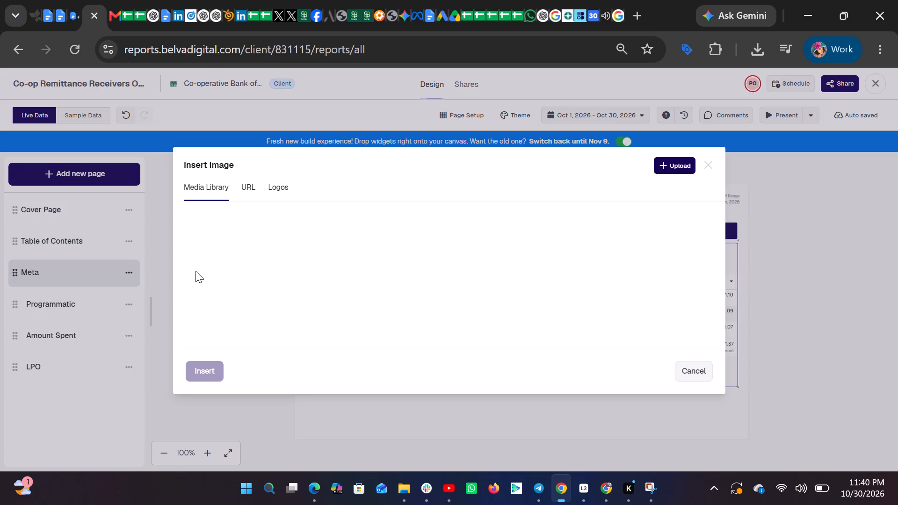
pyautogui.click(669, 164)
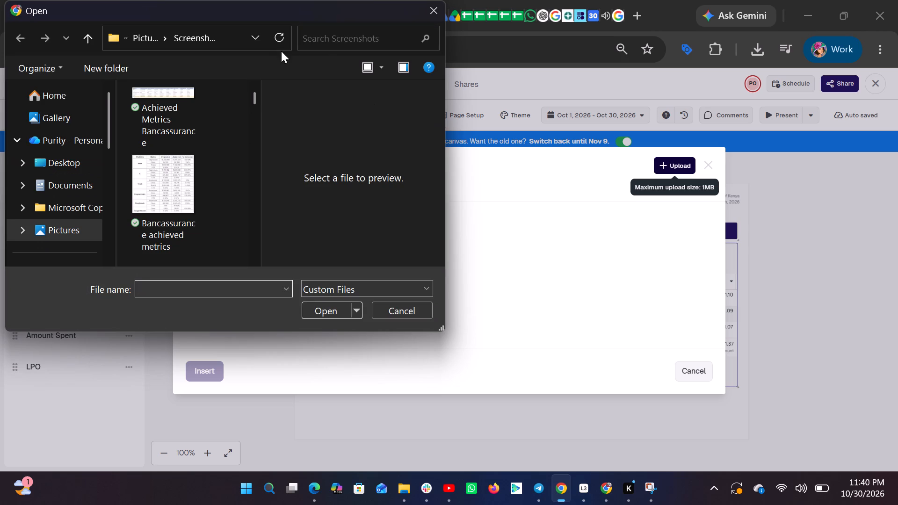
pyautogui.click(333, 42)
pyautogui.press('c')
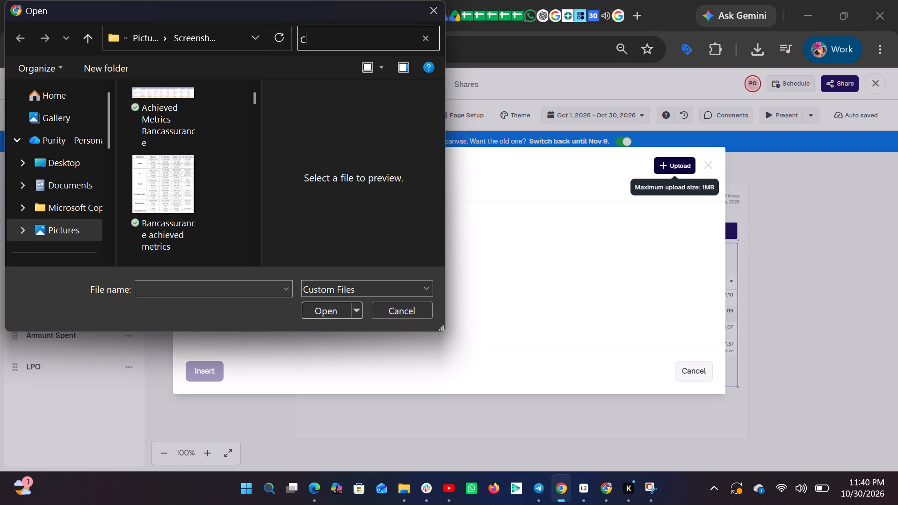
pyautogui.write('.K.J')
pyautogui.click(175, 135)
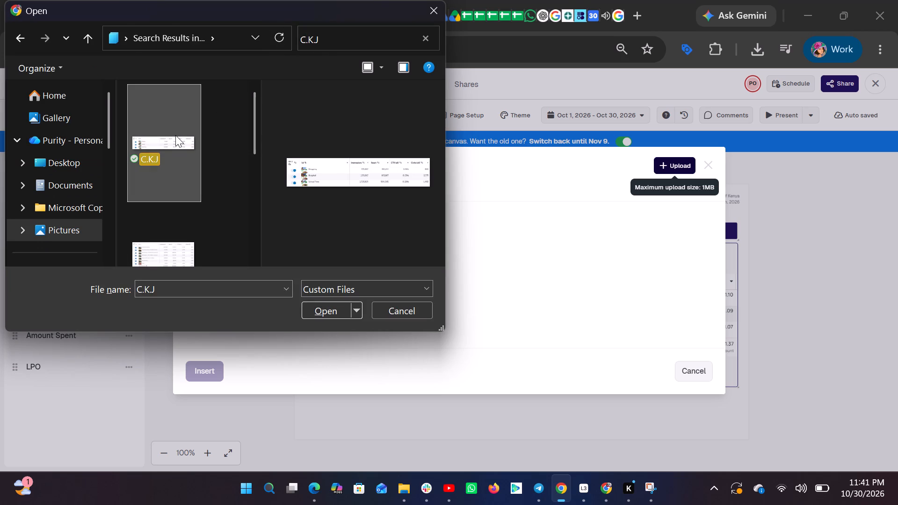
pyautogui.doubleClick(168, 127)
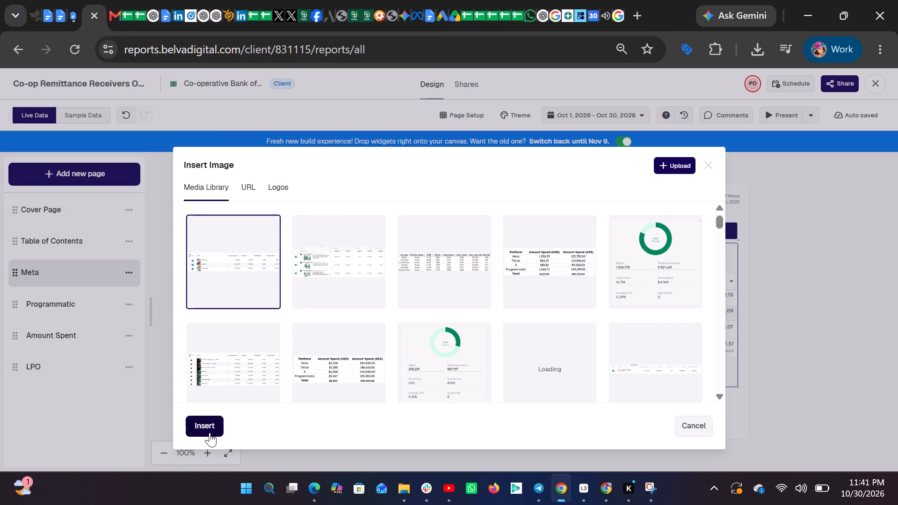
pyautogui.click(210, 433)
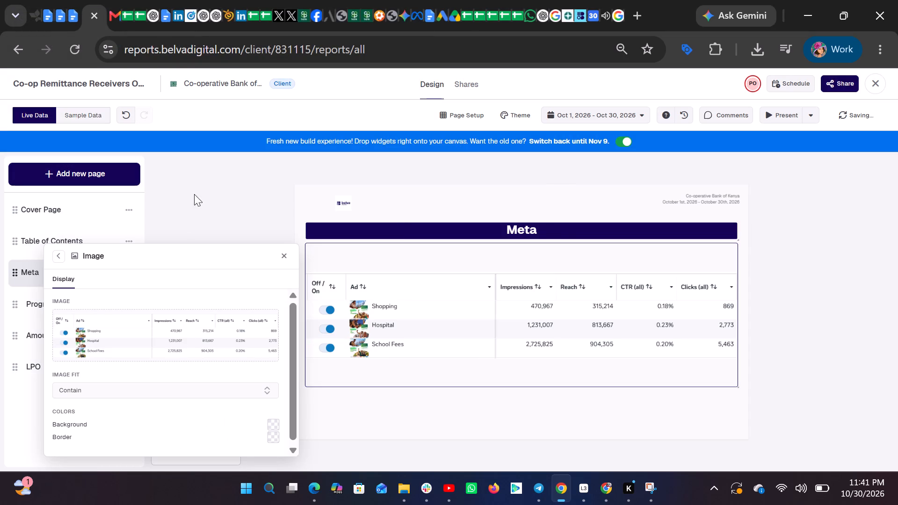
pyautogui.click(217, 208)
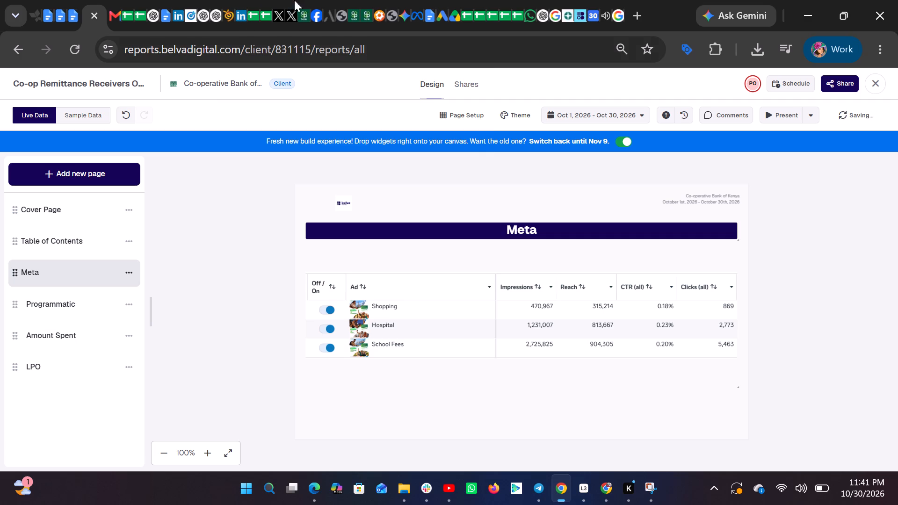
# Switch to MediaPal and open the active co-op-bank-remittance-receivers-phase-2 campaign from the list of all campaigns.
pyautogui.click(392, 14)
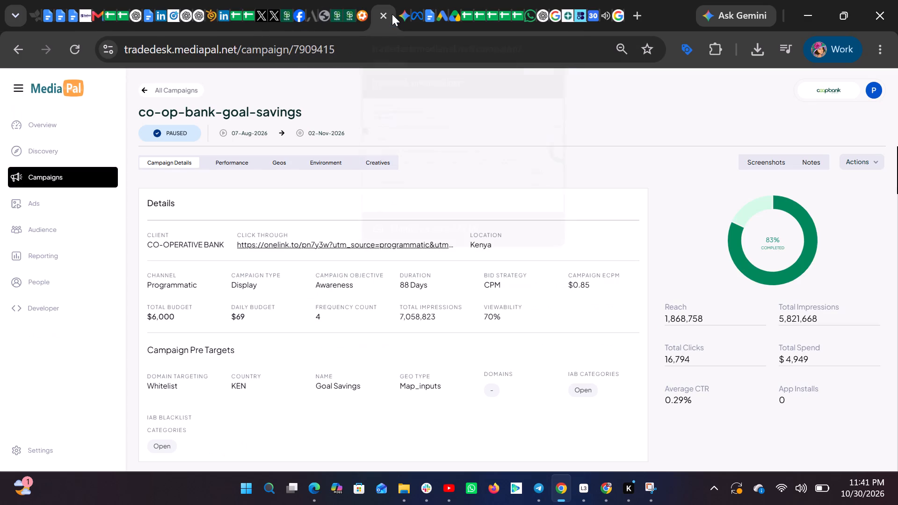
pyautogui.click(159, 91)
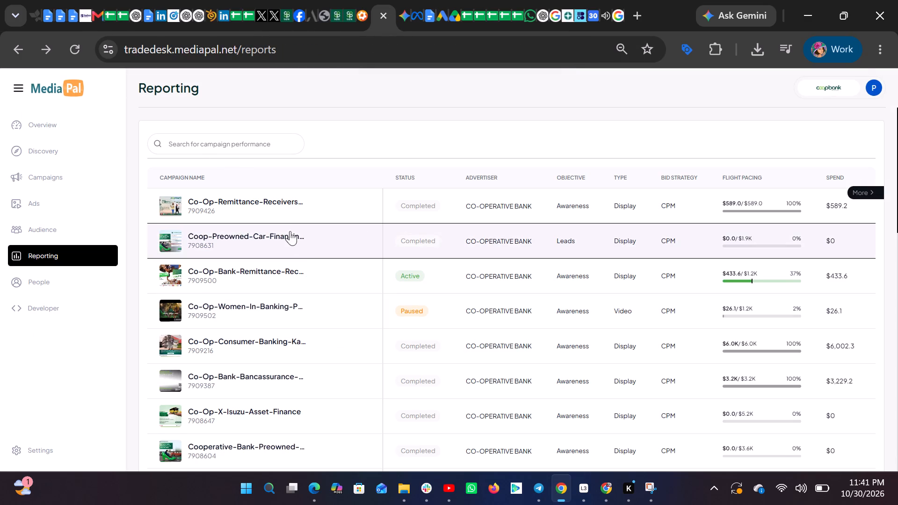
pyautogui.click(274, 267)
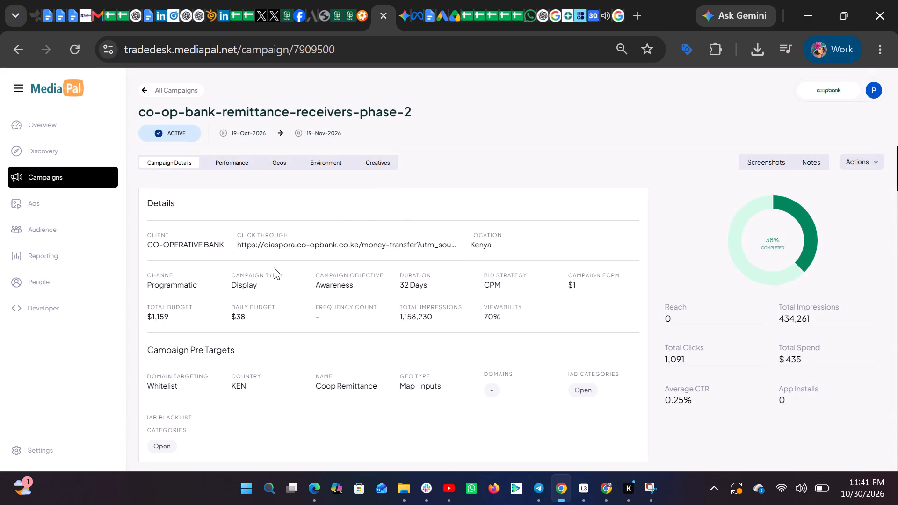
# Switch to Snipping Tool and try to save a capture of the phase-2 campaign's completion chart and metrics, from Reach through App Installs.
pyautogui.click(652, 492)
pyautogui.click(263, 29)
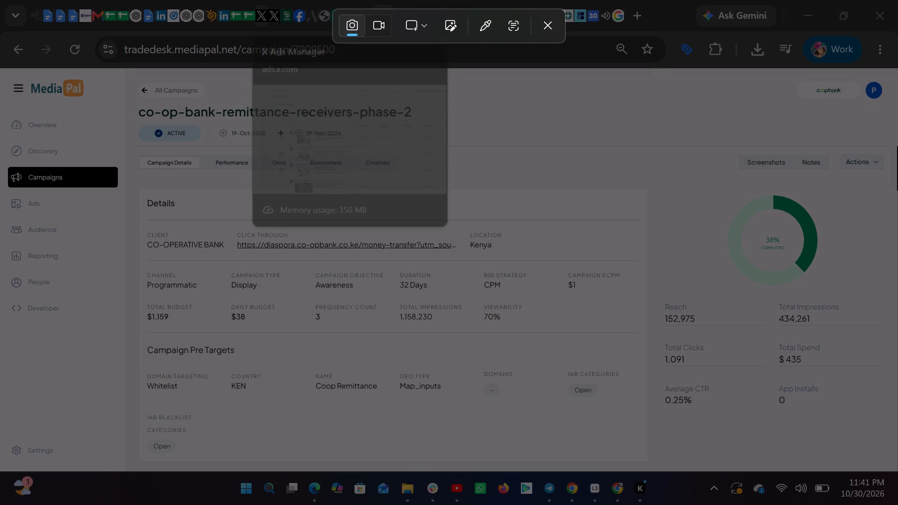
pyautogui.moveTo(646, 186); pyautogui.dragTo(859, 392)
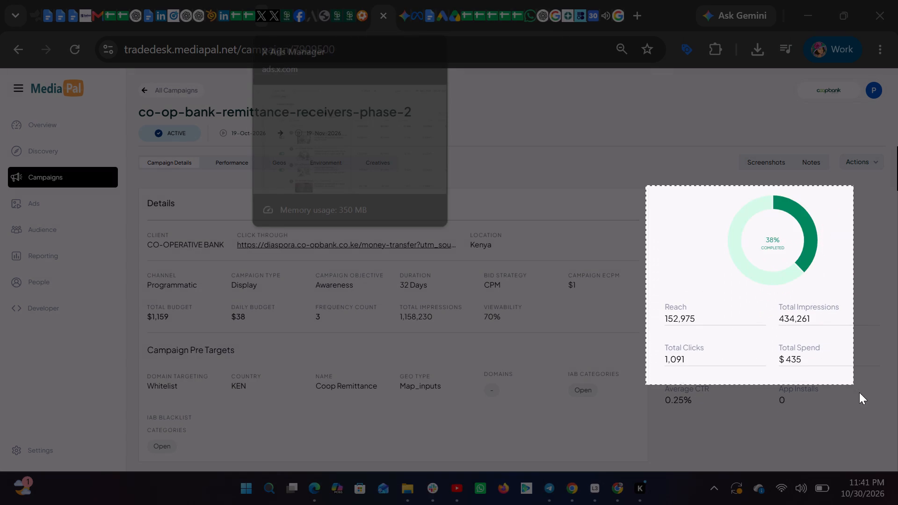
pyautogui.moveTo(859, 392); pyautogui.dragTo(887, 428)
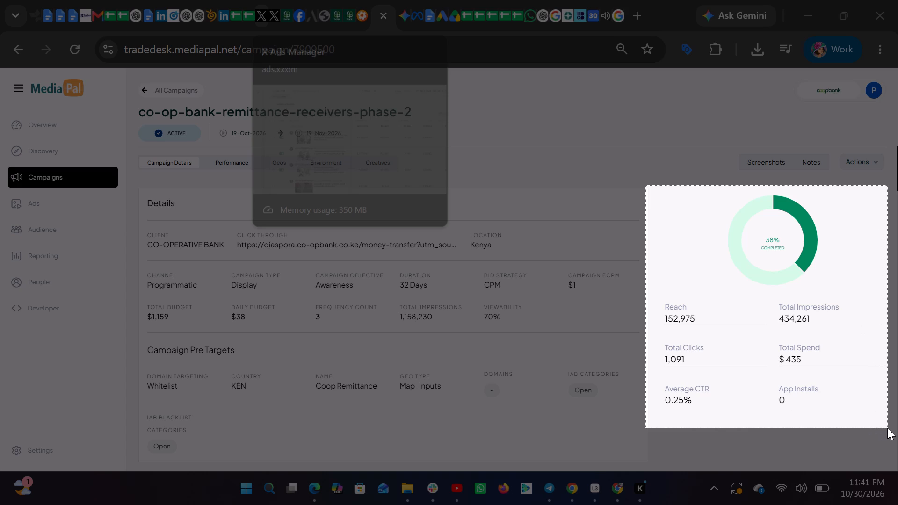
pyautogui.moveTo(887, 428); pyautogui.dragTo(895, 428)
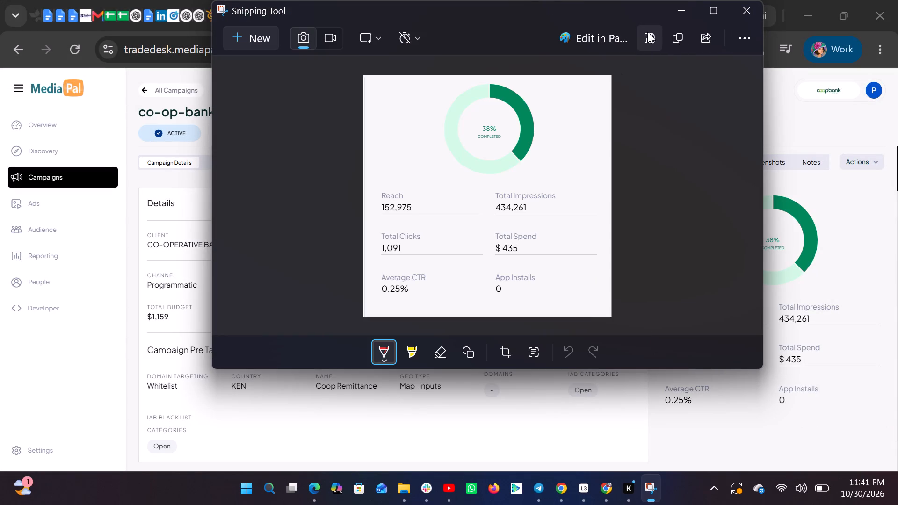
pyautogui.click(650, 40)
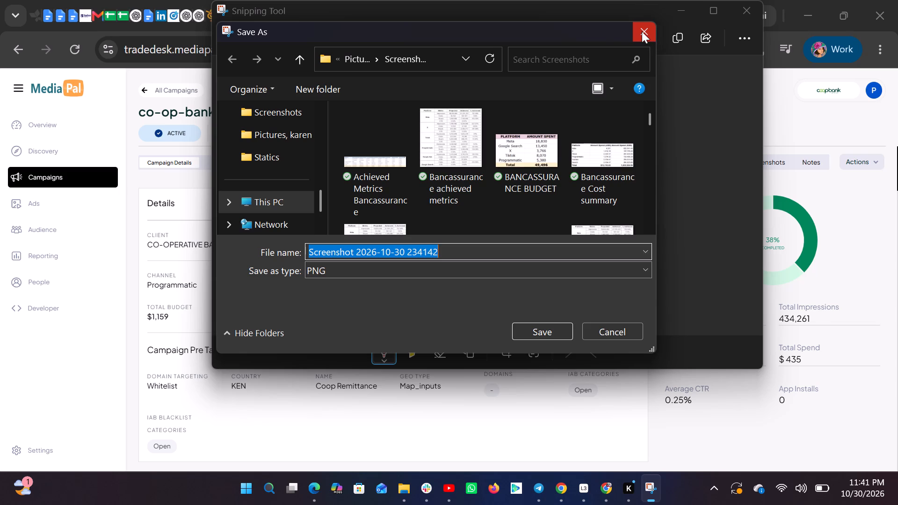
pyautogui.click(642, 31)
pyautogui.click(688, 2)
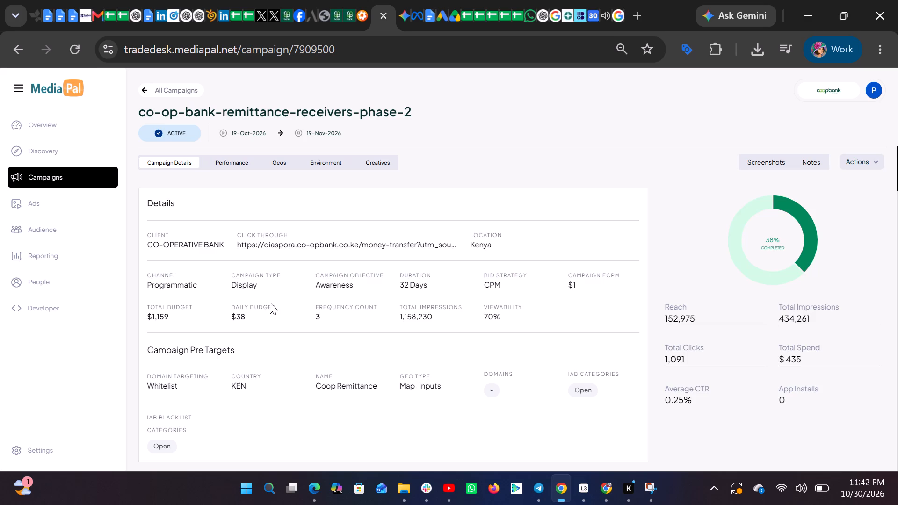
# Examine the phase-2 campaign's details through to its creatives table with sizes, impressions, clicks and CTR.
pyautogui.scroll(-13, 270, 303)
pyautogui.scroll(1, 270, 303)
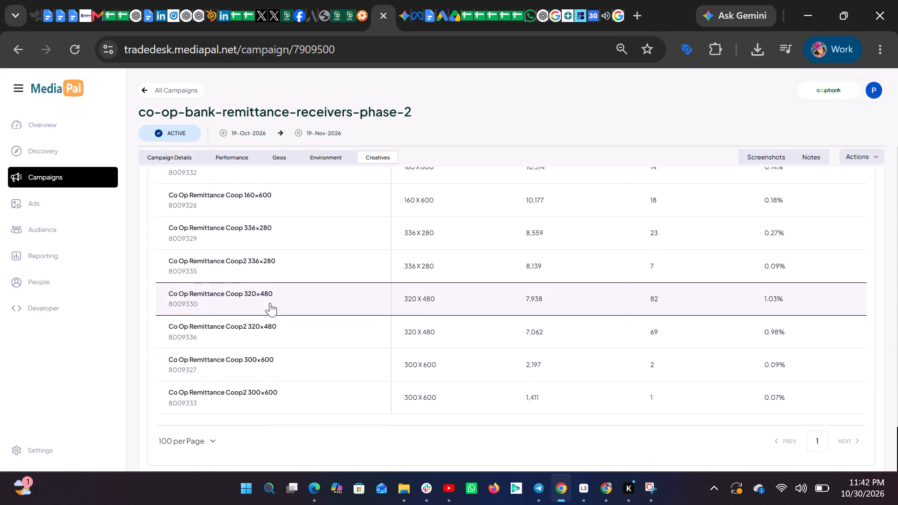
pyautogui.scroll(3, 270, 303)
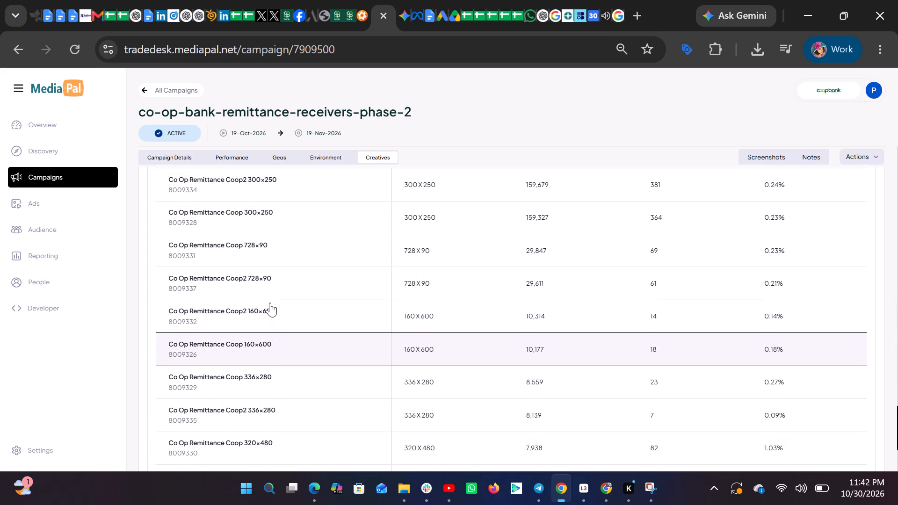
pyautogui.scroll(3, 270, 303)
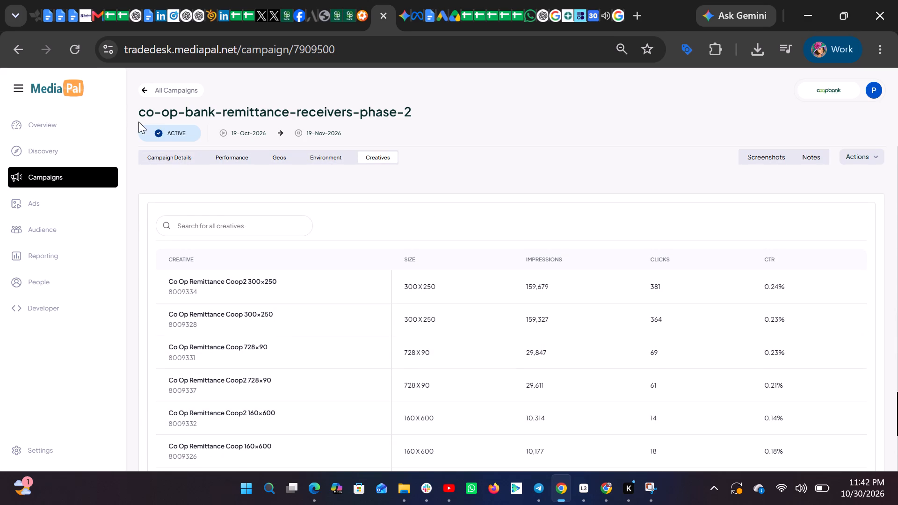
# Check the completed co-op-remittance-receivers-campaign's dates and metrics, and return to the phase-2 campaign to compare.
pyautogui.click(147, 91)
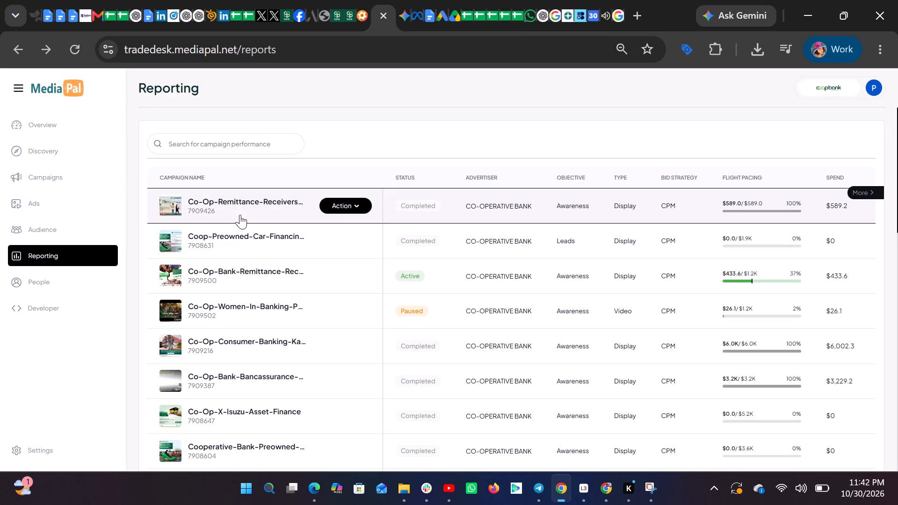
pyautogui.scroll(2, 240, 215)
pyautogui.scroll(-1, 240, 215)
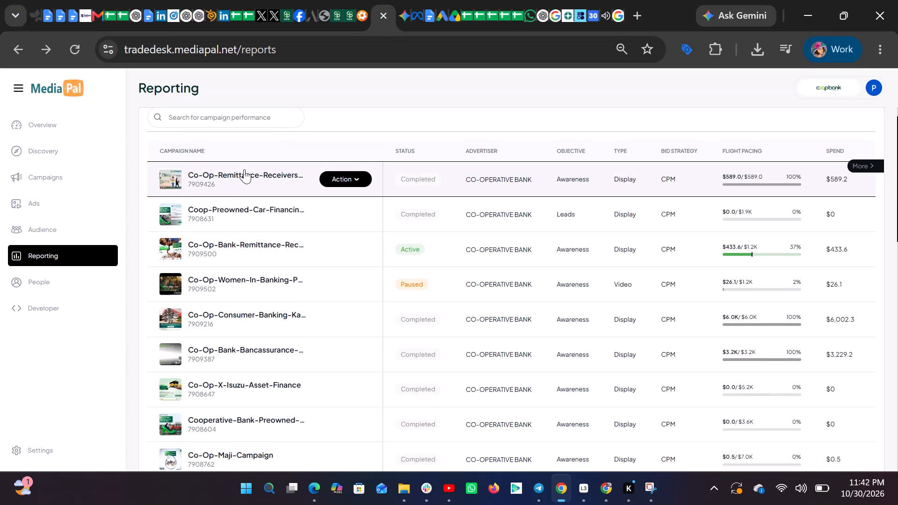
pyautogui.click(244, 169)
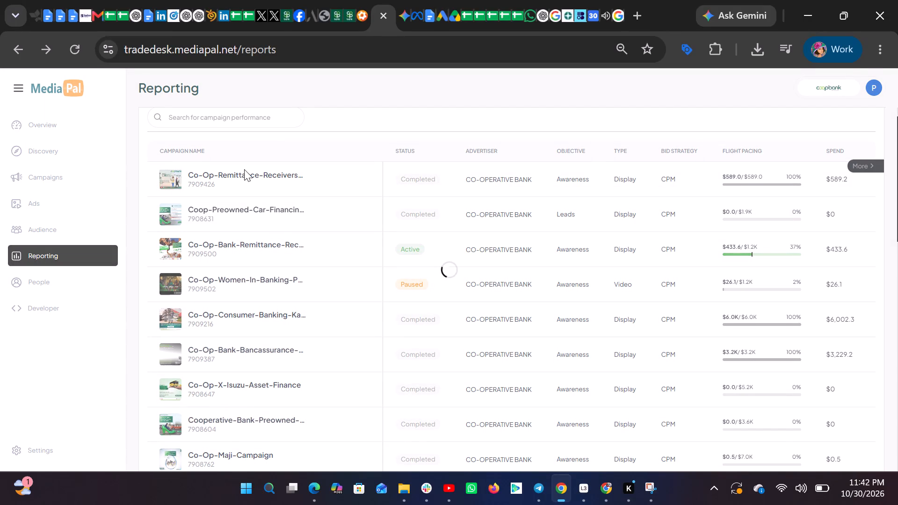
pyautogui.click(253, 184)
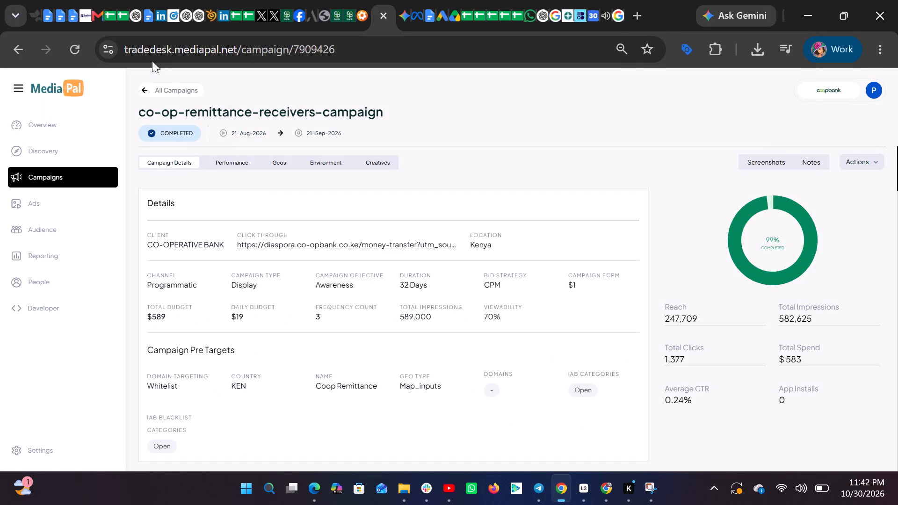
pyautogui.click(158, 88)
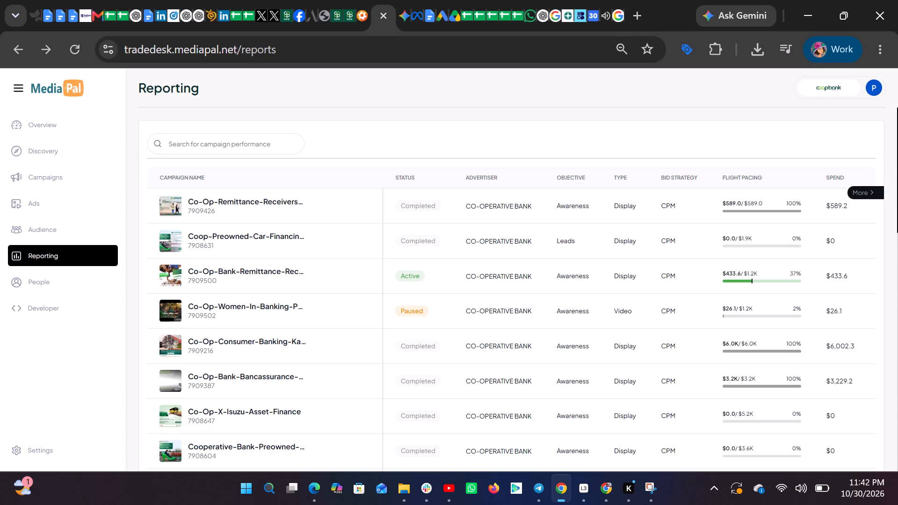
pyautogui.click(263, 268)
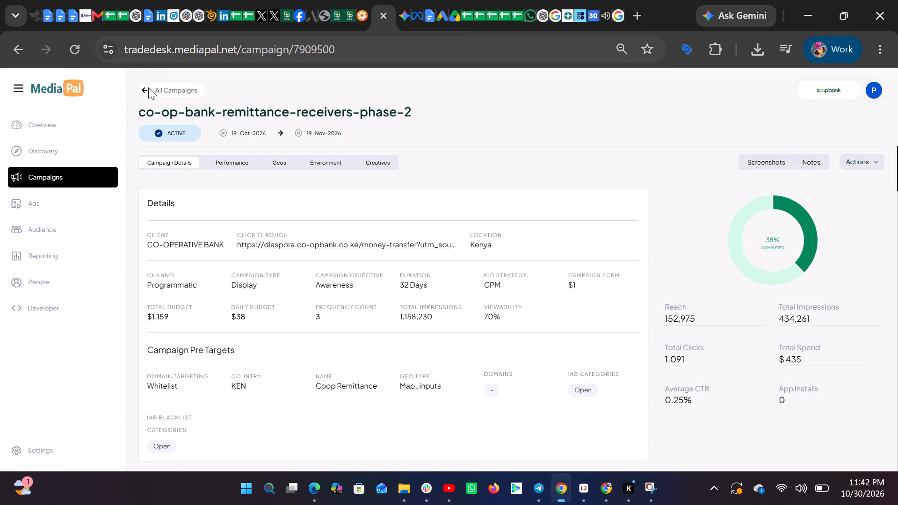
# Return to the Reporting list and examine the Remittance Receivers campaigns' impressions, reach, frequency, clicks and CTR columns.
pyautogui.click(146, 92)
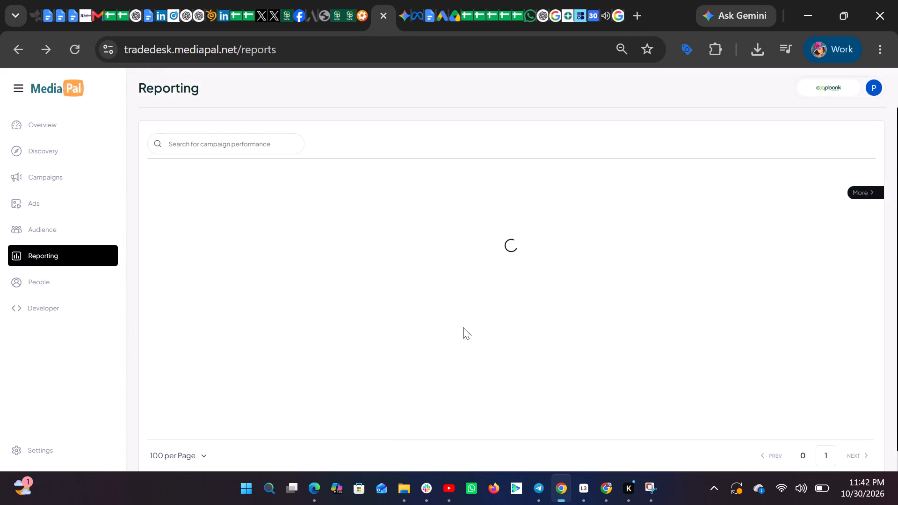
pyautogui.hscroll(-1, 493, 314)
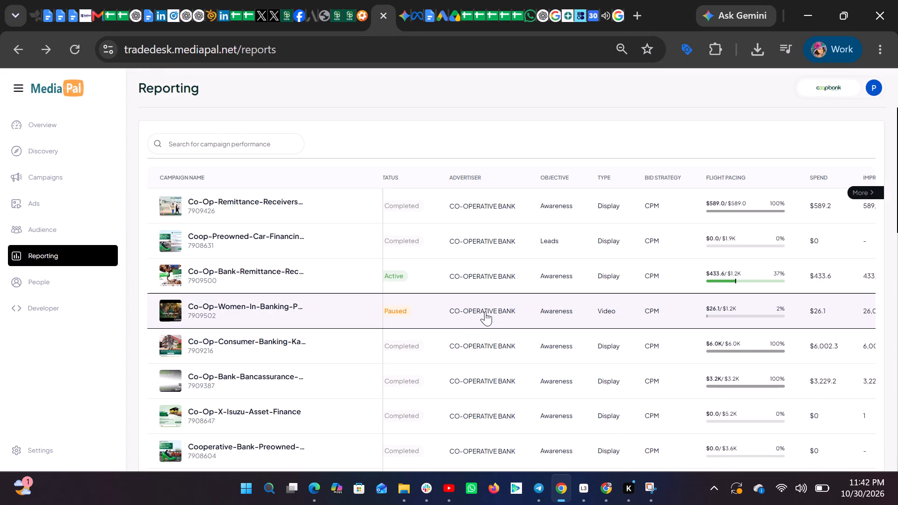
pyautogui.hscroll(-6, 485, 311)
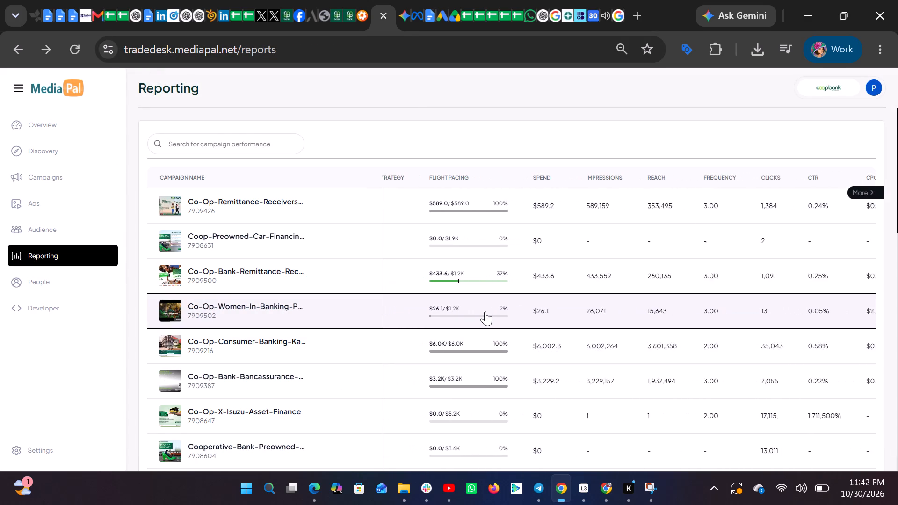
pyautogui.hscroll(-4, 485, 311)
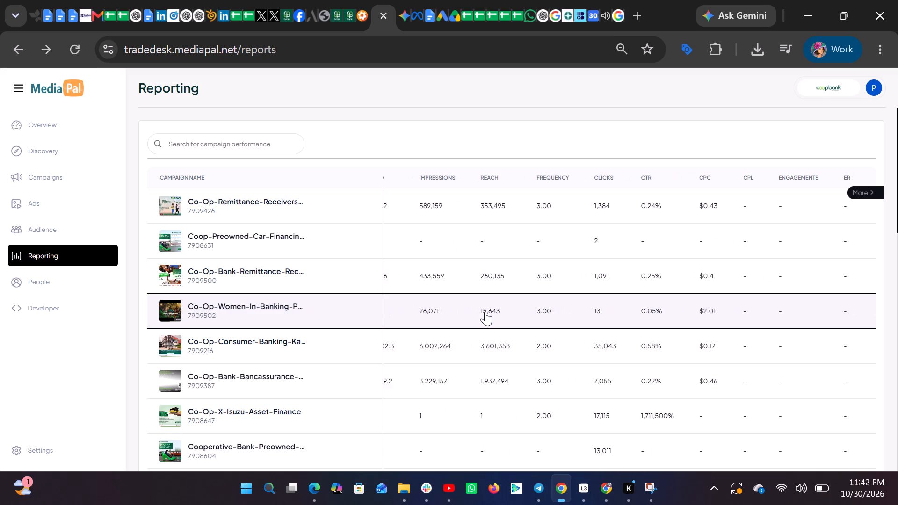
pyautogui.hscroll(-2, 485, 311)
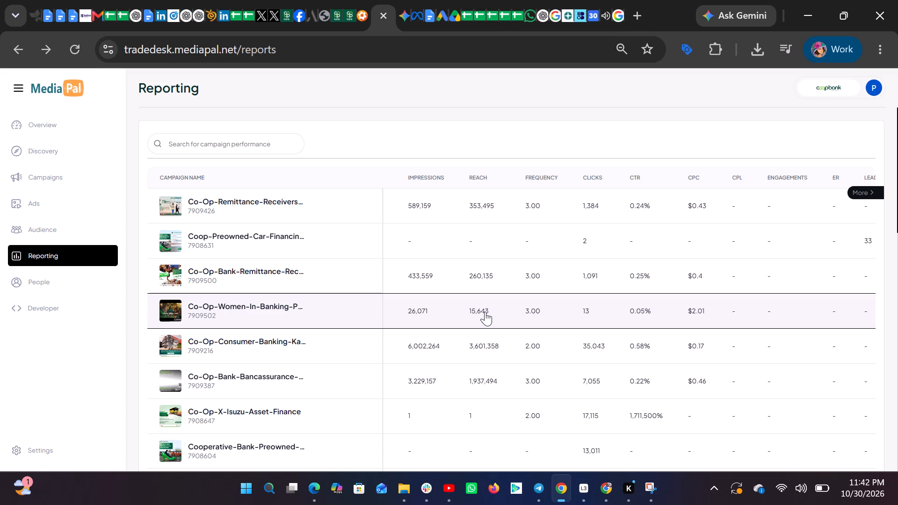
pyautogui.hscroll(-1, 493, 327)
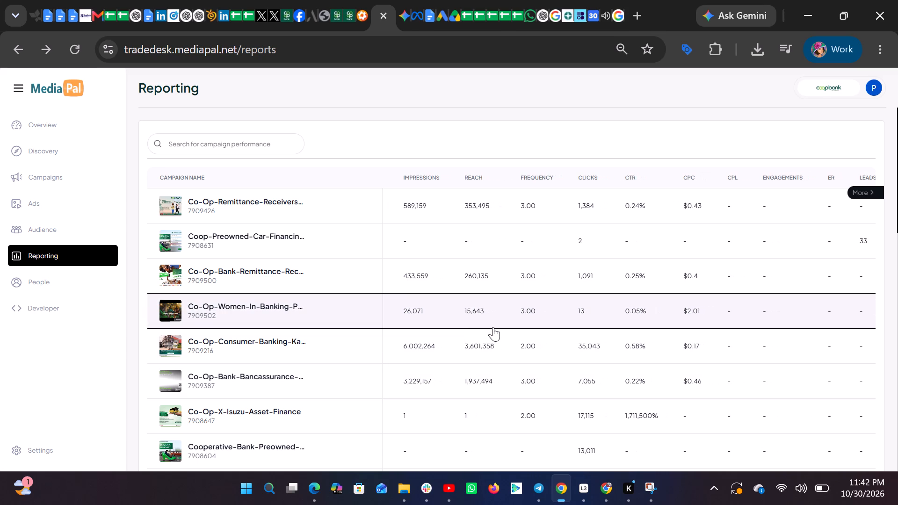
# Look through the Reporting list's campaigns and open the co-op-bank-remittance-receivers-phase-2 campaign.
pyautogui.scroll(-2, 584, 400)
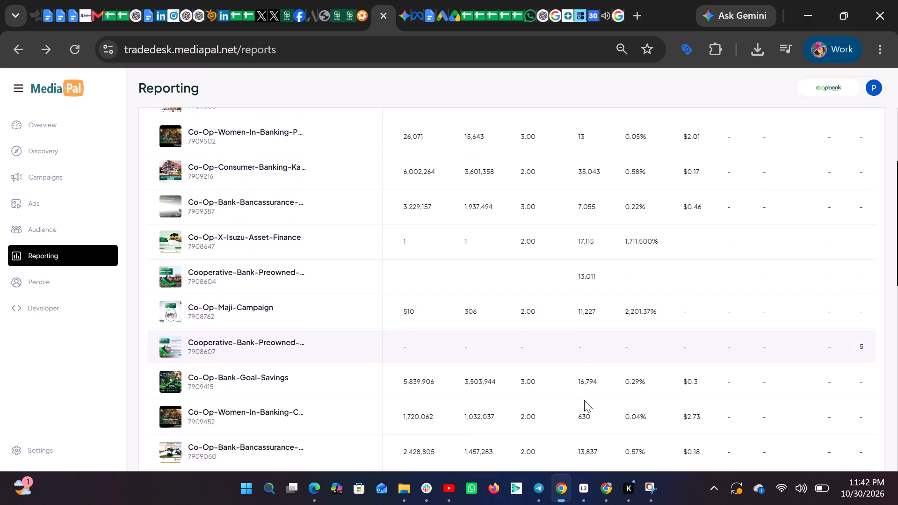
pyautogui.scroll(-1, 584, 400)
pyautogui.scroll(3, 584, 400)
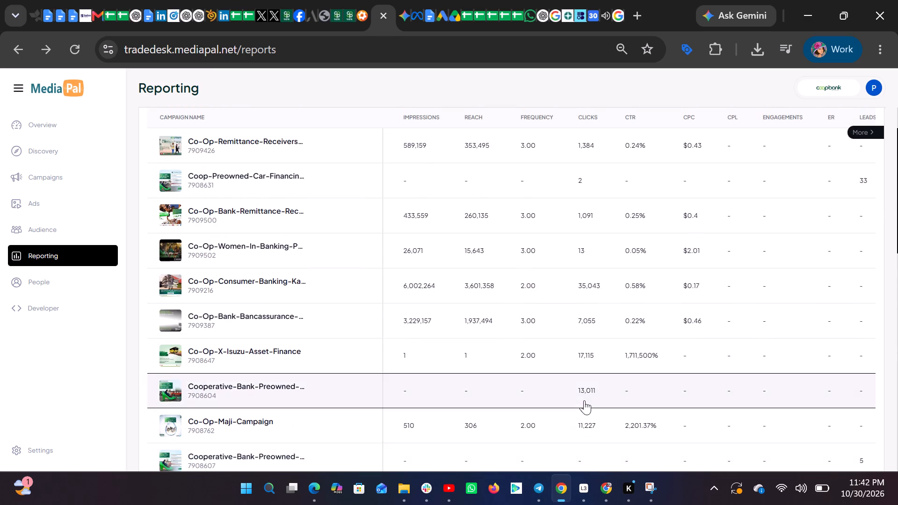
pyautogui.scroll(1, 584, 400)
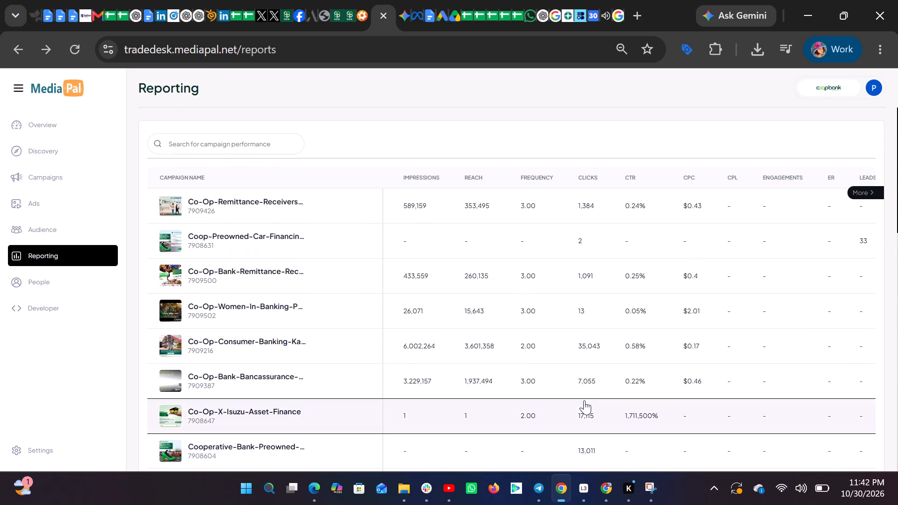
pyautogui.click(291, 274)
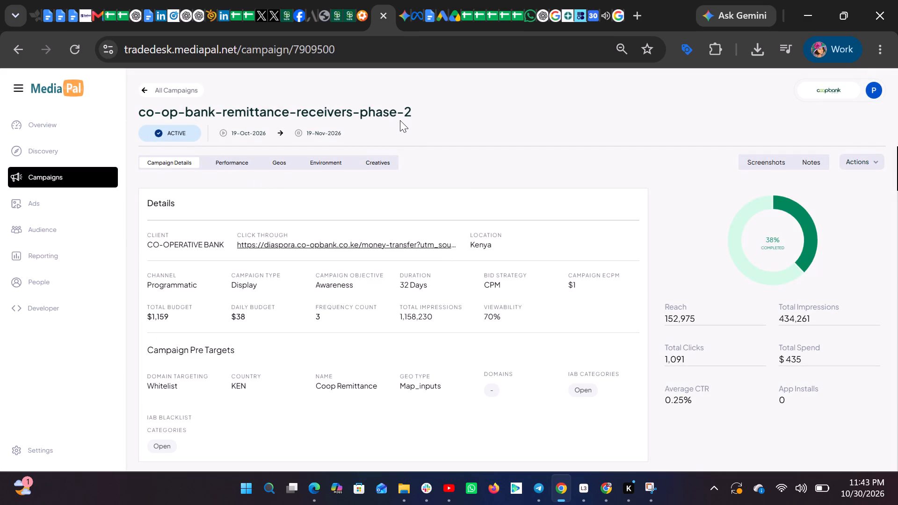
# Check the Snipping Tool capture against the phase-2 campaign's metrics, and examine the campaign page from its details to the Performance section.
pyautogui.click(649, 488)
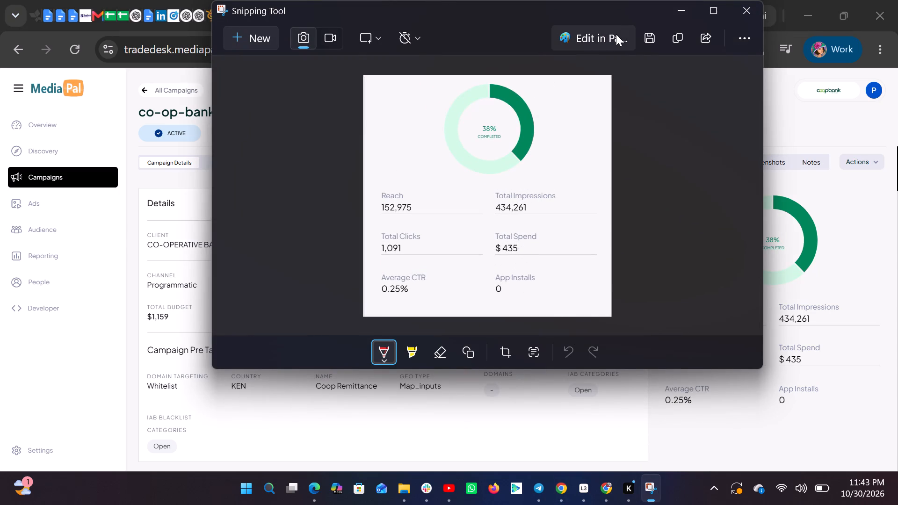
pyautogui.click(673, 9)
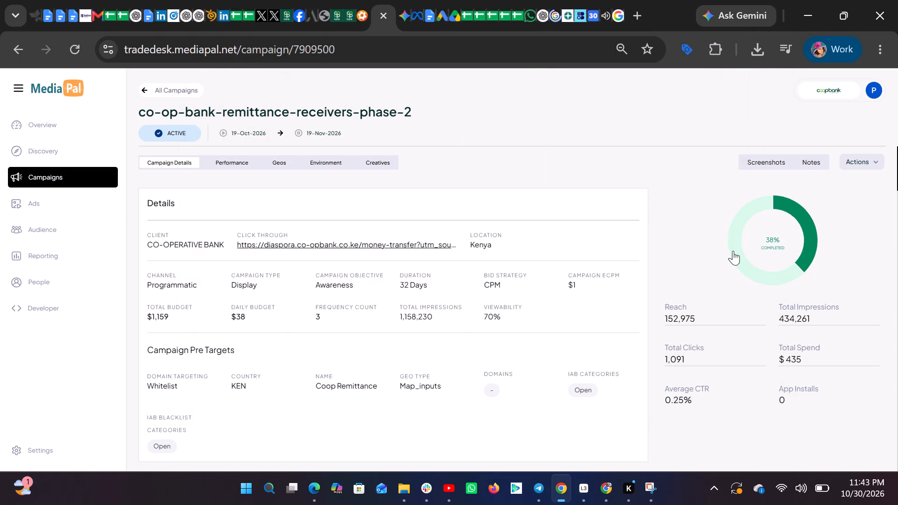
pyautogui.scroll(-1, 728, 269)
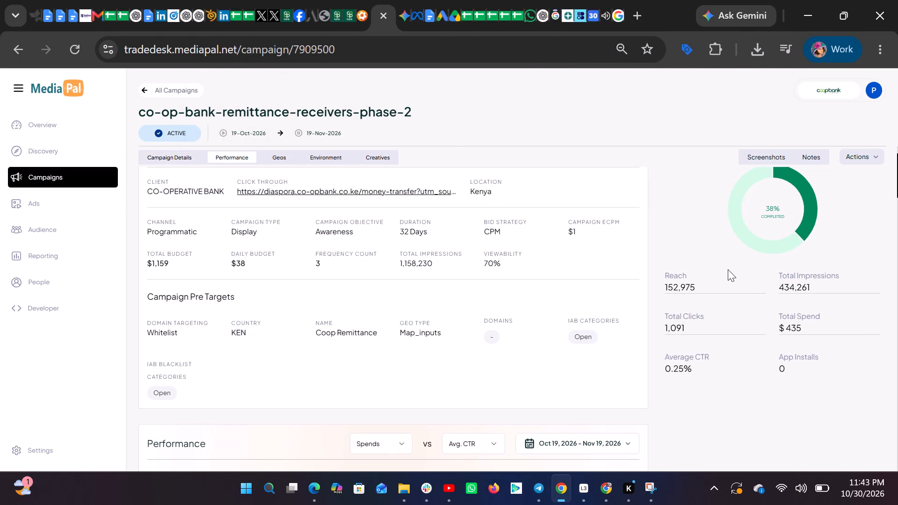
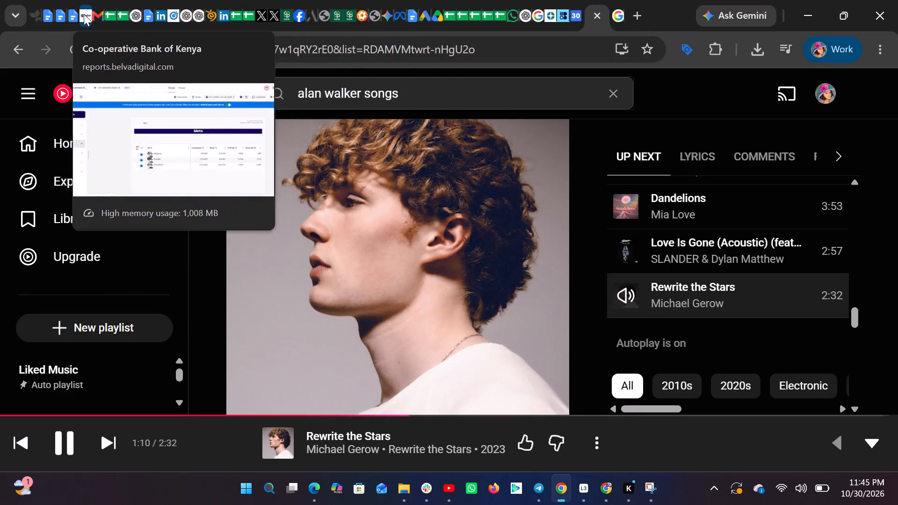
# Return to the Co-op Remittance Receivers October report and open its Programmatic page to check the campaign table.
pyautogui.click(84, 14)
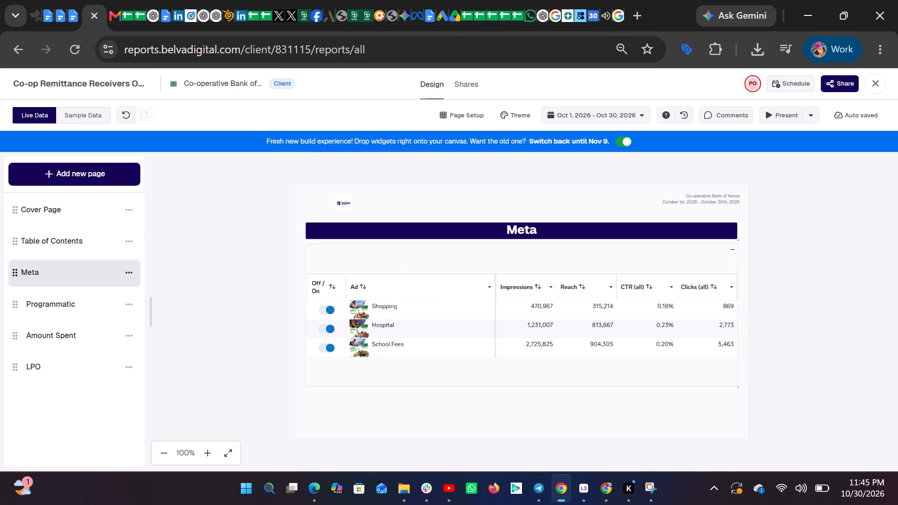
pyautogui.click(52, 302)
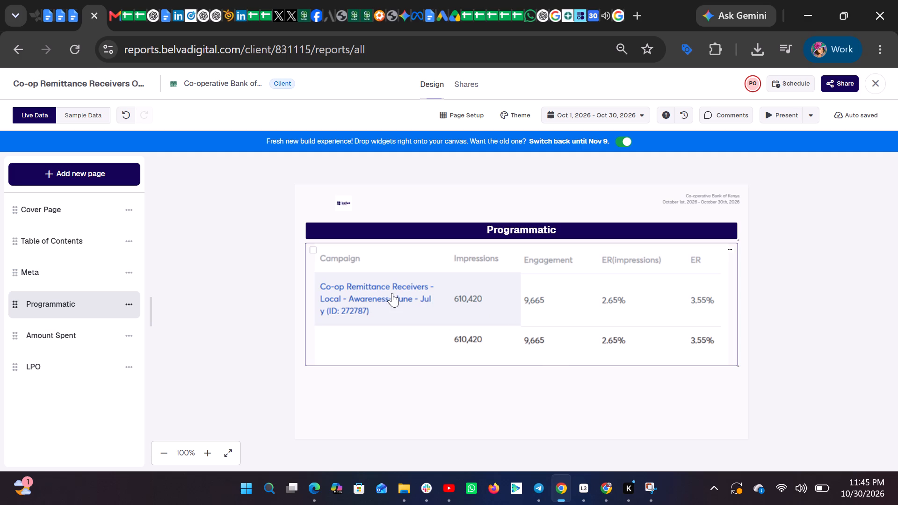
# Switch to the guidance campaign sheet and widen column M in the Campaign, Impr., Clicks and CTR table to fit the campaign name.
pyautogui.click(490, 14)
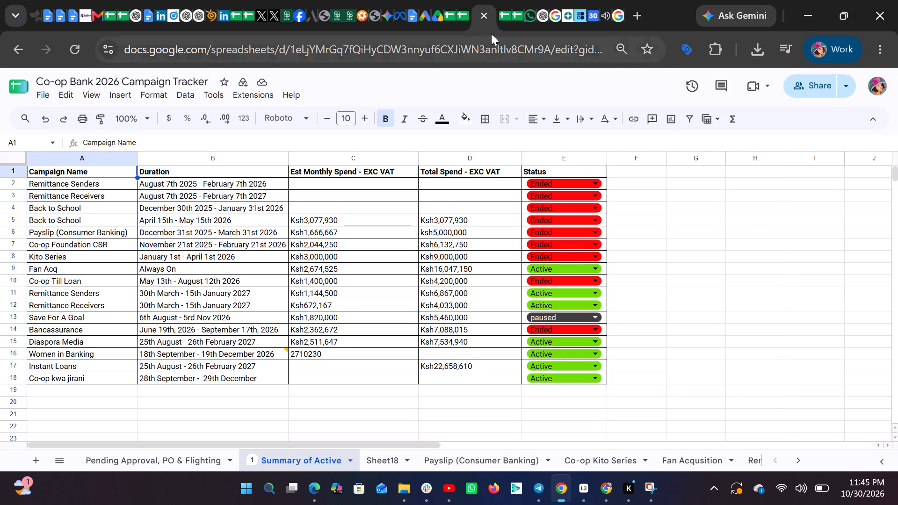
pyautogui.click(464, 13)
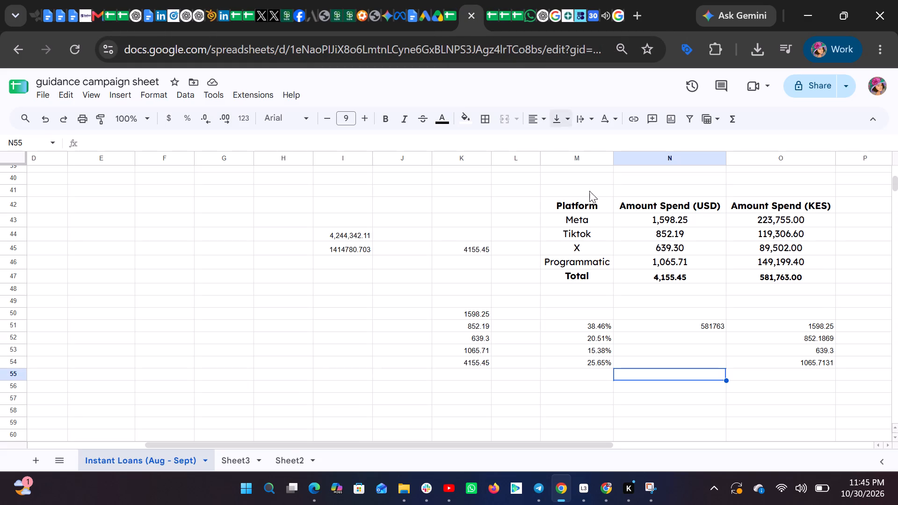
pyautogui.scroll(-3, 614, 266)
pyautogui.hscroll(2, 614, 266)
pyautogui.scroll(2, 614, 266)
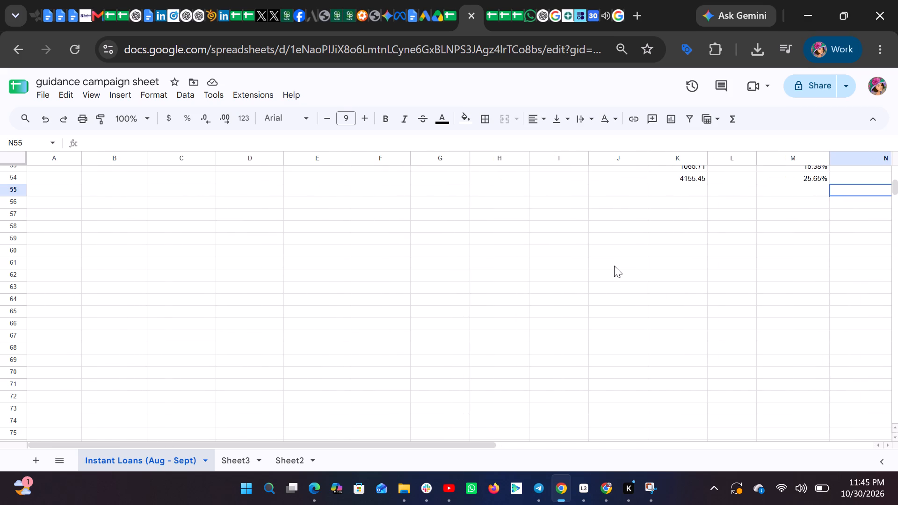
pyautogui.scroll(6, 614, 266)
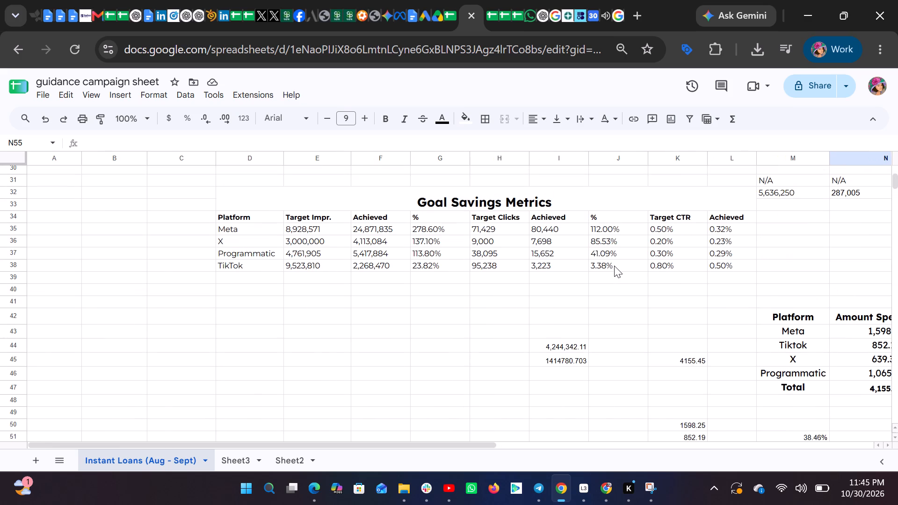
pyautogui.scroll(3, 614, 266)
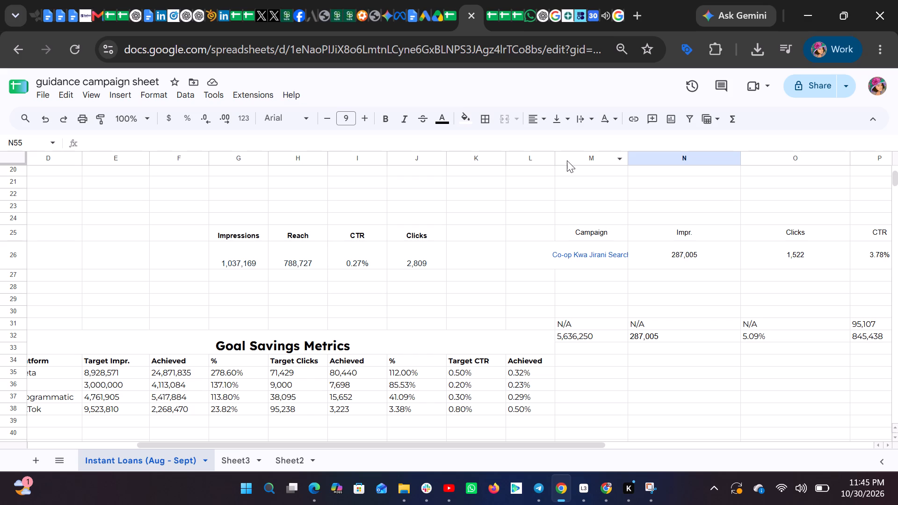
pyautogui.moveTo(628, 156); pyautogui.dragTo(632, 156)
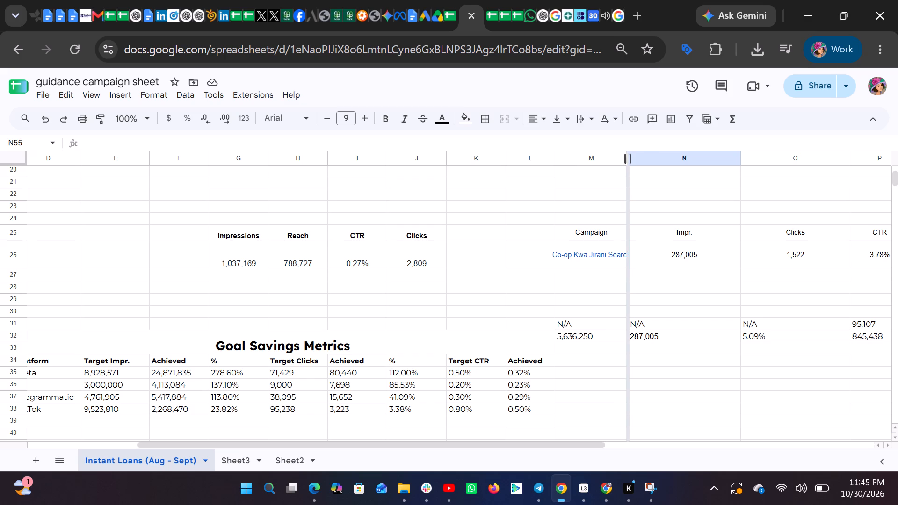
pyautogui.moveTo(632, 156); pyautogui.dragTo(667, 154)
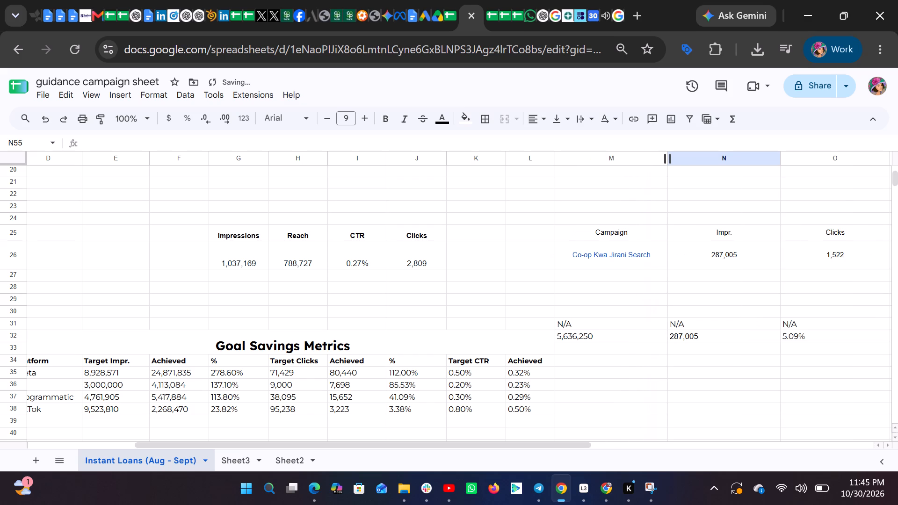
# Replace the campaign name in cell M26 with Co-op Remittance Receivers Phase 2.
pyautogui.click(594, 259)
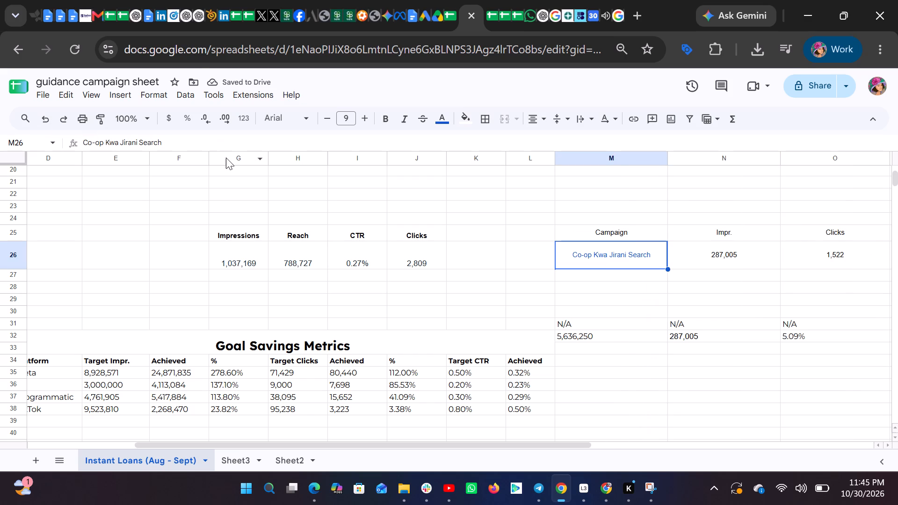
pyautogui.click(173, 140)
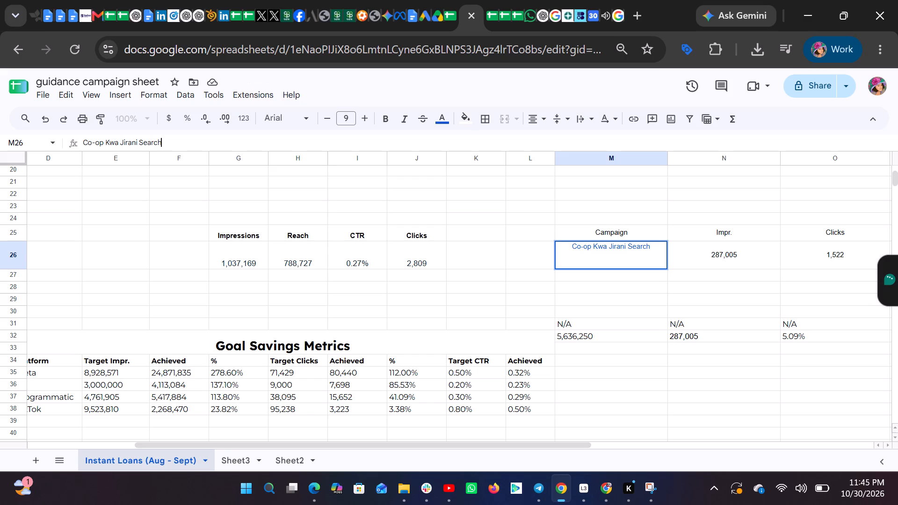
pyautogui.press('BackSpace')
pyautogui.press('BackSpace')
pyautogui.press('BackSpace')
pyautogui.press('BackSpace')
pyautogui.press('BackSpace')
pyautogui.press('BackSpace')
pyautogui.press('BackSpace')
pyautogui.press('BackSpace')
pyautogui.press('BackSpace')
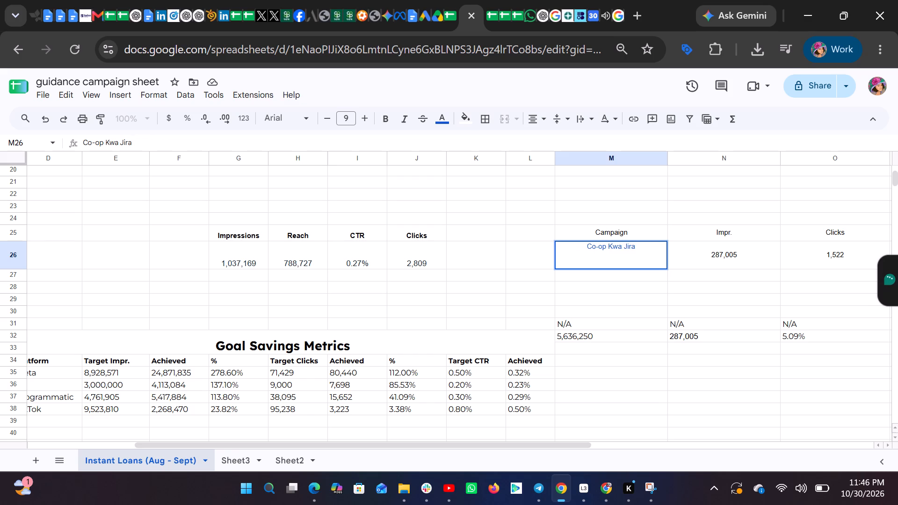
pyautogui.press('BackSpace')
pyautogui.press('BackSpace')
pyautogui.press('BackSpace')
pyautogui.press('BackSpace')
pyautogui.press('BackSpace')
pyautogui.press('BackSpace')
pyautogui.press('BackSpace')
pyautogui.press('BackSpace')
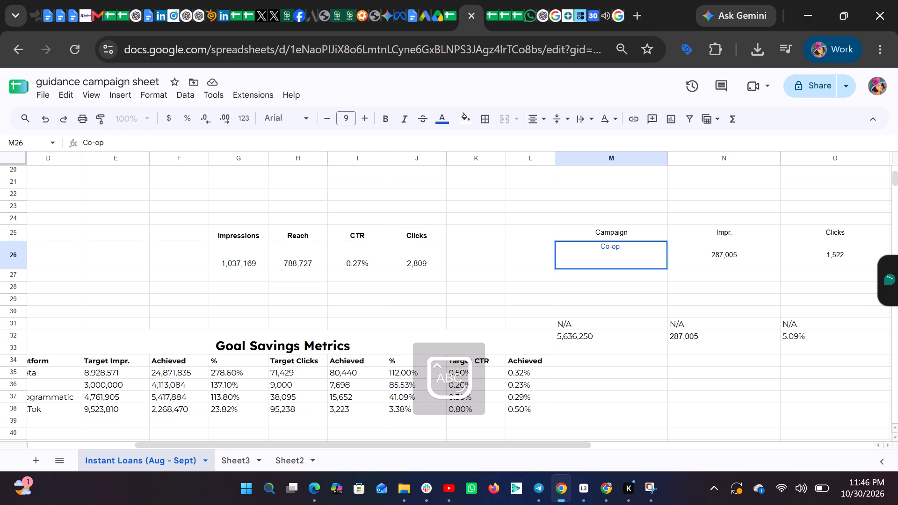
pyautogui.press('r')
pyautogui.write('emittance')
pyautogui.press('space')
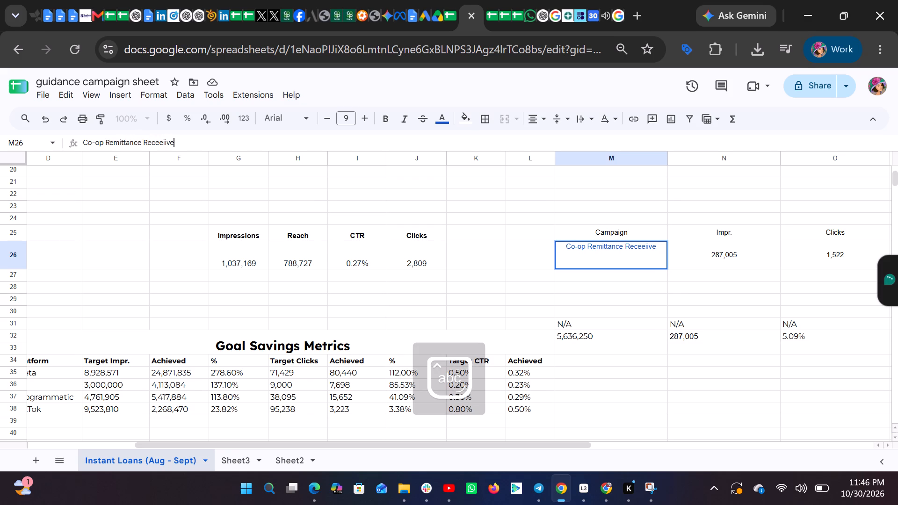
pyautogui.press('BackSpace')
pyautogui.press('BackSpace')
pyautogui.press('BackSpace')
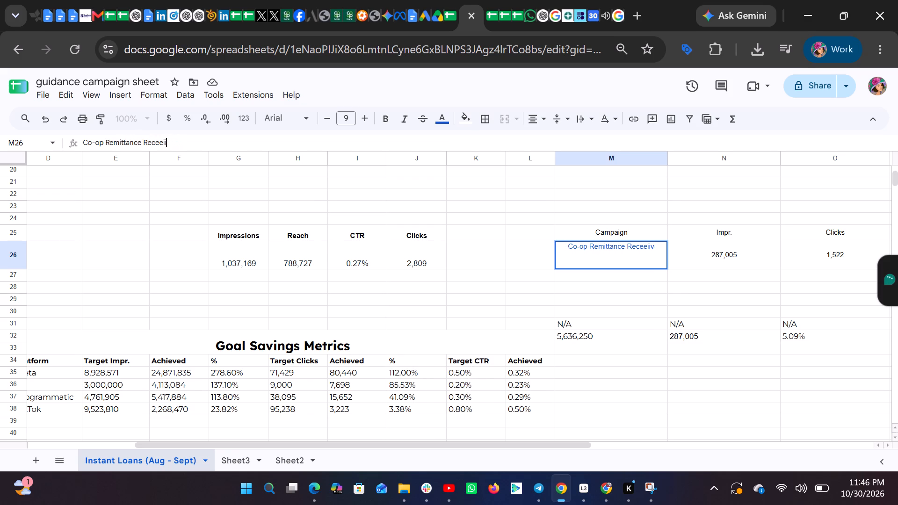
pyautogui.press('BackSpace')
pyautogui.press('BackSpace')
pyautogui.press('BackSpace')
pyautogui.press('BackSpace')
pyautogui.write('ivers')
pyautogui.press('space')
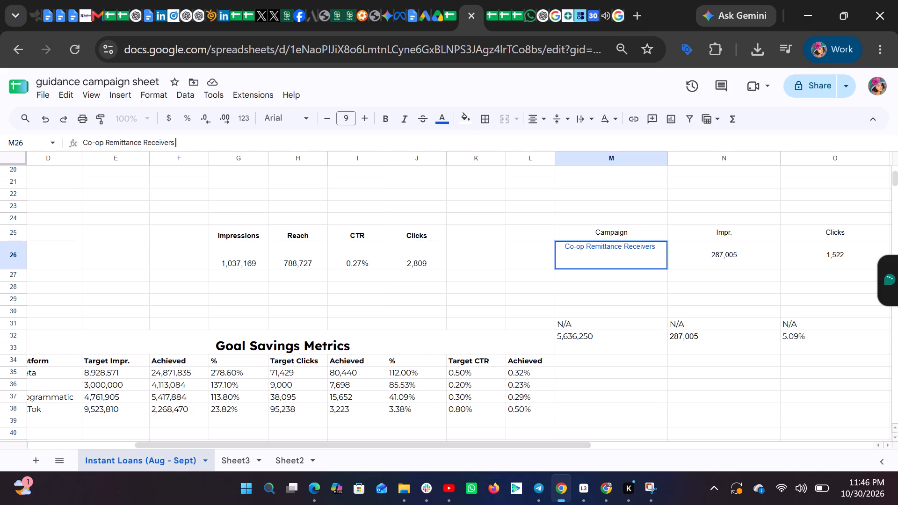
pyautogui.press('o')
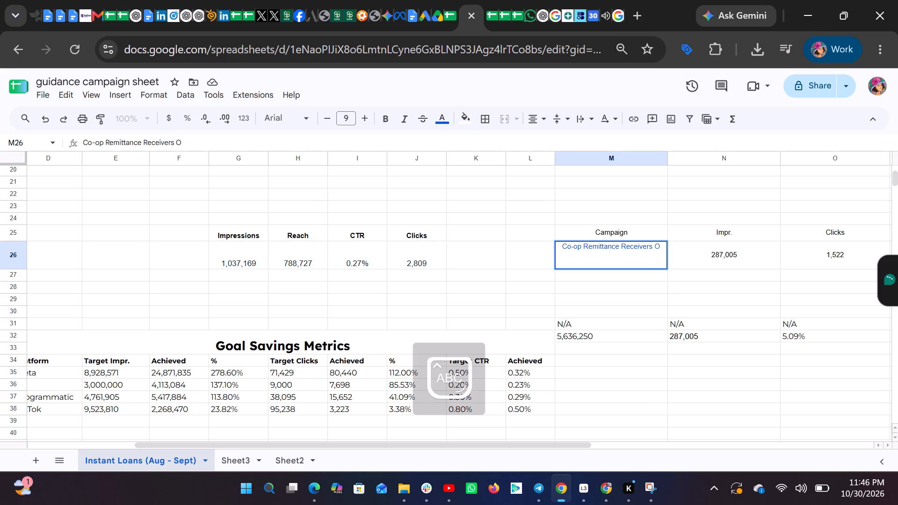
pyautogui.press('BackSpace')
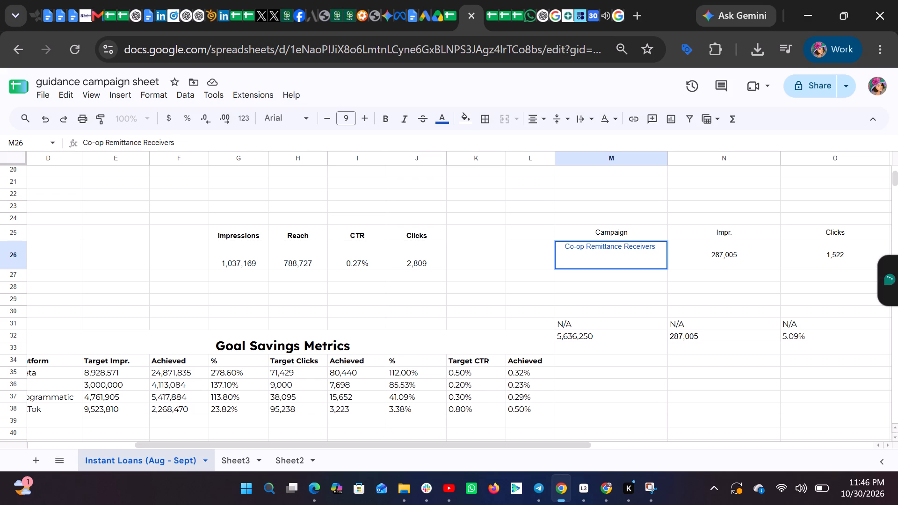
pyautogui.press('p')
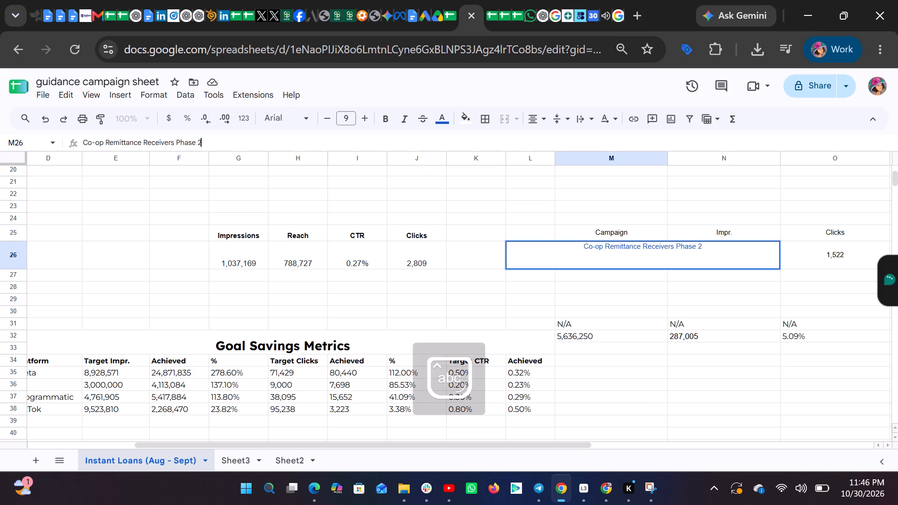
pyautogui.press('Return')
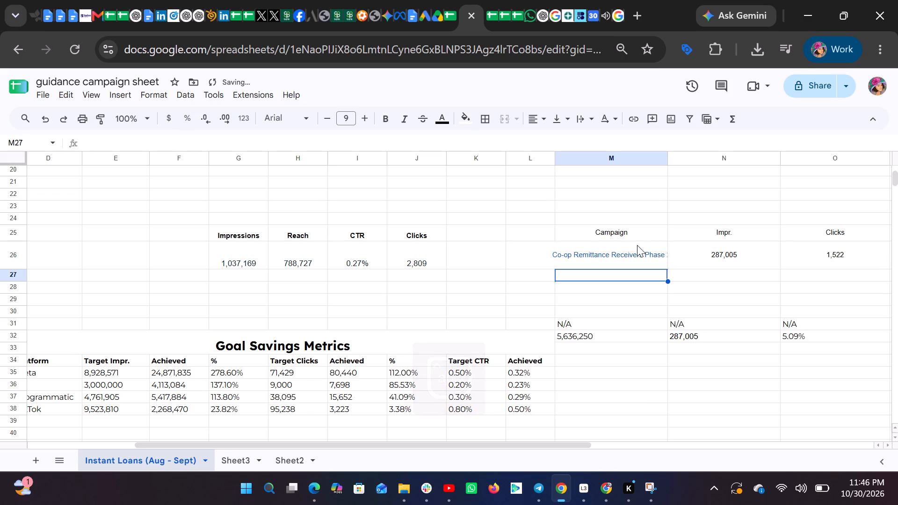
# Set the text wrapping of the campaign name cell M26 to Wrap.
pyautogui.click(621, 260)
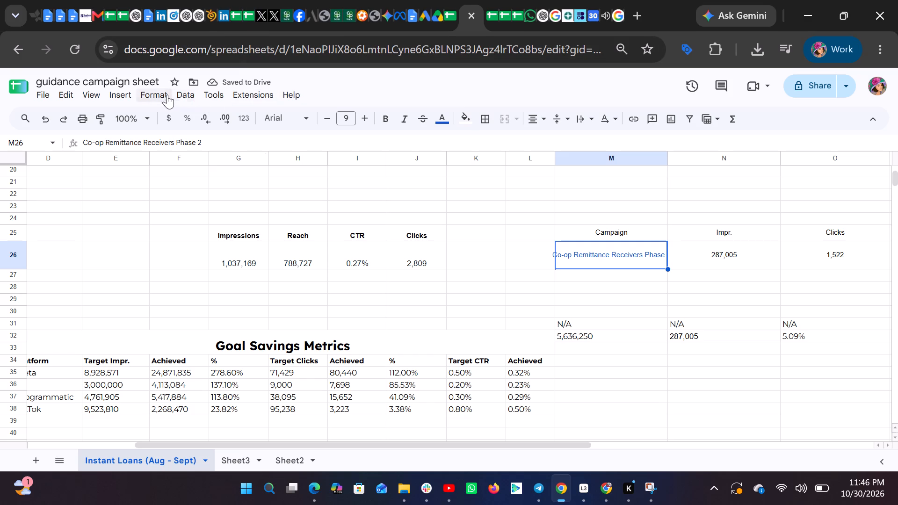
pyautogui.click(156, 91)
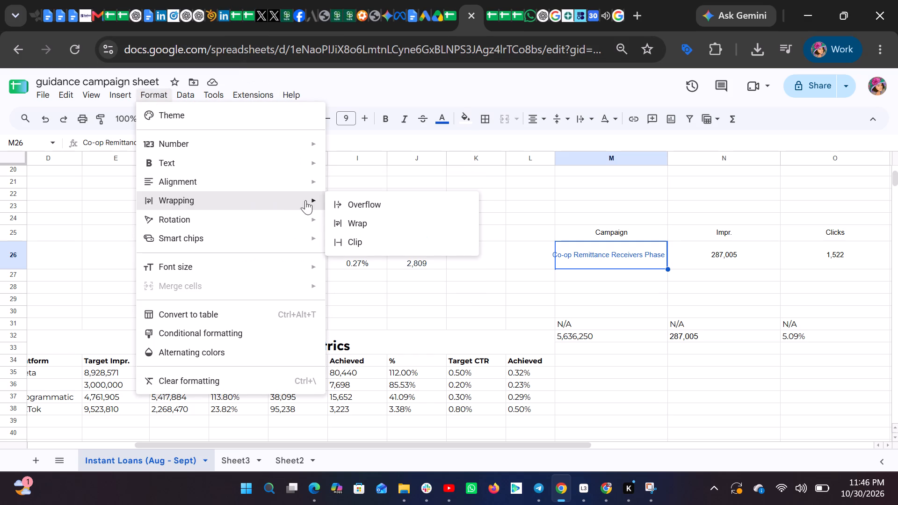
pyautogui.click(359, 224)
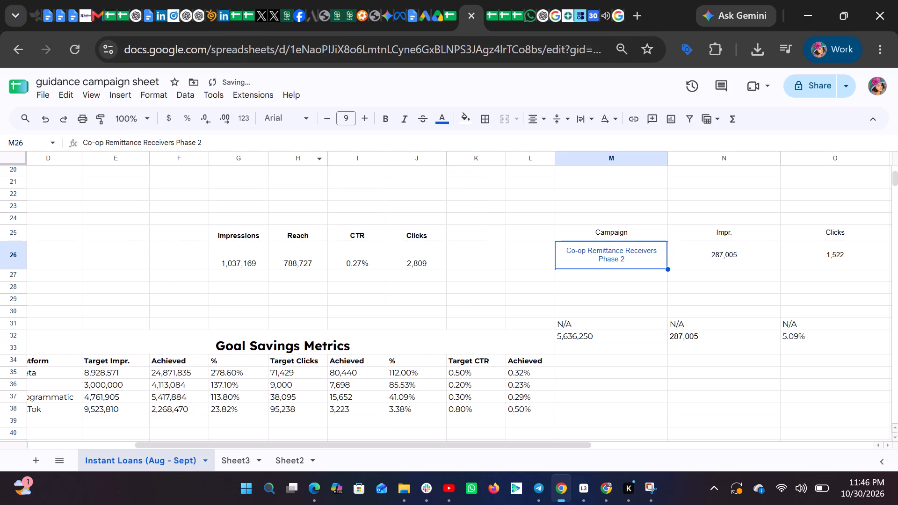
# Append Oct to the end of the campaign name in cell M26.
pyautogui.click(208, 138)
pyautogui.press('space')
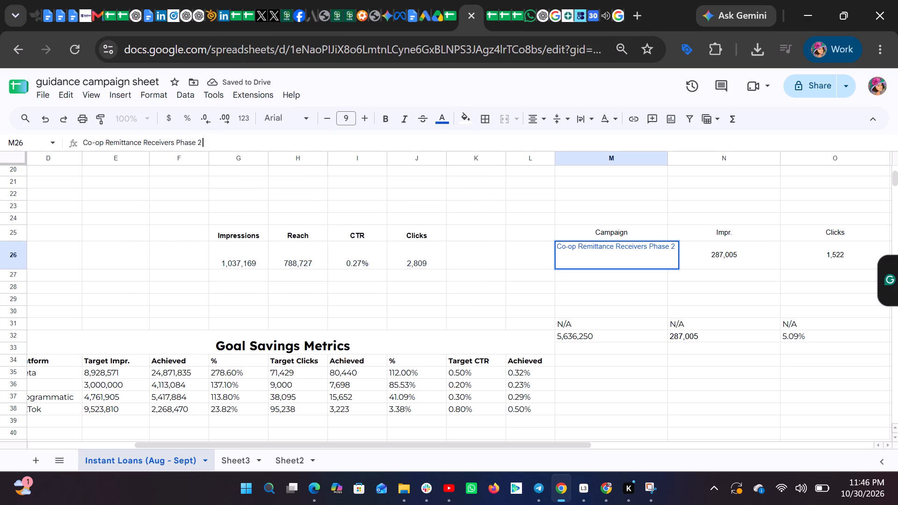
pyautogui.write('ct')
pyautogui.press('Return')
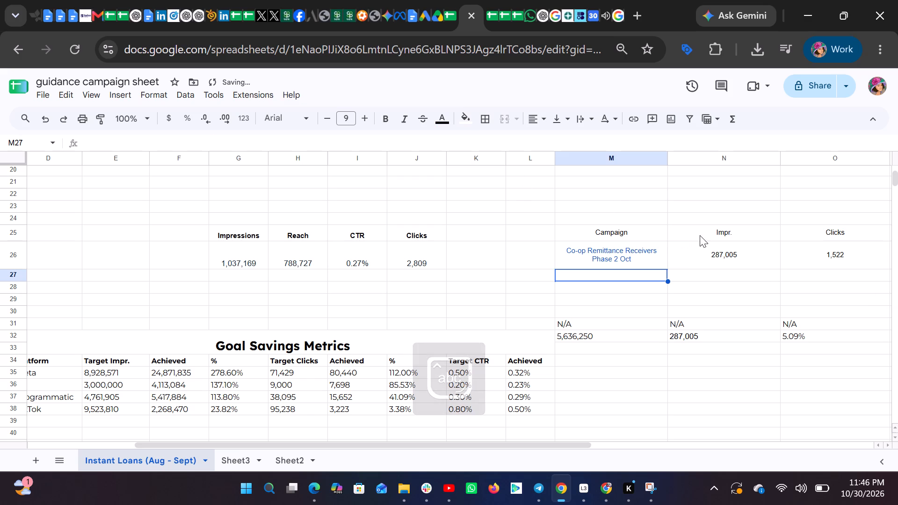
# Look up the MediaPal totals for co-op-bank-remittance-receivers-phase-2 and set Impr. in the guidance sheet's campaign row to 434261.
pyautogui.hscroll(-2, 759, 272)
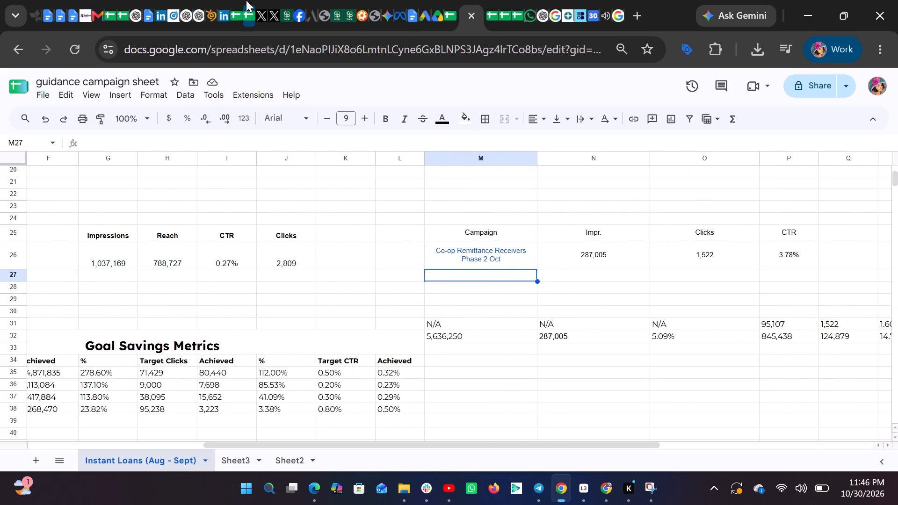
pyautogui.click(375, 13)
pyautogui.scroll(2, 450, 126)
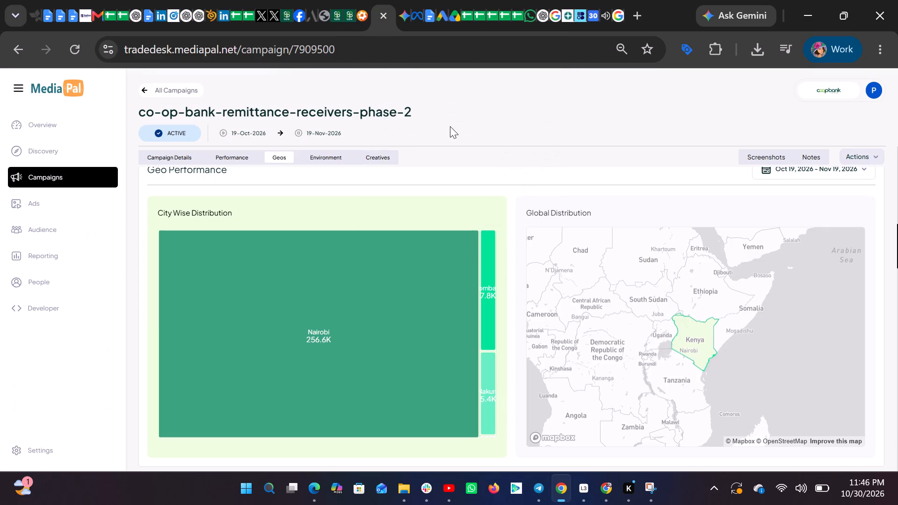
pyautogui.scroll(4, 450, 126)
pyautogui.scroll(9, 605, 257)
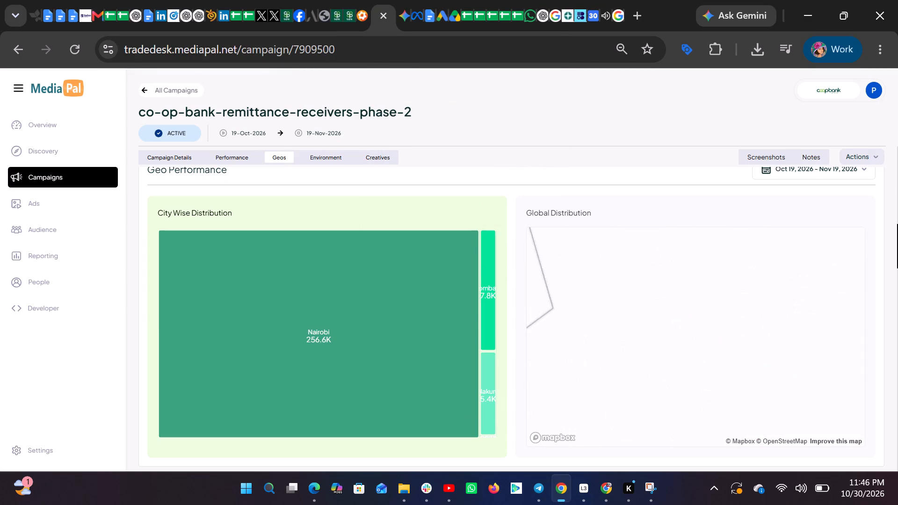
pyautogui.scroll(4, 581, 173)
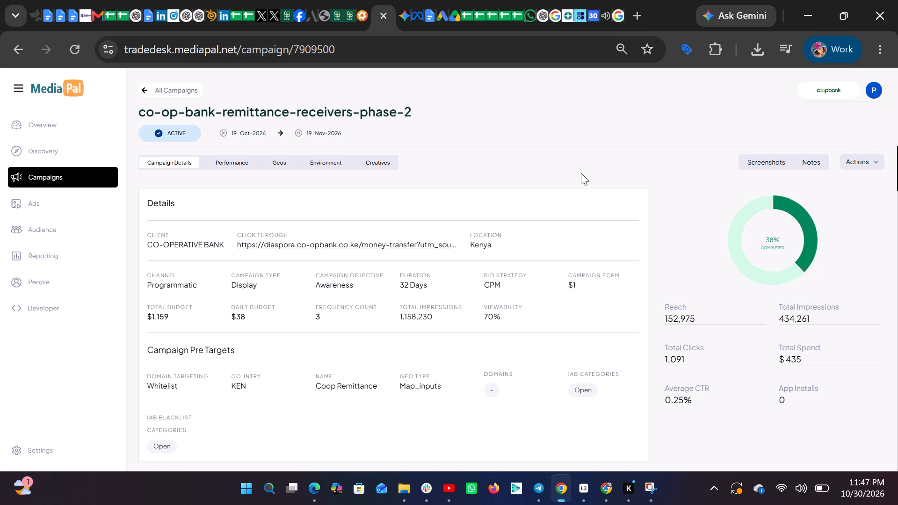
pyautogui.click(491, 12)
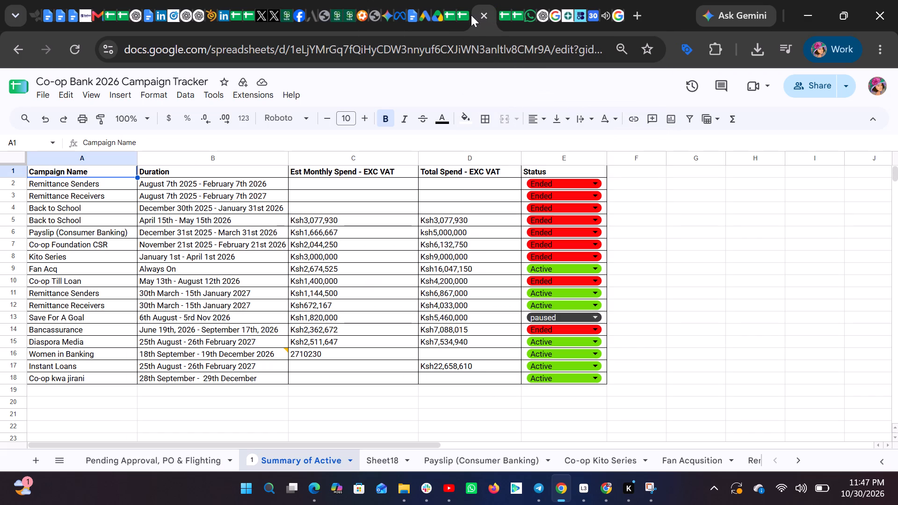
pyautogui.click(466, 15)
pyautogui.click(583, 257)
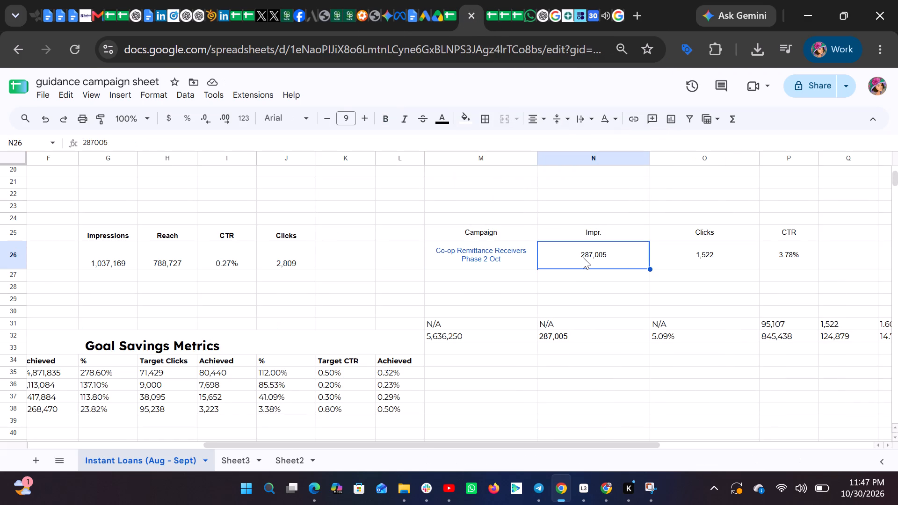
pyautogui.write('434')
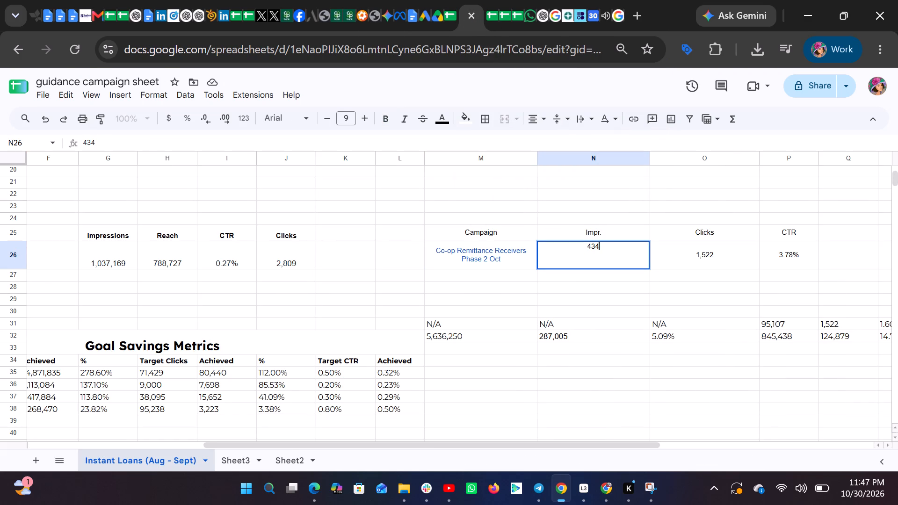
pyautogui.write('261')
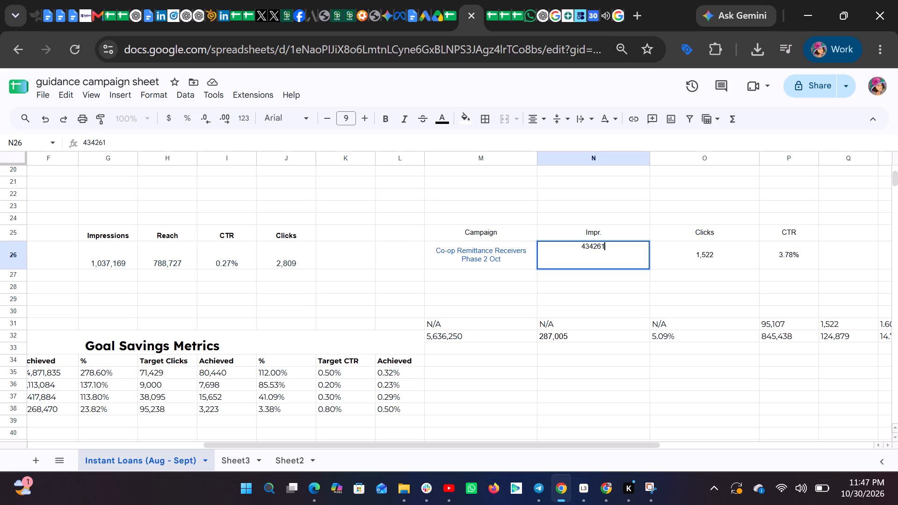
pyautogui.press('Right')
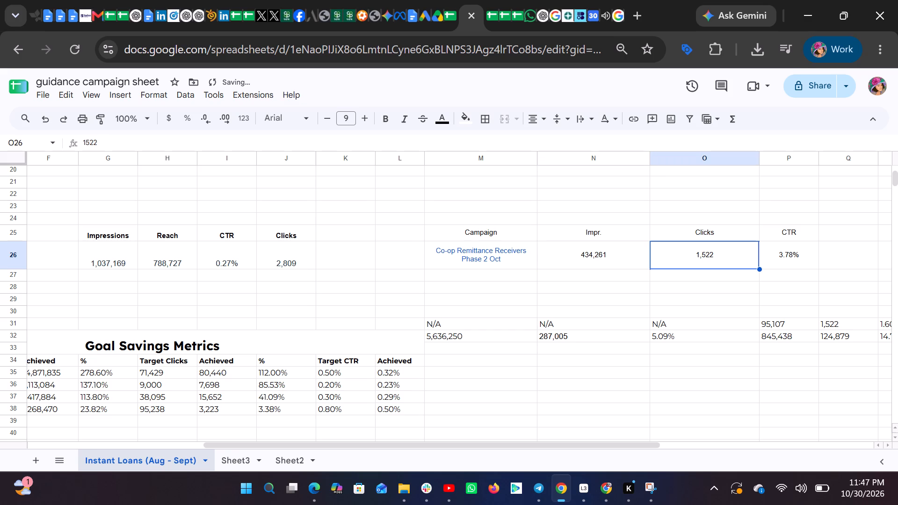
# Set the Remittance Receivers Phase 2 Oct row's Clicks to 1091 and CTR to 0.25%.
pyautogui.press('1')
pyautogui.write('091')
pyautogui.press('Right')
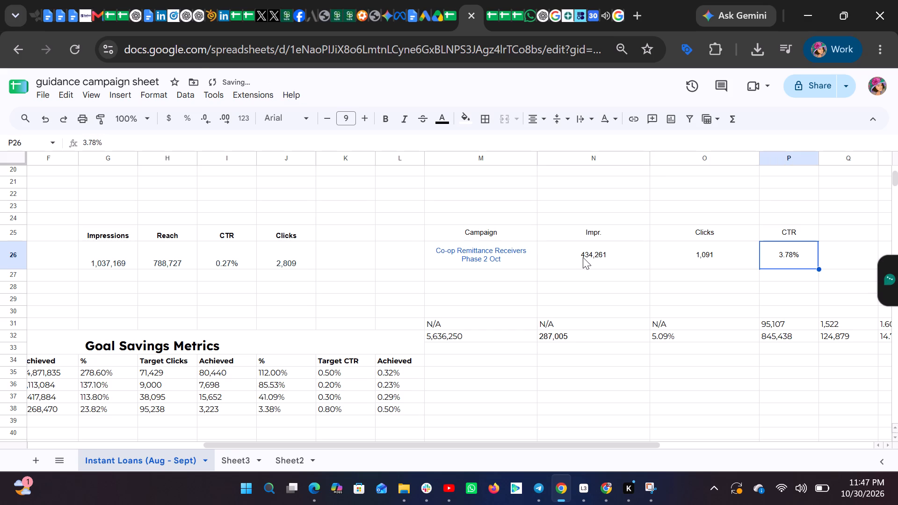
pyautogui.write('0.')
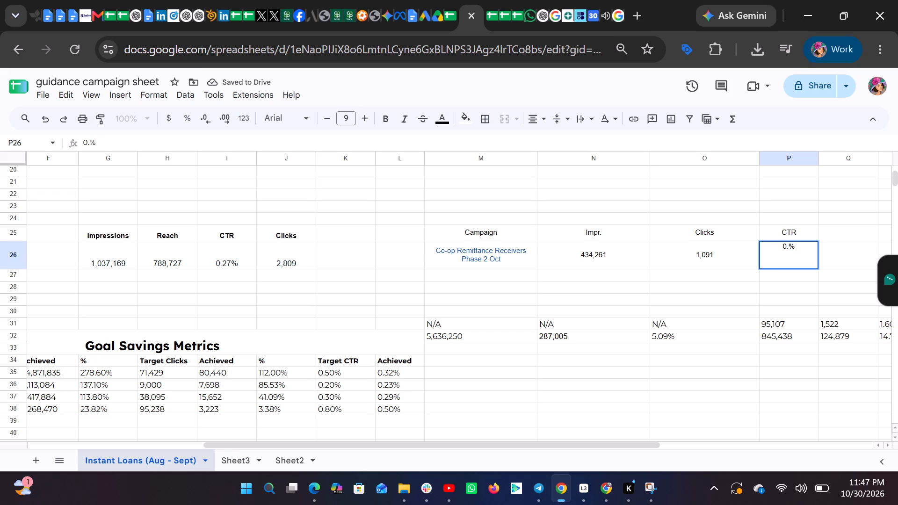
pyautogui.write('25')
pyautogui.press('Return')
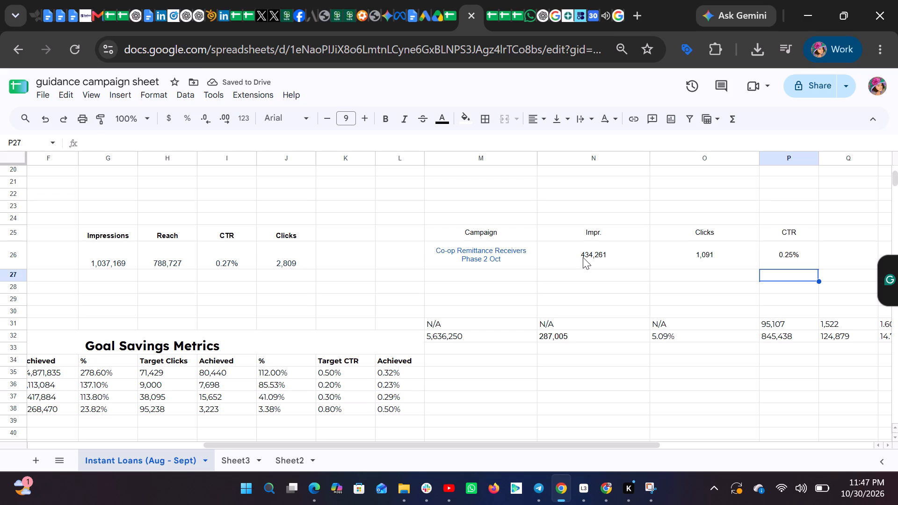
# Capture a Snipping Tool screenshot of the Co-op Remittance Receivers Phase 2 Oct table, from the Campaign through CTR columns.
pyautogui.click(670, 363)
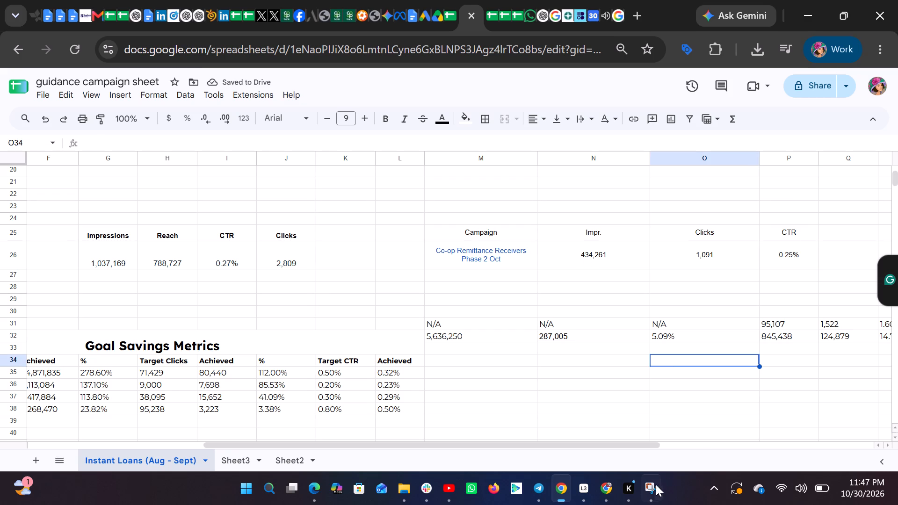
pyautogui.click(653, 486)
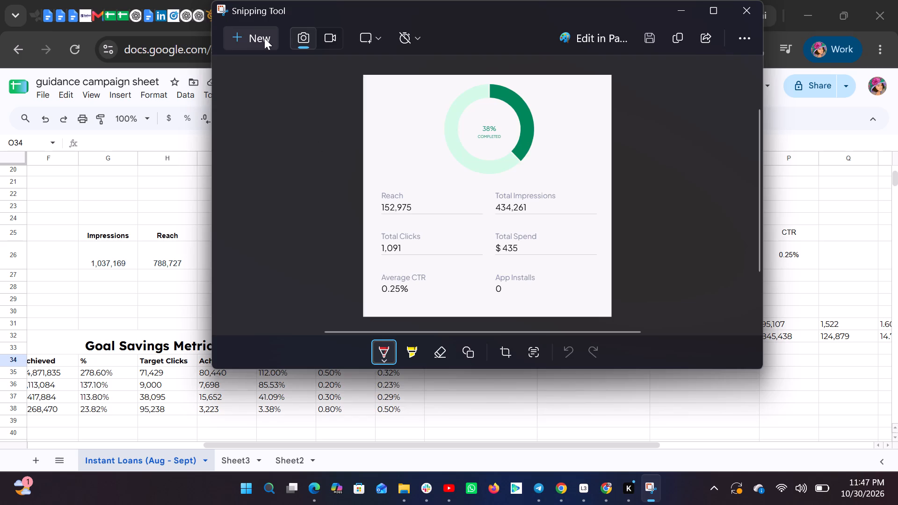
pyautogui.click(264, 38)
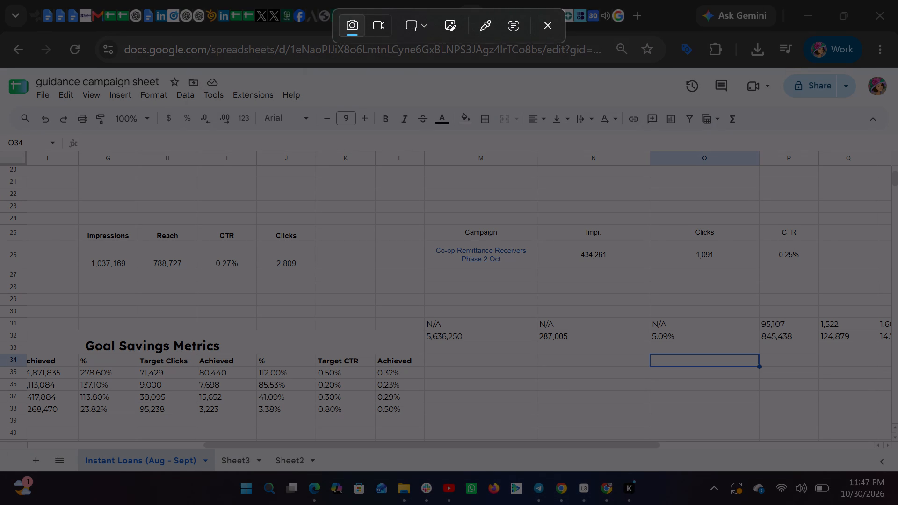
pyautogui.moveTo(423, 223); pyautogui.dragTo(480, 252)
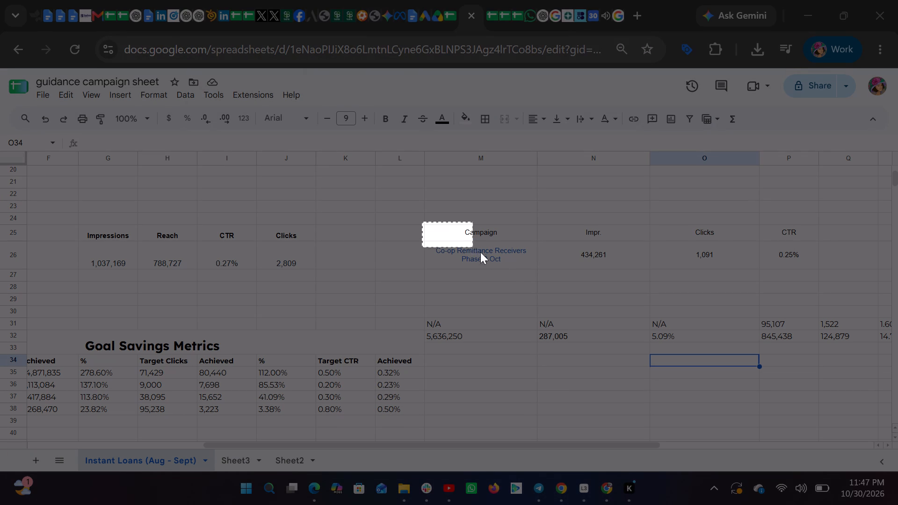
pyautogui.moveTo(480, 252); pyautogui.dragTo(730, 266)
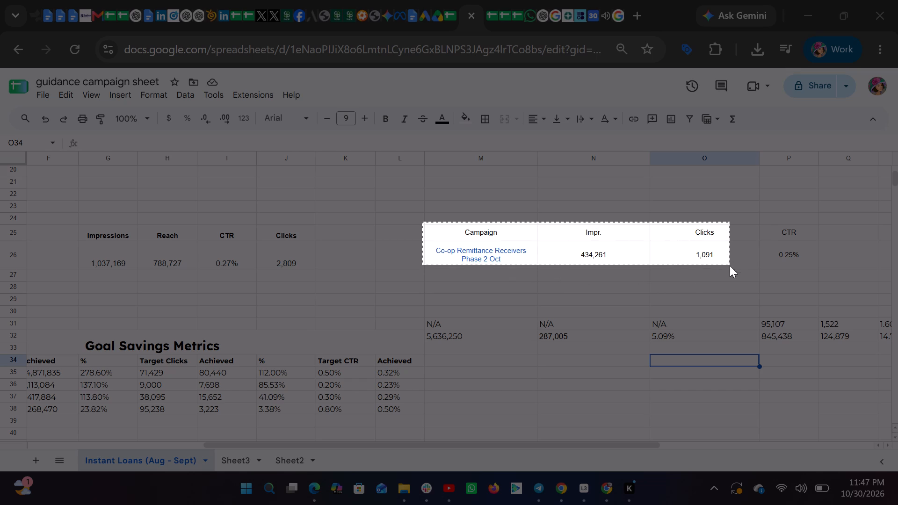
pyautogui.moveTo(730, 266); pyautogui.dragTo(818, 267)
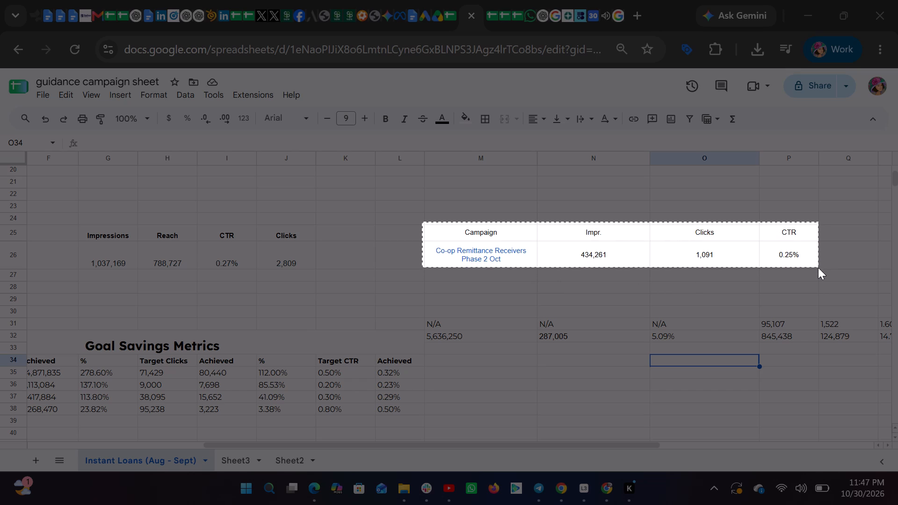
pyautogui.moveTo(818, 267); pyautogui.dragTo(817, 270)
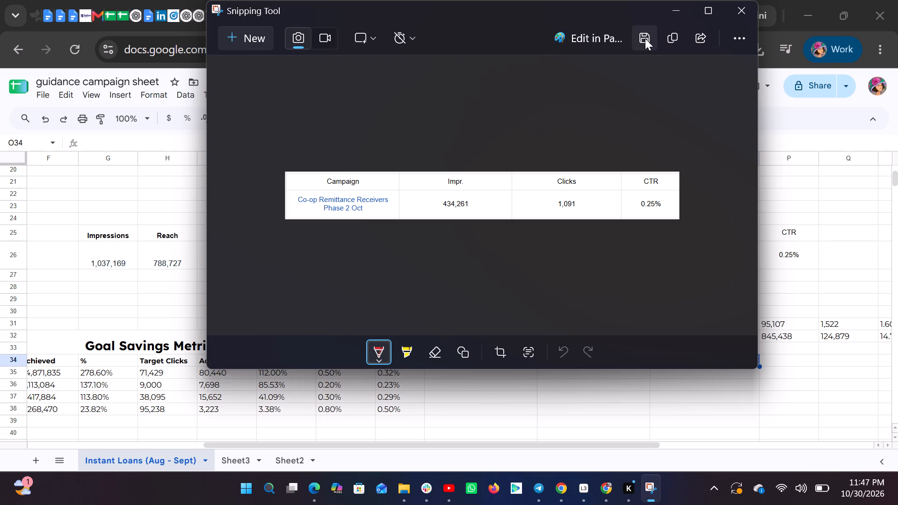
# Save the table snip as C.K.J in PNG format in the Screenshots folder, replacing the existing file.
pyautogui.click(645, 38)
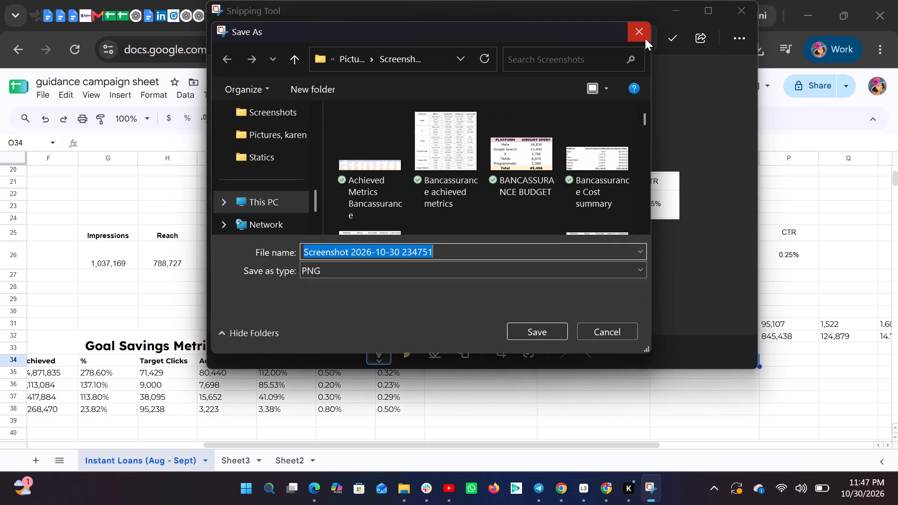
pyautogui.press('c')
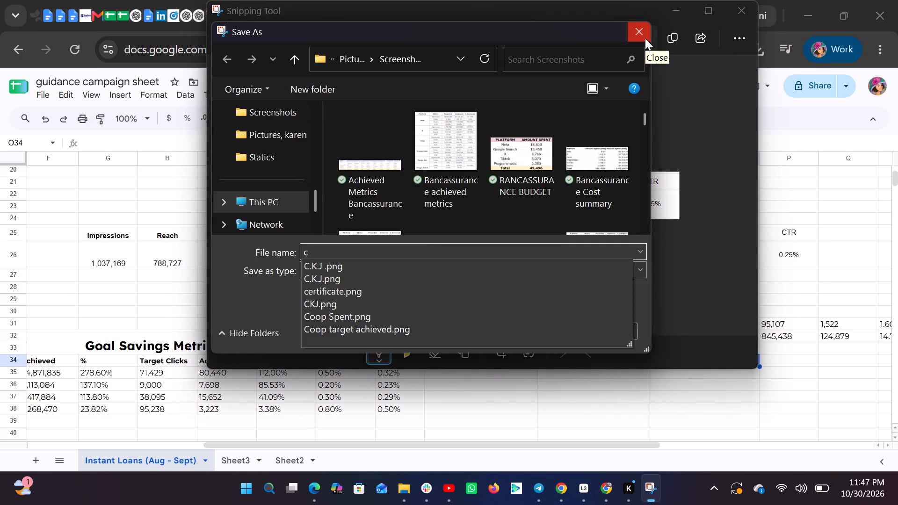
pyautogui.press('BackSpace')
pyautogui.press('c')
pyautogui.write('.K.J')
pyautogui.press('Return')
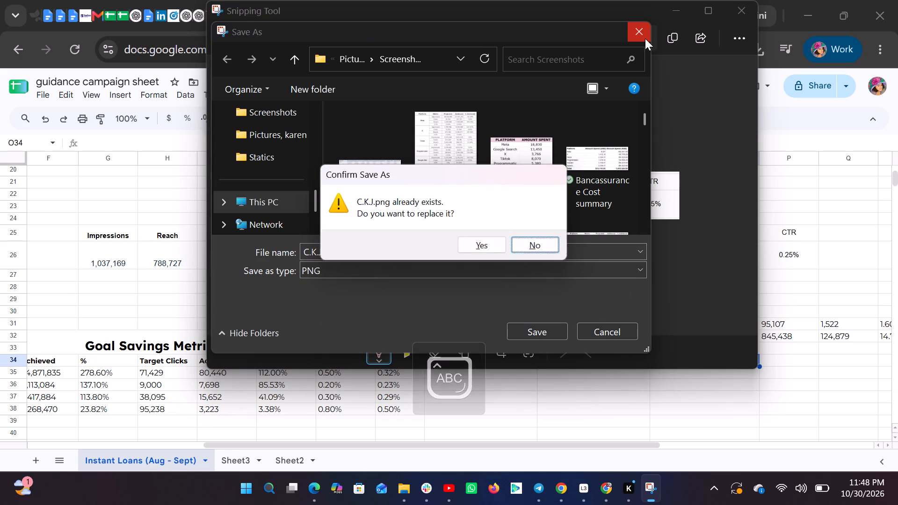
pyautogui.click(476, 253)
pyautogui.click(485, 243)
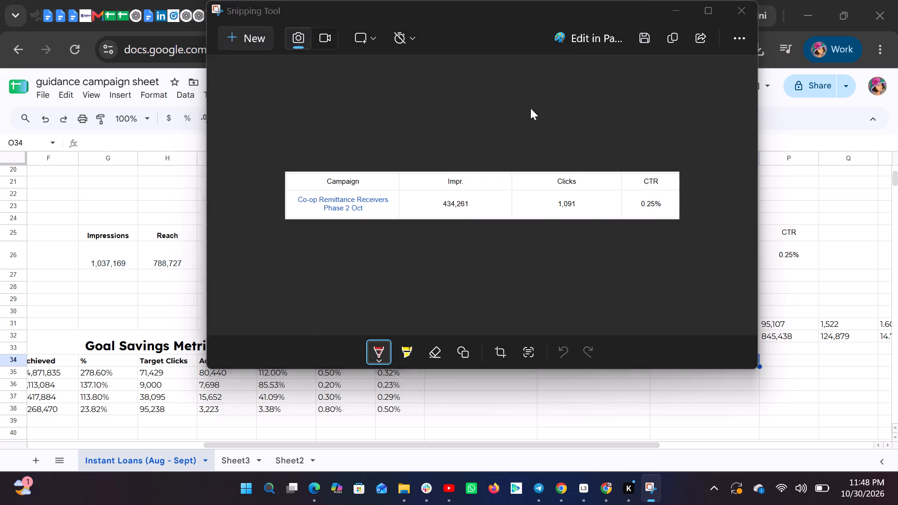
pyautogui.click(672, 6)
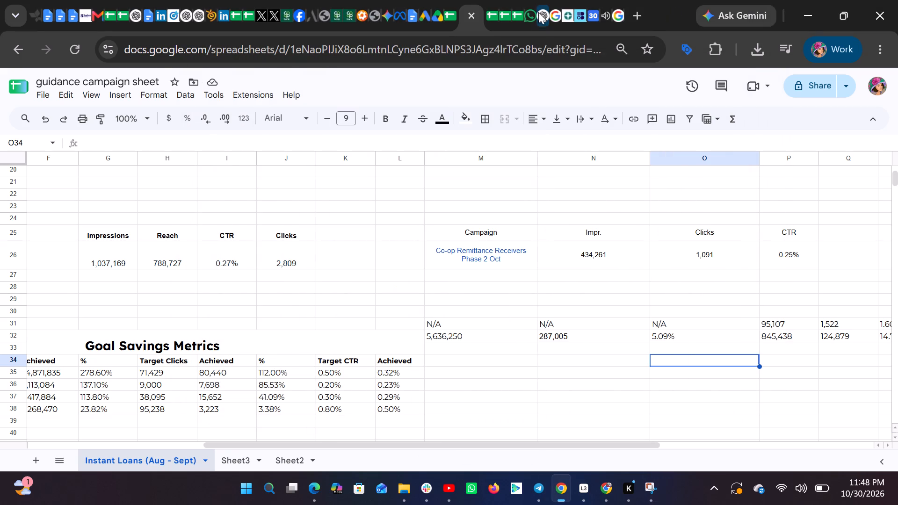
# Switch to YouTube Music and look through the upcoming songs in the playback queue.
pyautogui.click(602, 15)
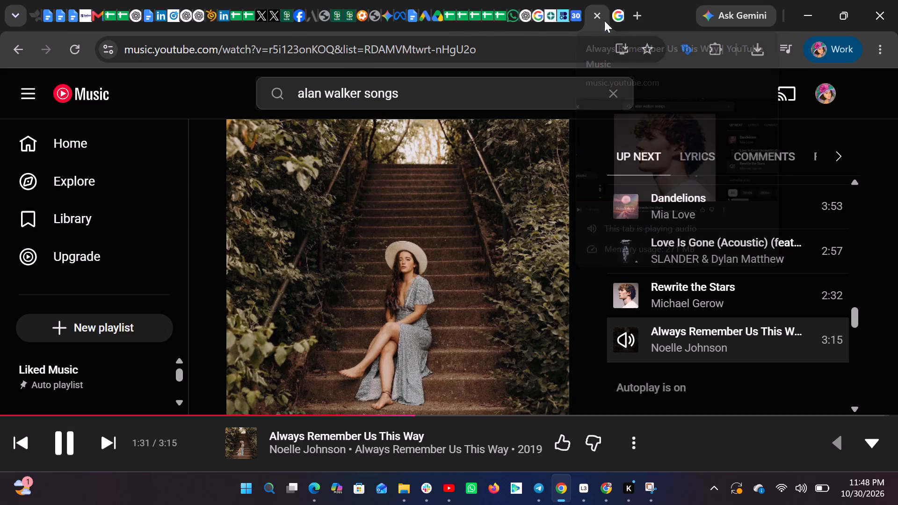
pyautogui.scroll(-5, 682, 241)
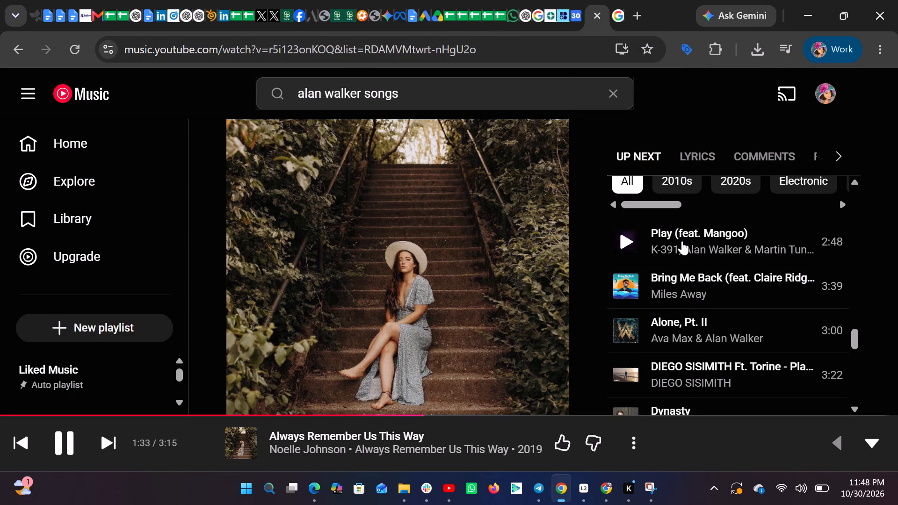
pyautogui.scroll(-2, 682, 241)
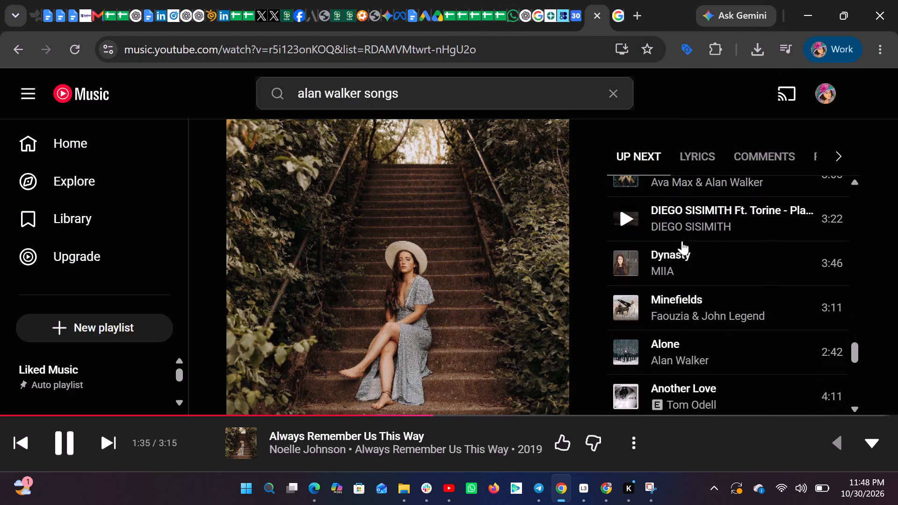
pyautogui.scroll(-2, 682, 241)
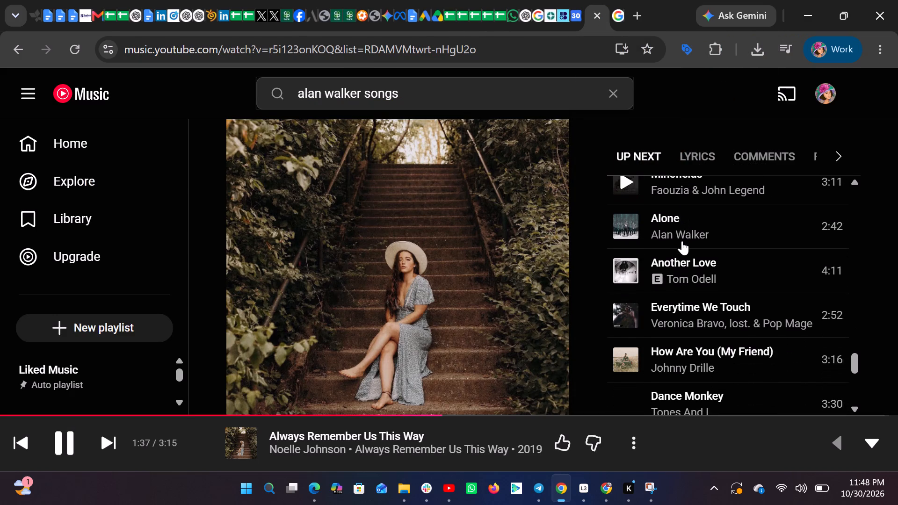
pyautogui.scroll(-4, 682, 241)
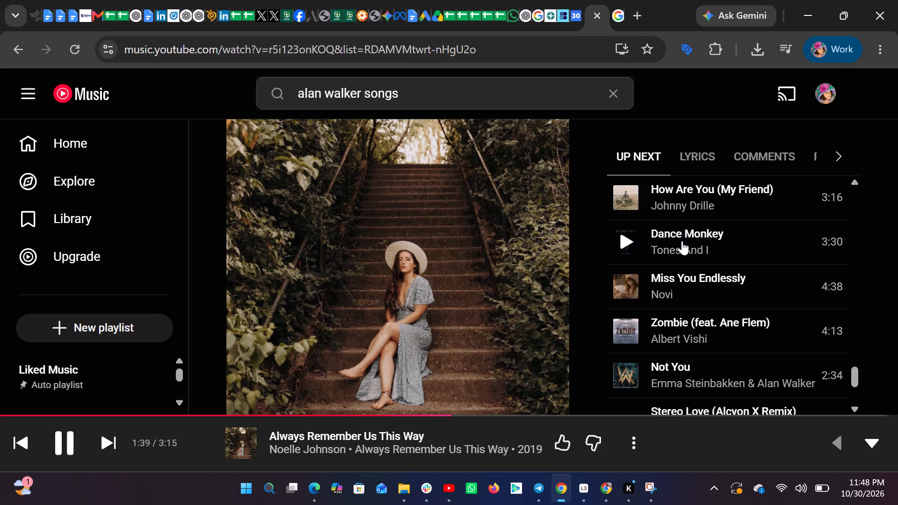
pyautogui.scroll(-4, 682, 241)
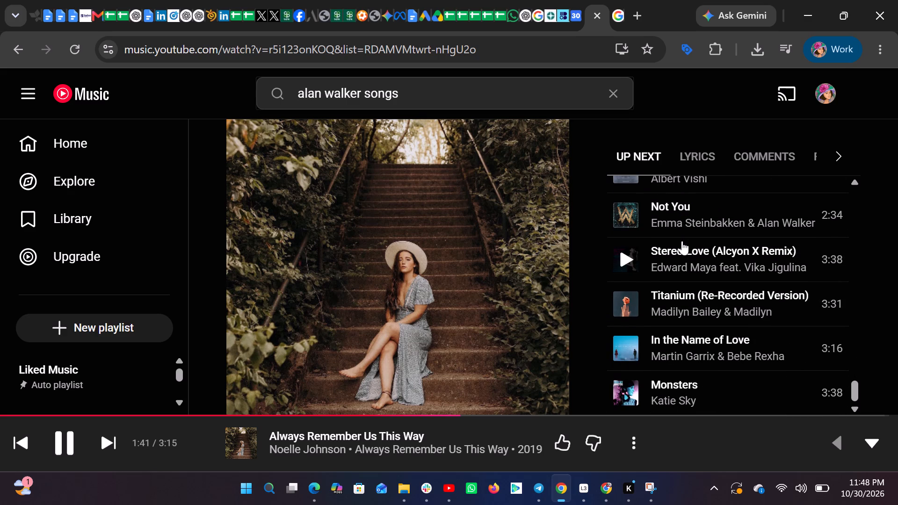
pyautogui.scroll(-1, 682, 241)
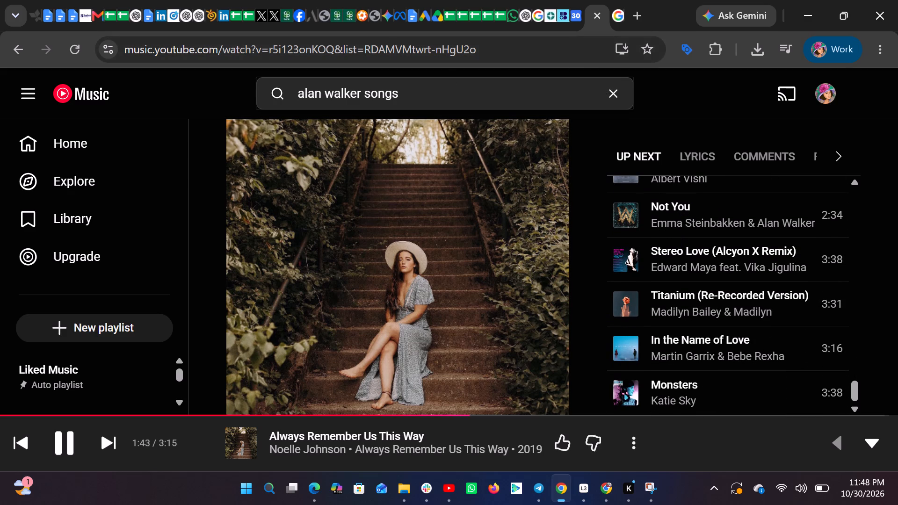
# Search YouTube Music for otile brown songs and open the artist's full top songs list.
pyautogui.click(612, 91)
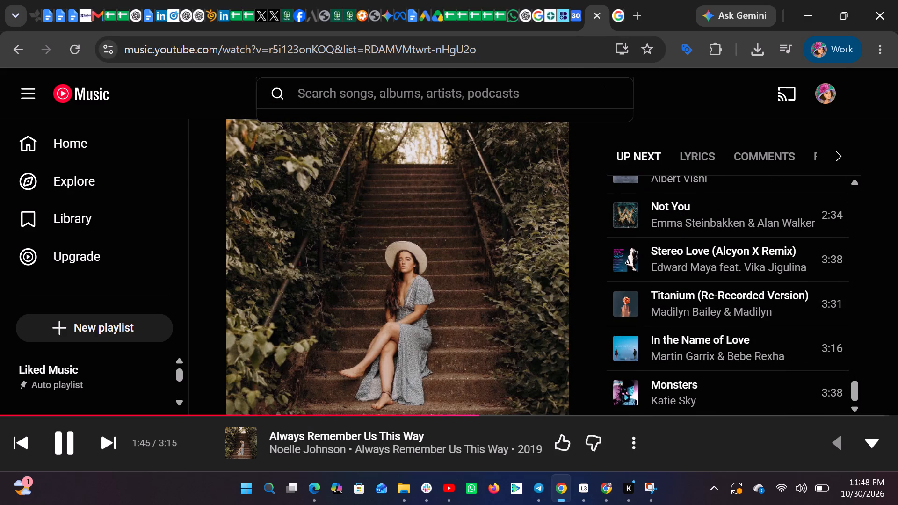
pyautogui.write('OT')
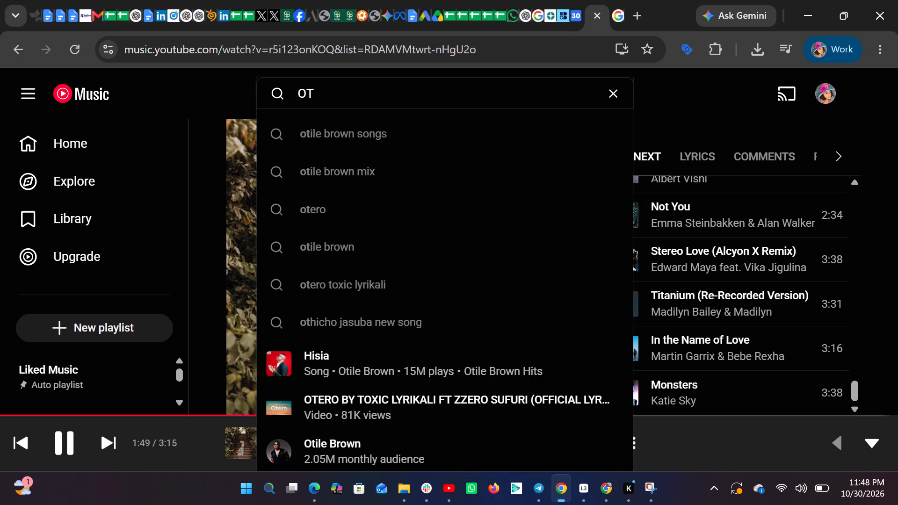
pyautogui.click(431, 124)
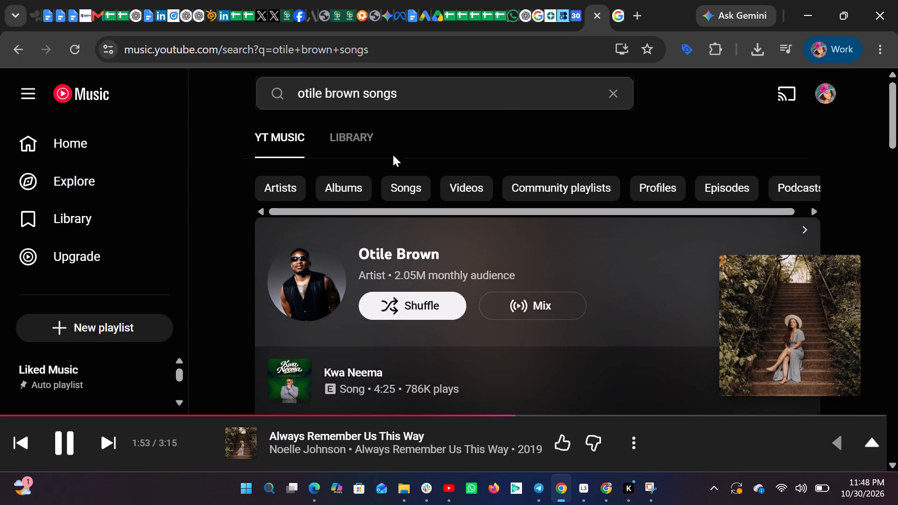
pyautogui.click(372, 252)
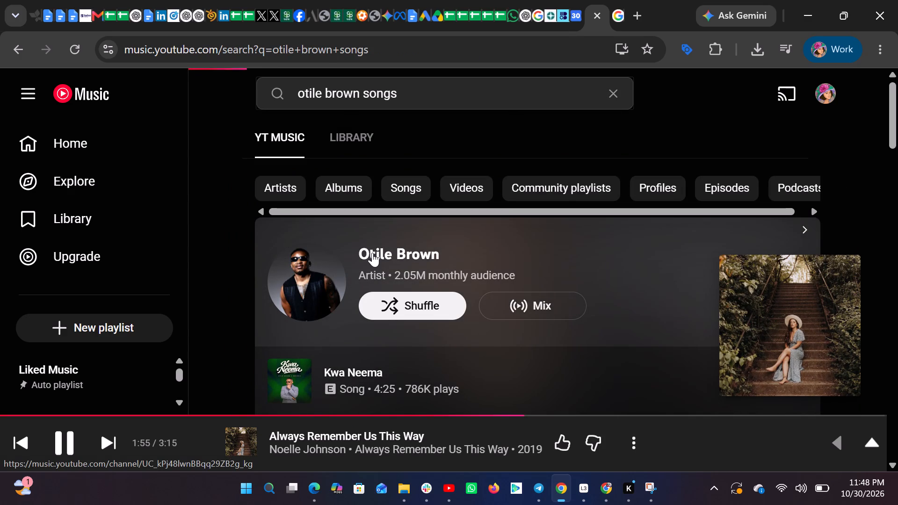
pyautogui.scroll(-4, 372, 252)
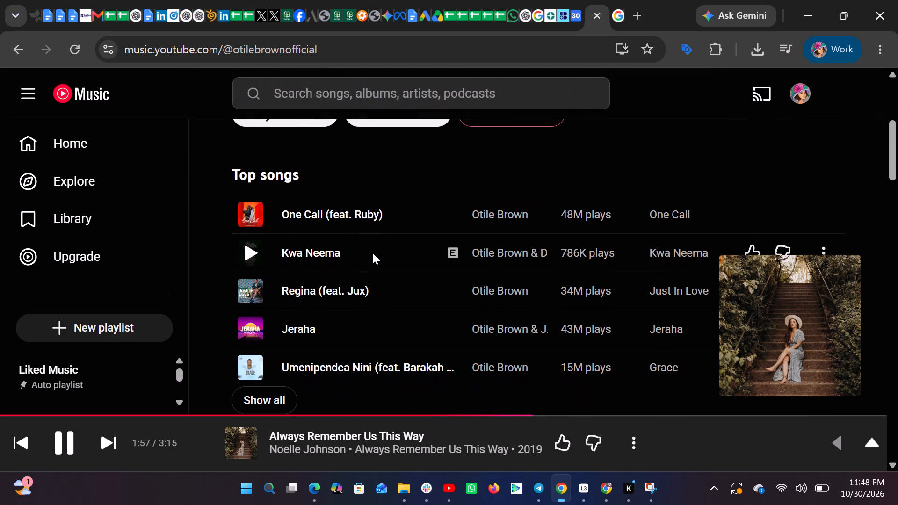
pyautogui.scroll(-1, 372, 252)
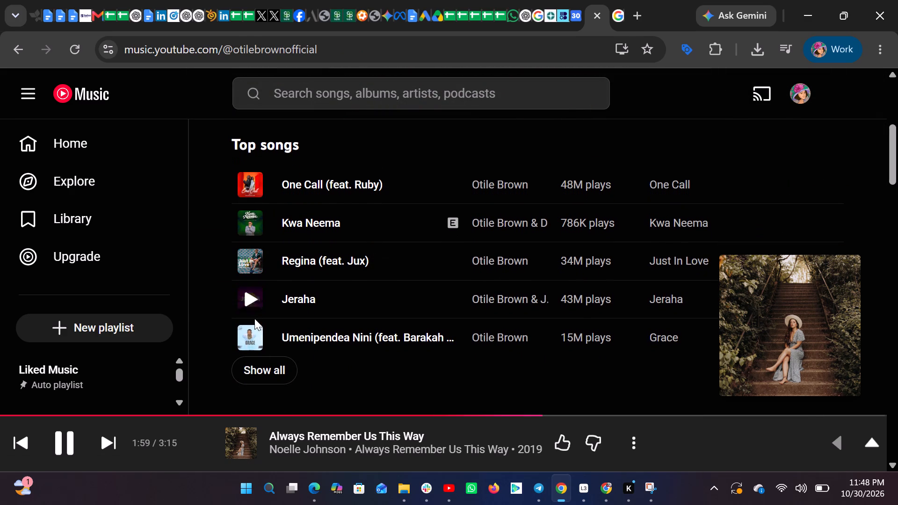
pyautogui.click(262, 371)
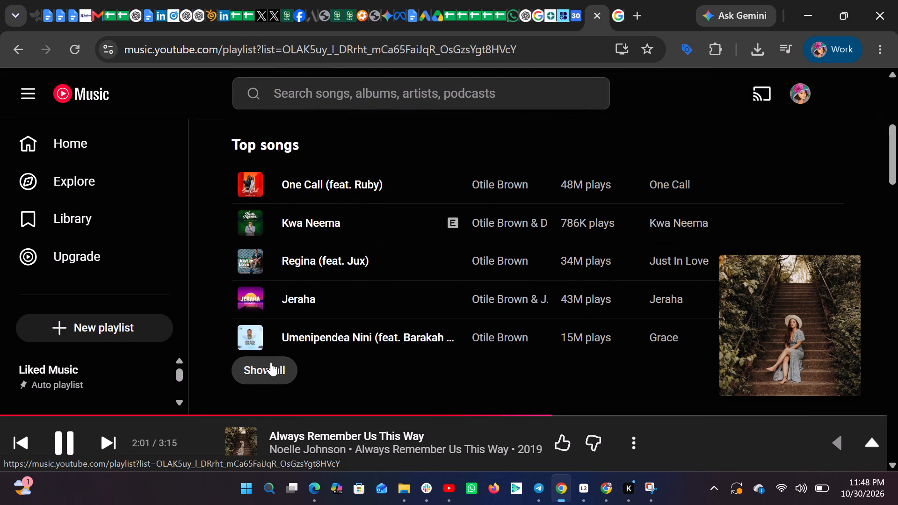
pyautogui.click(259, 372)
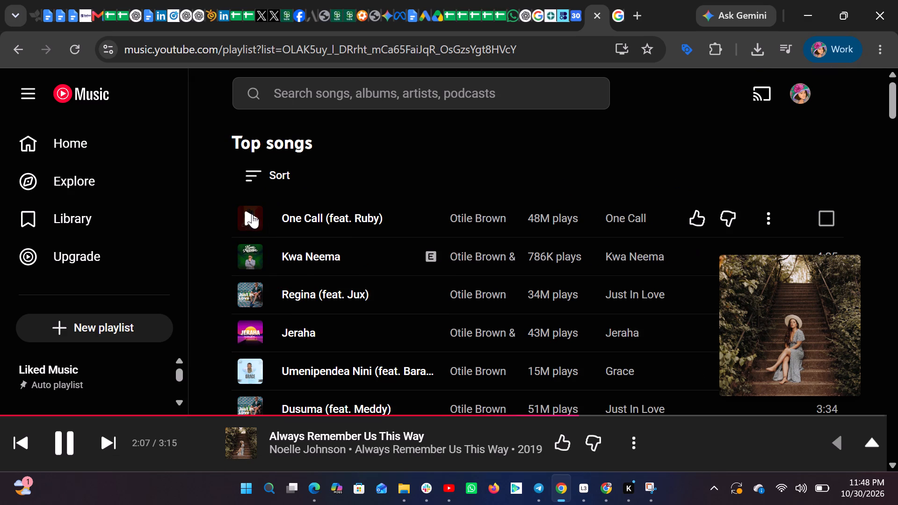
# Look through the full Otile Brown top songs list for something to play.
pyautogui.scroll(-3, 252, 214)
pyautogui.scroll(1, 252, 214)
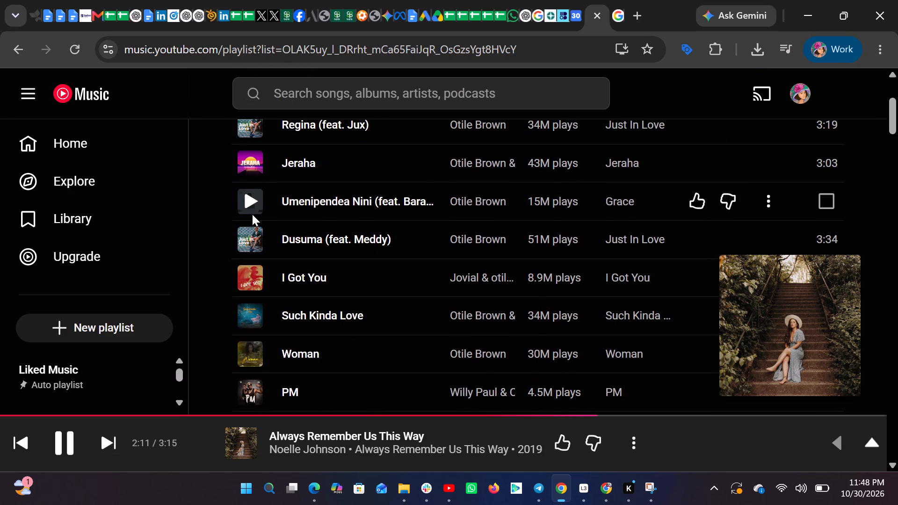
pyautogui.scroll(1, 252, 214)
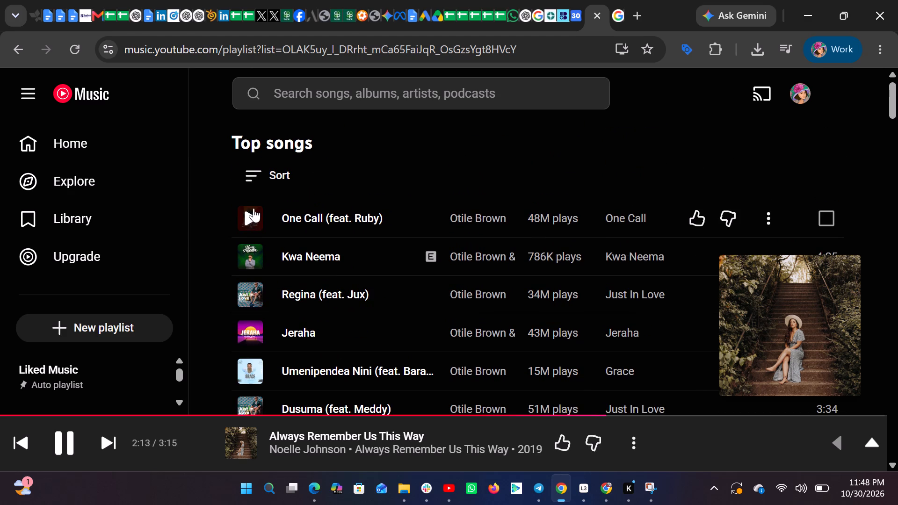
pyautogui.scroll(-5, 249, 245)
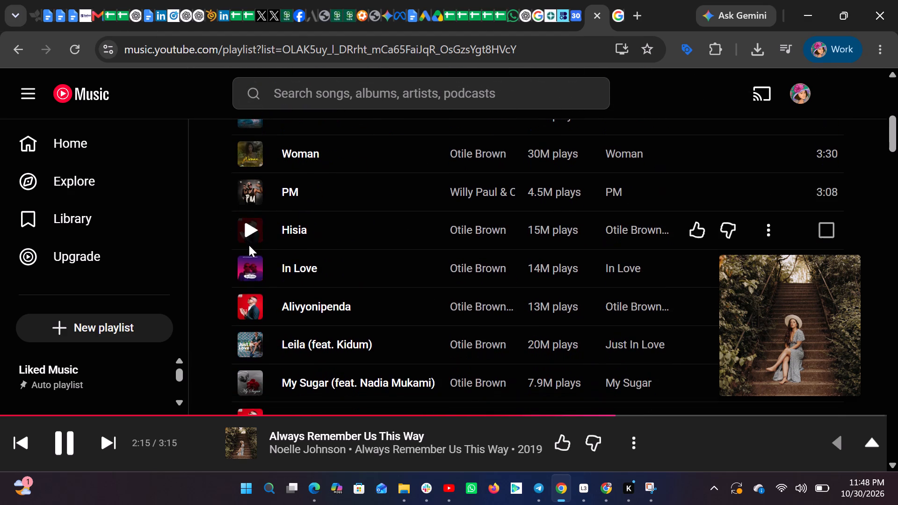
pyautogui.scroll(-3, 249, 245)
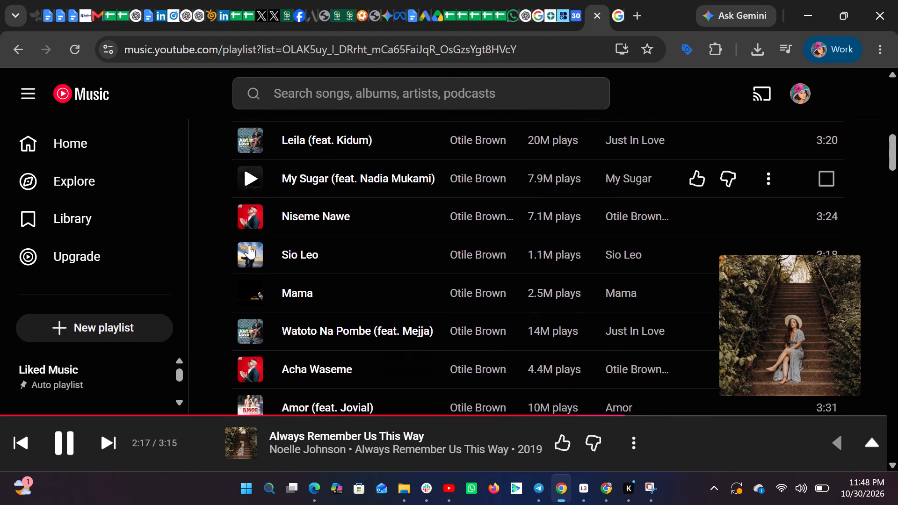
pyautogui.scroll(-2, 249, 245)
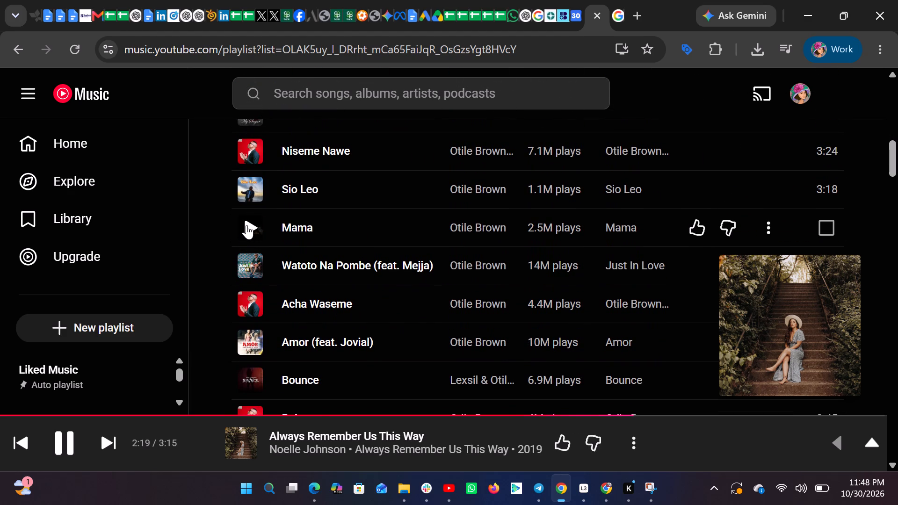
# Play the song Mama by Otile Brown from the top songs list, and return to the list.
pyautogui.click(246, 225)
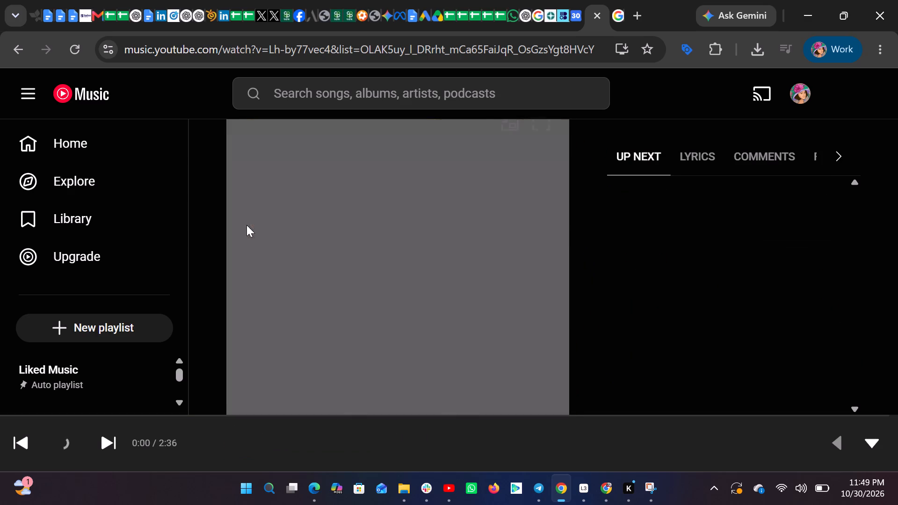
pyautogui.click(8, 46)
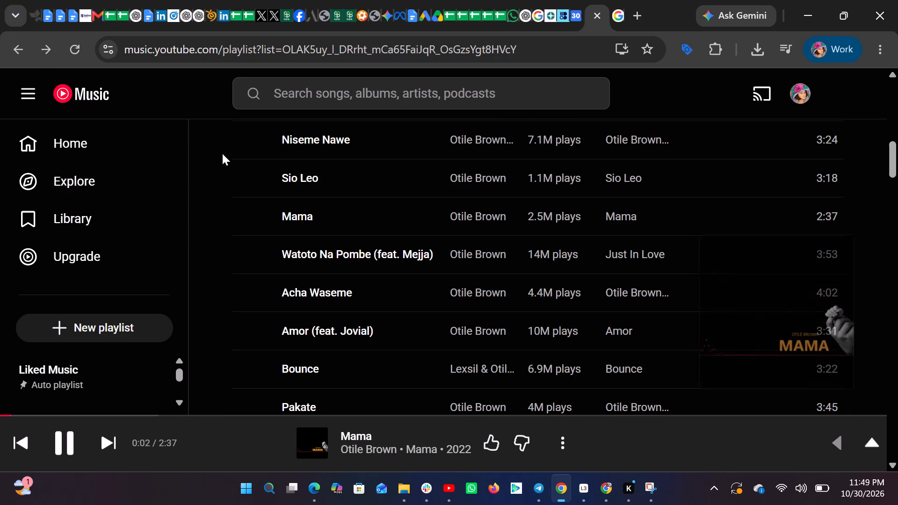
pyautogui.scroll(-1, 291, 297)
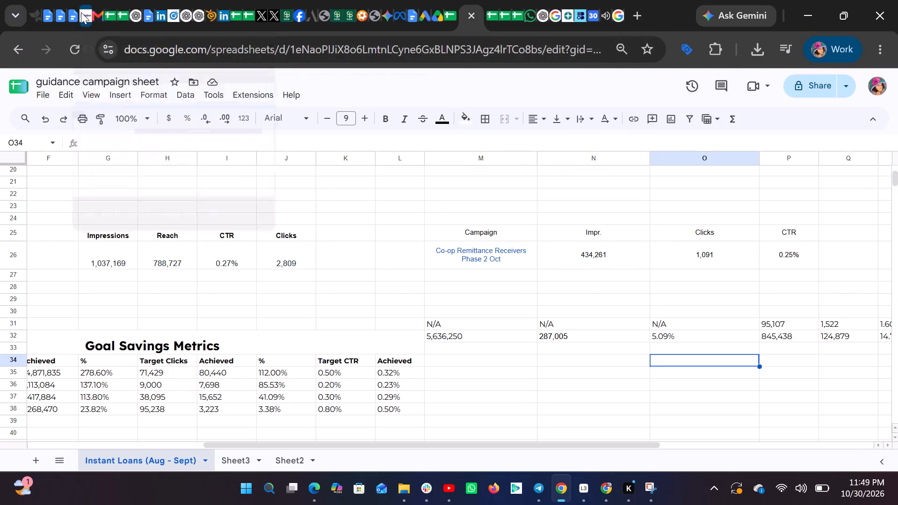
# Open the upload file chooser to replace the table image on the report's Programmatic page.
pyautogui.click(484, 323)
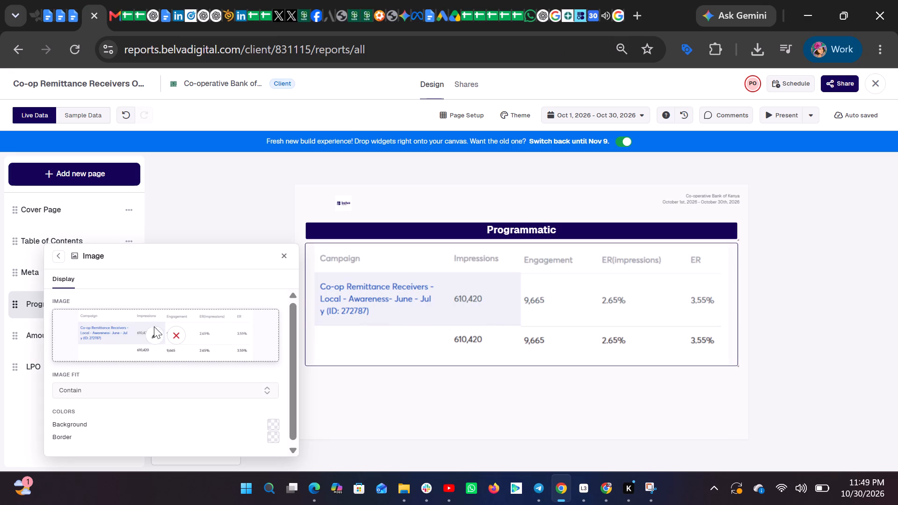
pyautogui.click(157, 332)
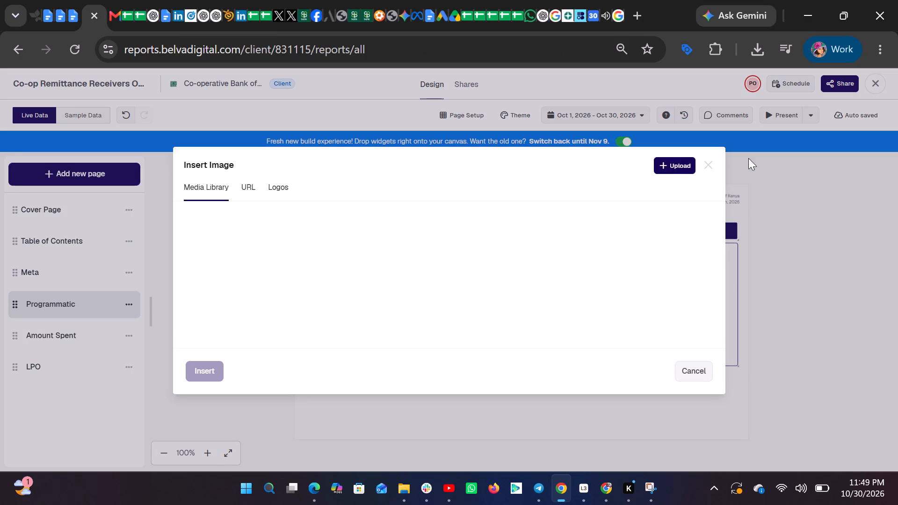
pyautogui.click(665, 168)
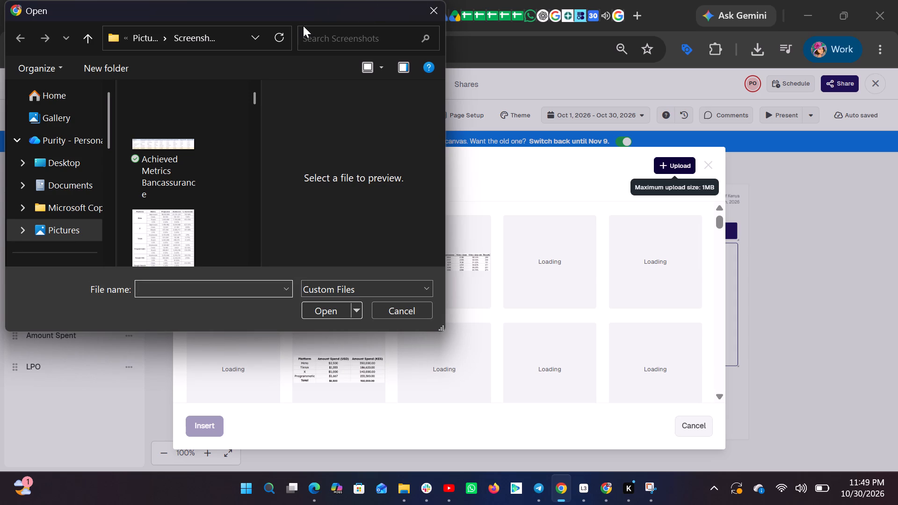
# Upload the C.K.J image from the Screenshots folder to the media library and insert it into the Programmatic page.
pyautogui.click(311, 36)
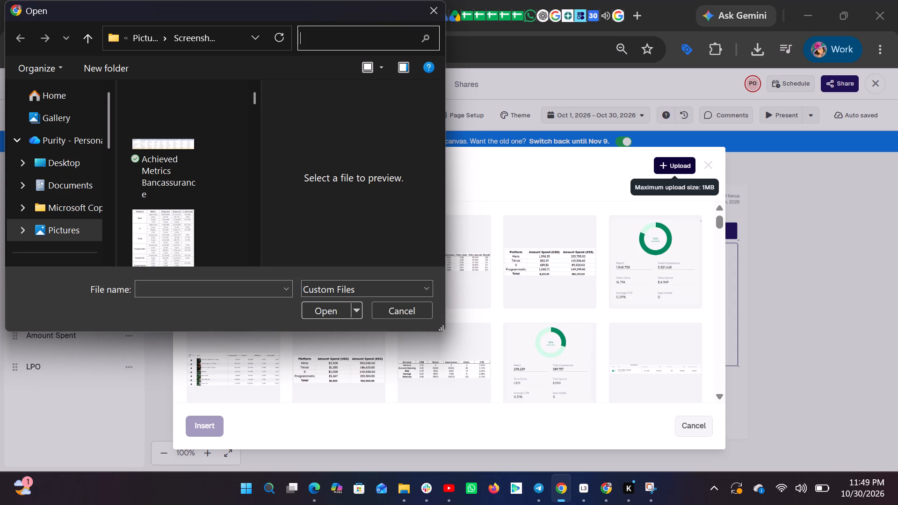
pyautogui.press('c')
pyautogui.write('.K.J')
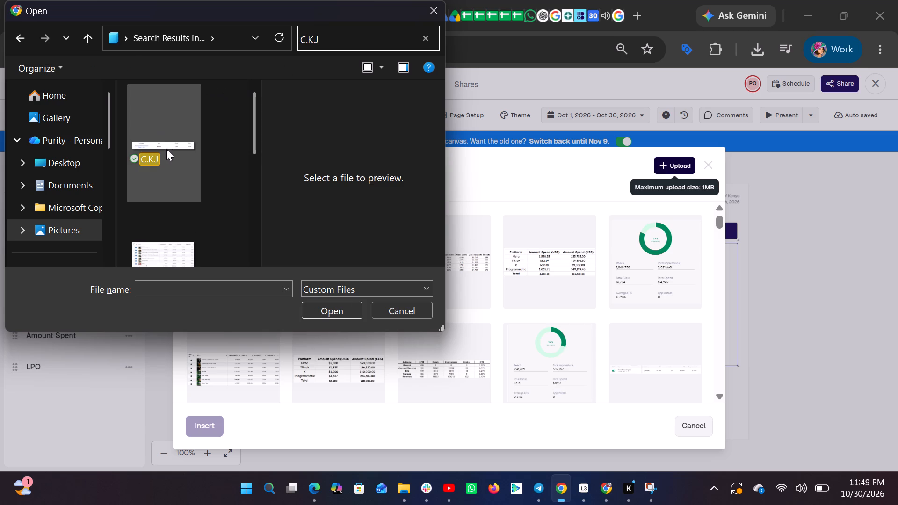
pyautogui.click(166, 149)
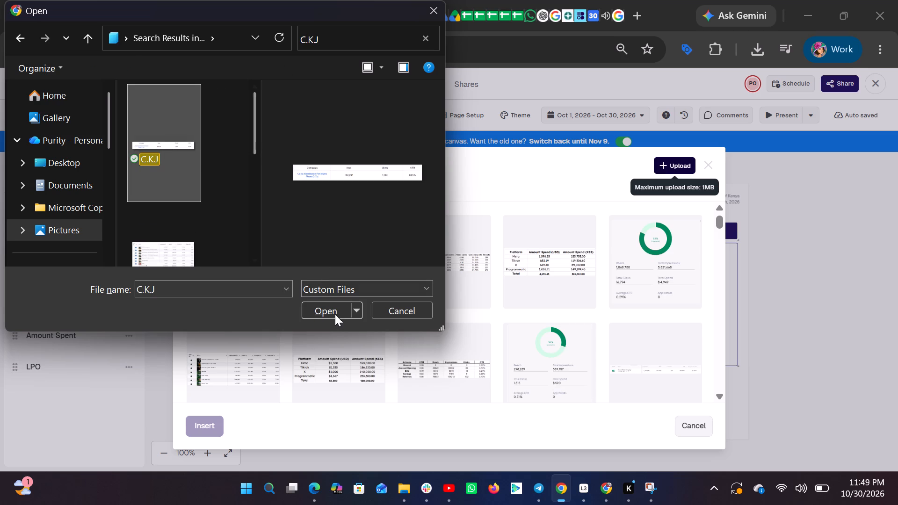
pyautogui.click(330, 314)
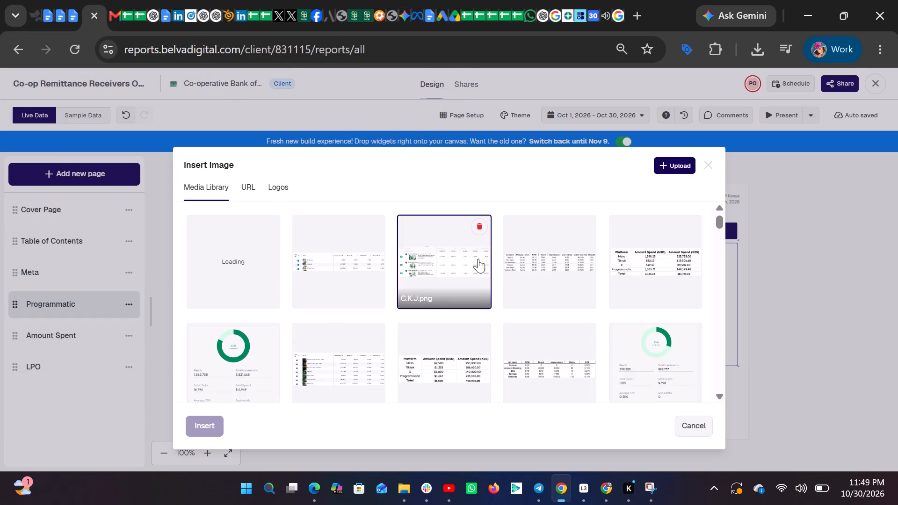
pyautogui.click(777, 287)
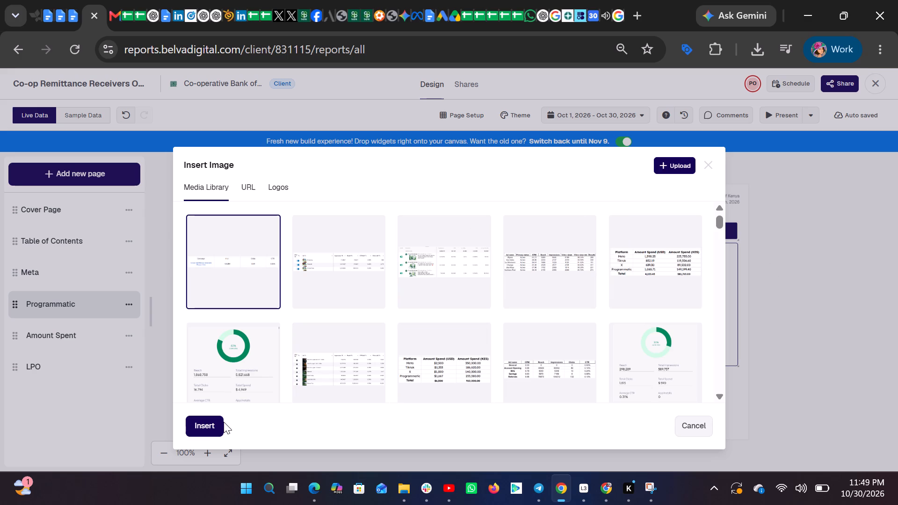
pyautogui.click(204, 428)
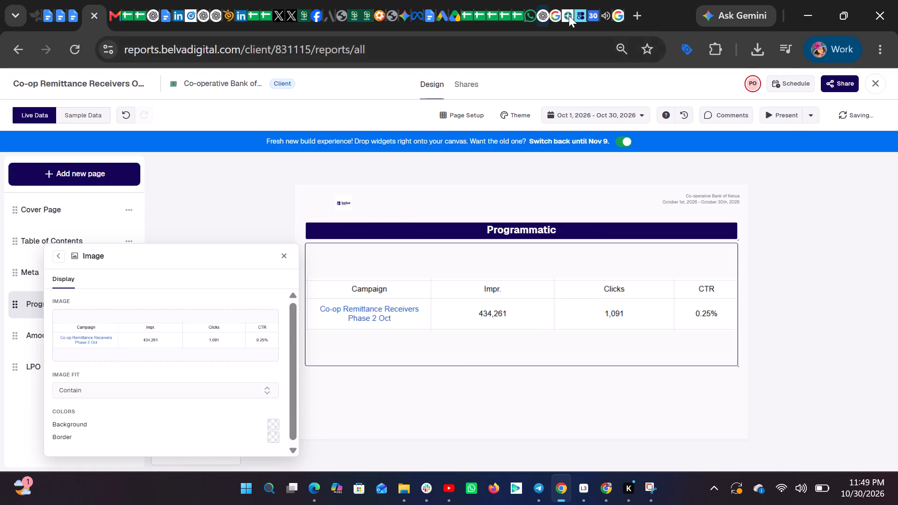
# Switch to YouTube Music, expand the player for the song Mama by Otile Brown and read through its lyrics.
pyautogui.click(605, 13)
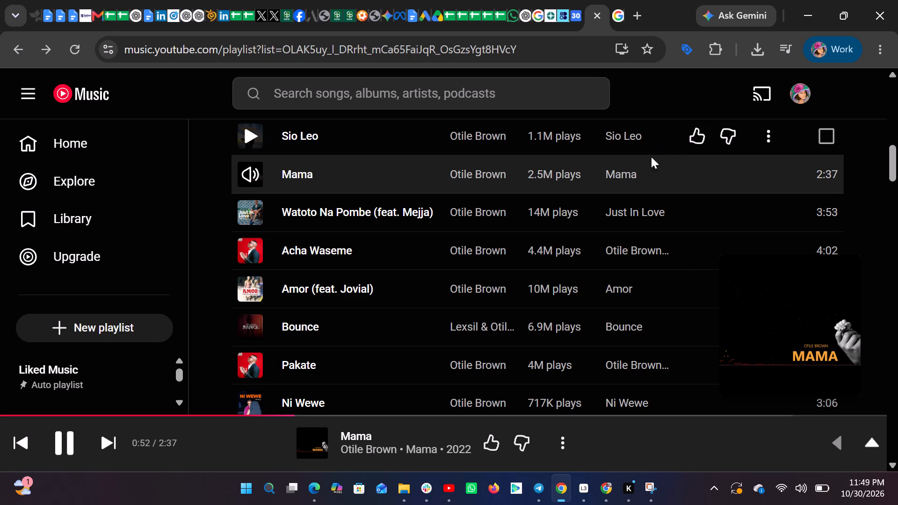
pyautogui.click(760, 287)
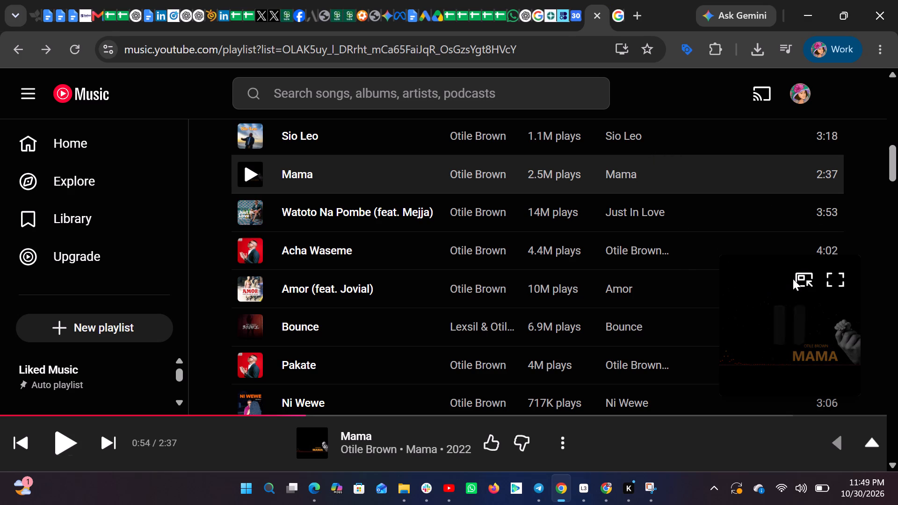
pyautogui.click(760, 318)
pyautogui.click(803, 281)
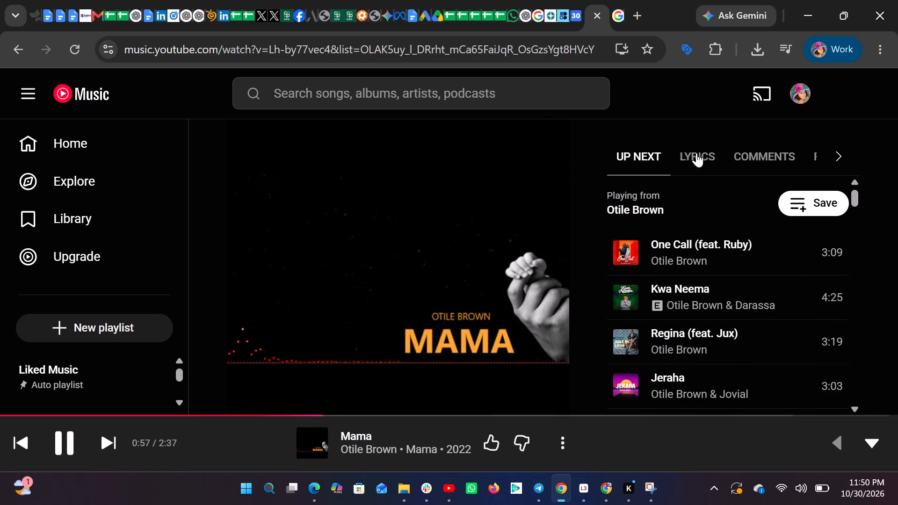
pyautogui.click(696, 153)
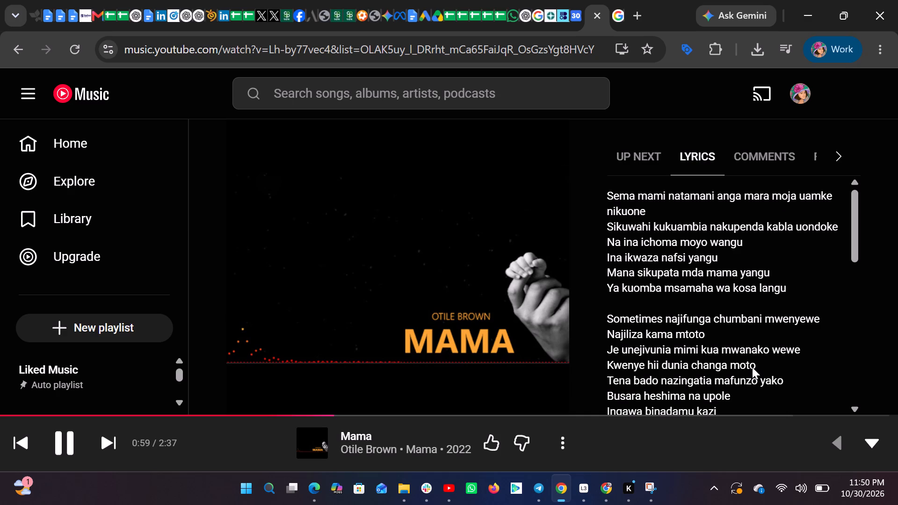
pyautogui.scroll(-4, 752, 367)
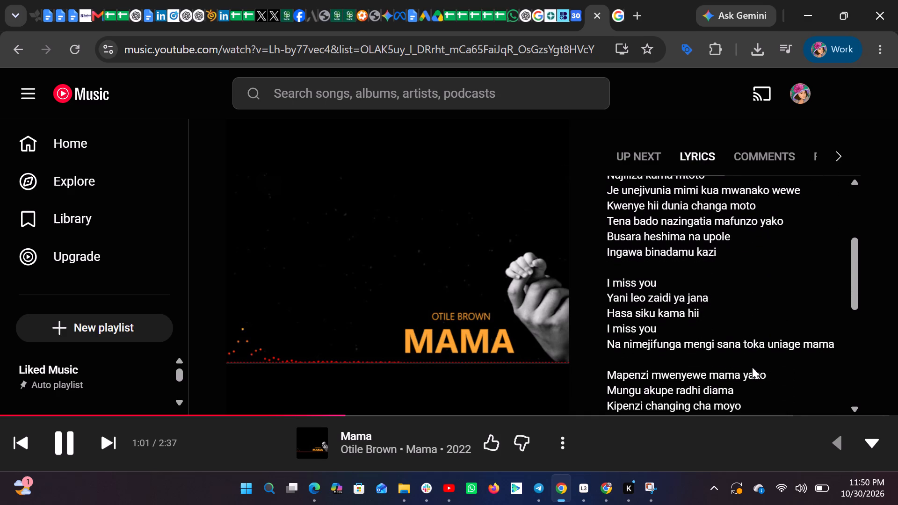